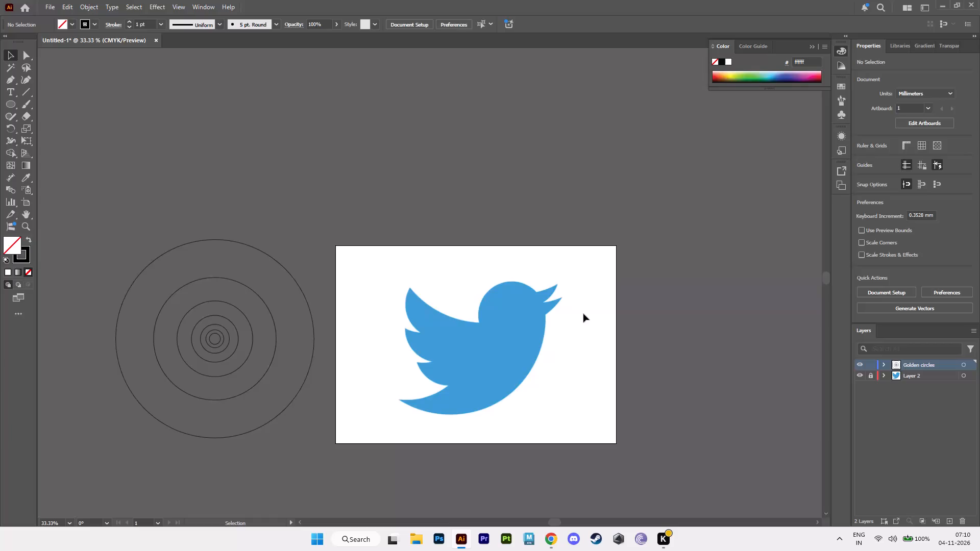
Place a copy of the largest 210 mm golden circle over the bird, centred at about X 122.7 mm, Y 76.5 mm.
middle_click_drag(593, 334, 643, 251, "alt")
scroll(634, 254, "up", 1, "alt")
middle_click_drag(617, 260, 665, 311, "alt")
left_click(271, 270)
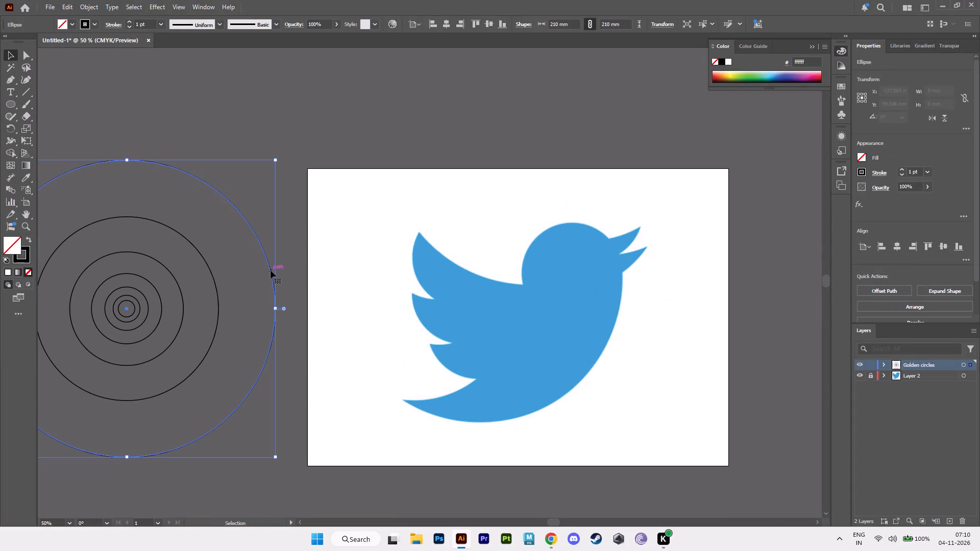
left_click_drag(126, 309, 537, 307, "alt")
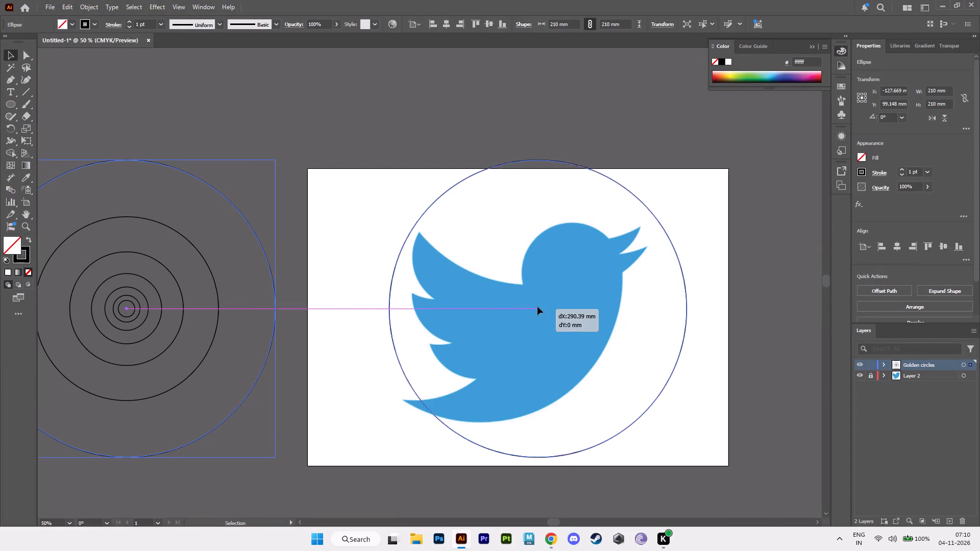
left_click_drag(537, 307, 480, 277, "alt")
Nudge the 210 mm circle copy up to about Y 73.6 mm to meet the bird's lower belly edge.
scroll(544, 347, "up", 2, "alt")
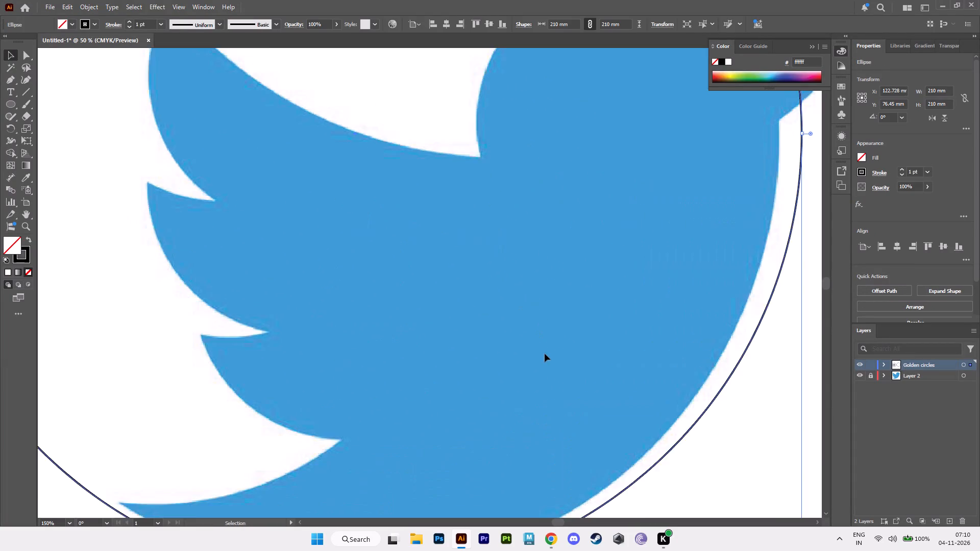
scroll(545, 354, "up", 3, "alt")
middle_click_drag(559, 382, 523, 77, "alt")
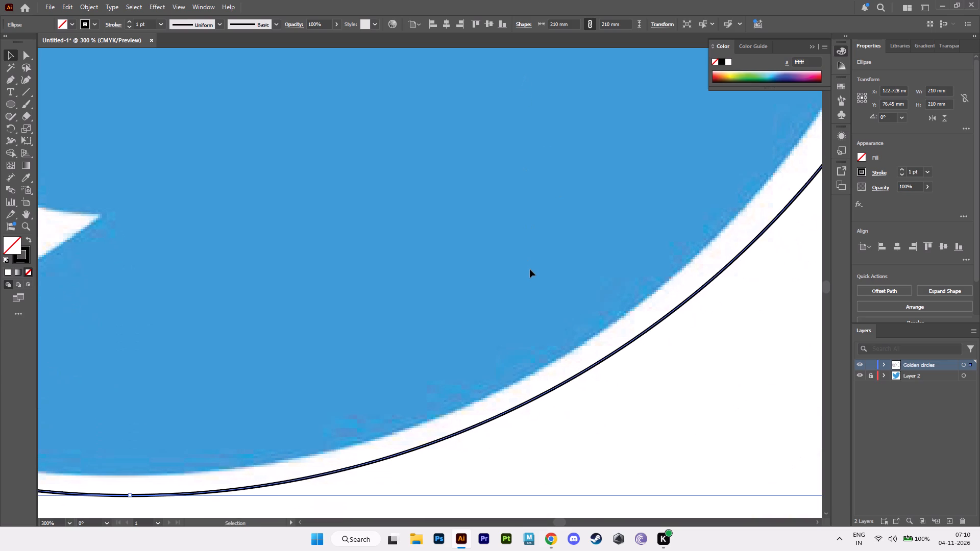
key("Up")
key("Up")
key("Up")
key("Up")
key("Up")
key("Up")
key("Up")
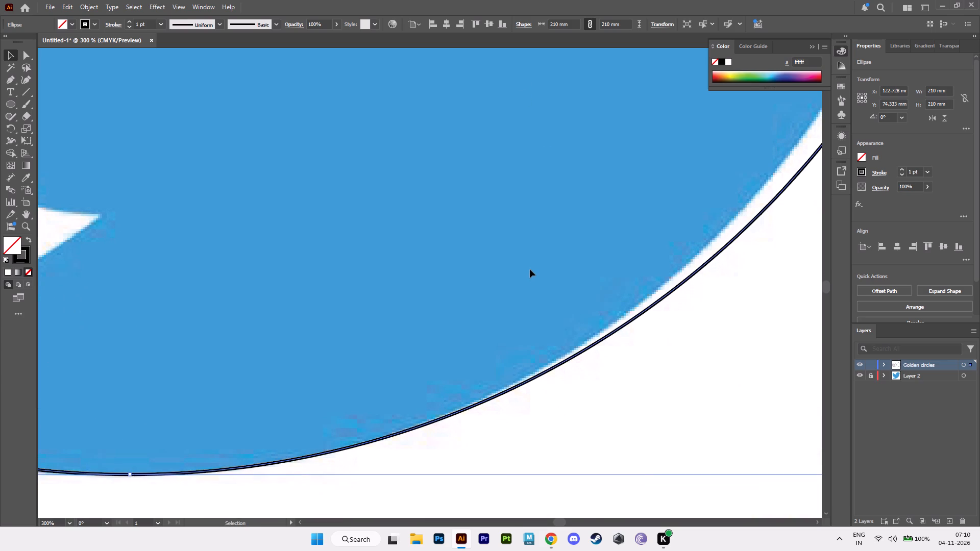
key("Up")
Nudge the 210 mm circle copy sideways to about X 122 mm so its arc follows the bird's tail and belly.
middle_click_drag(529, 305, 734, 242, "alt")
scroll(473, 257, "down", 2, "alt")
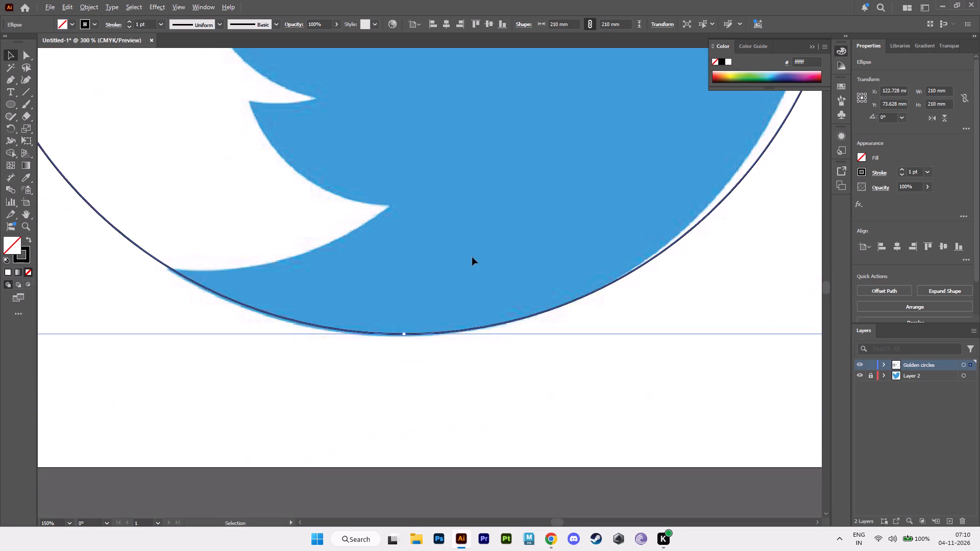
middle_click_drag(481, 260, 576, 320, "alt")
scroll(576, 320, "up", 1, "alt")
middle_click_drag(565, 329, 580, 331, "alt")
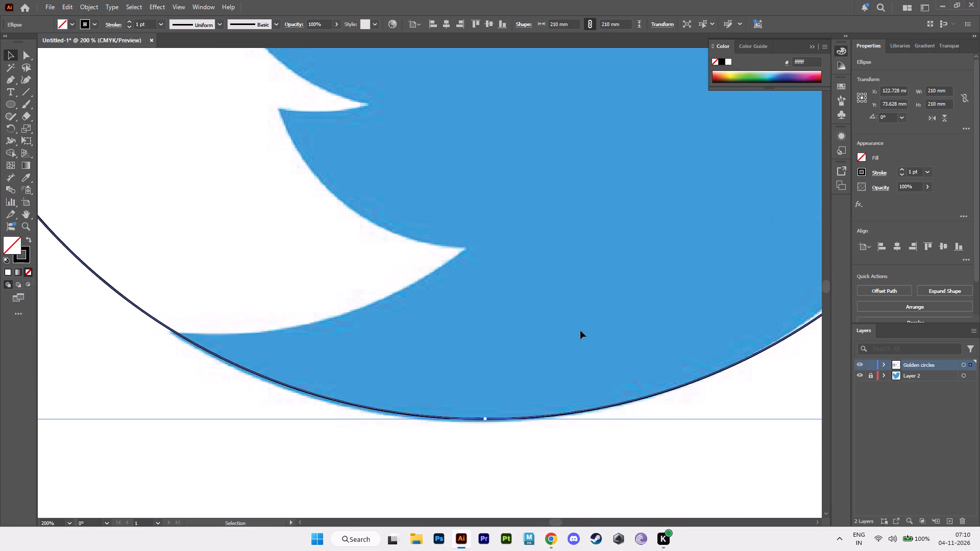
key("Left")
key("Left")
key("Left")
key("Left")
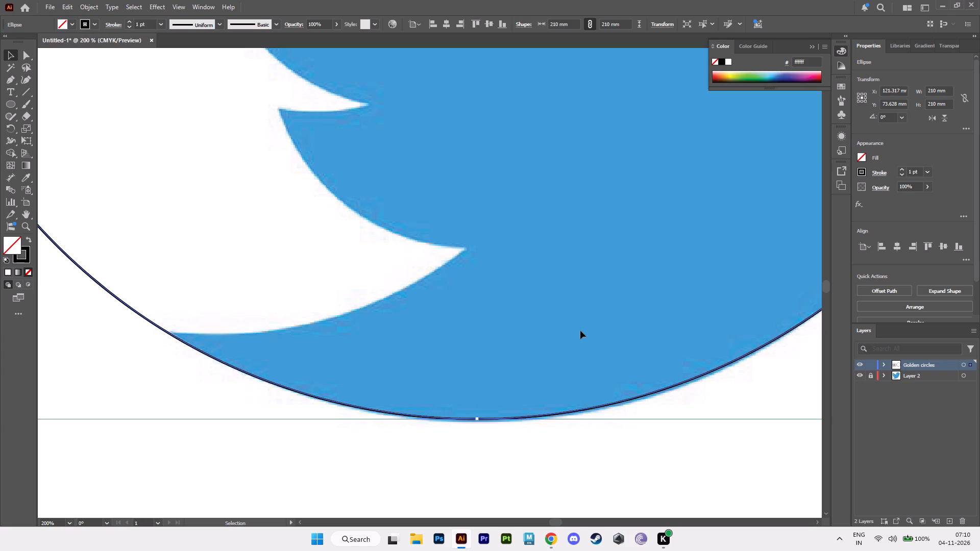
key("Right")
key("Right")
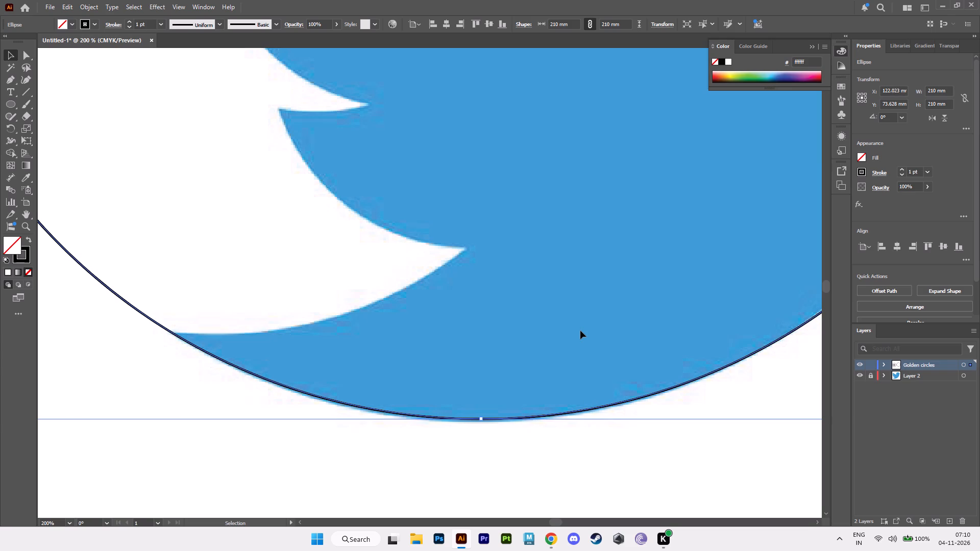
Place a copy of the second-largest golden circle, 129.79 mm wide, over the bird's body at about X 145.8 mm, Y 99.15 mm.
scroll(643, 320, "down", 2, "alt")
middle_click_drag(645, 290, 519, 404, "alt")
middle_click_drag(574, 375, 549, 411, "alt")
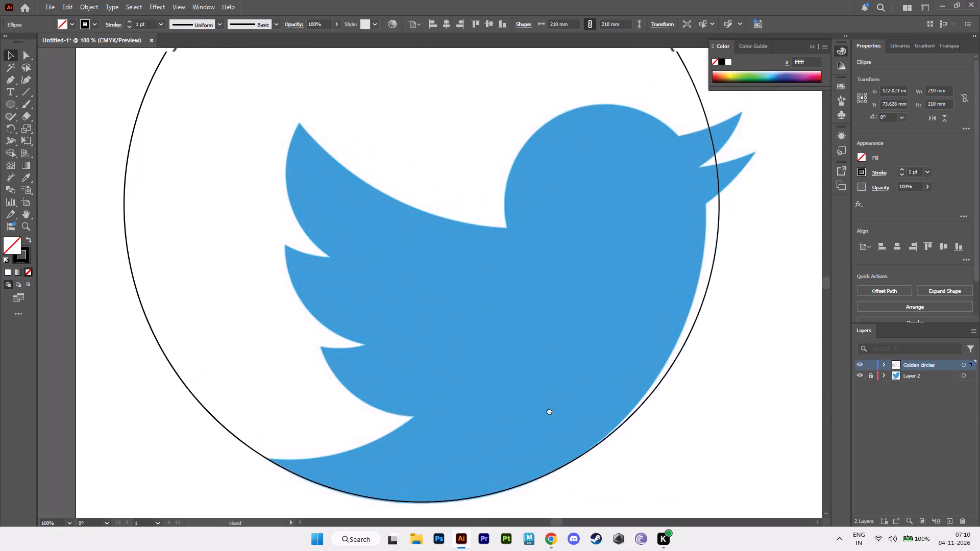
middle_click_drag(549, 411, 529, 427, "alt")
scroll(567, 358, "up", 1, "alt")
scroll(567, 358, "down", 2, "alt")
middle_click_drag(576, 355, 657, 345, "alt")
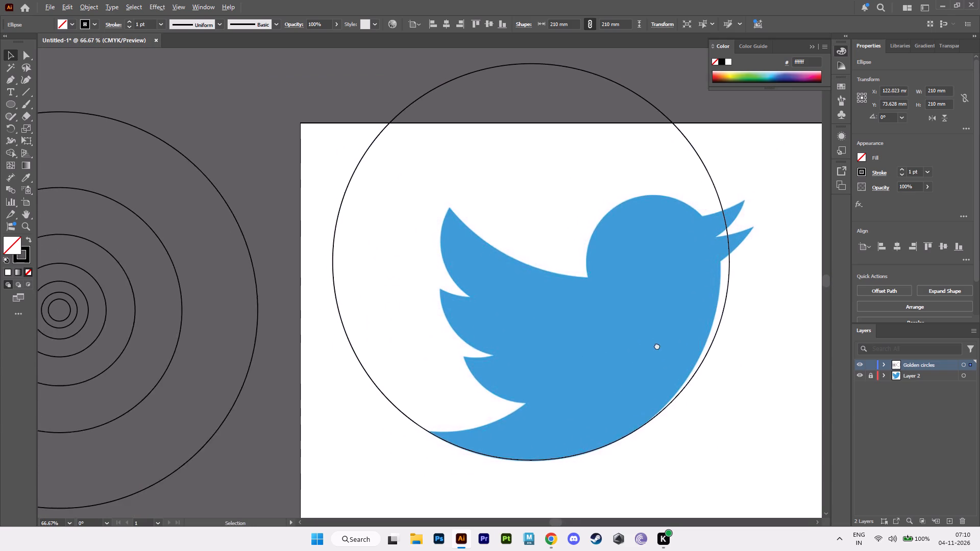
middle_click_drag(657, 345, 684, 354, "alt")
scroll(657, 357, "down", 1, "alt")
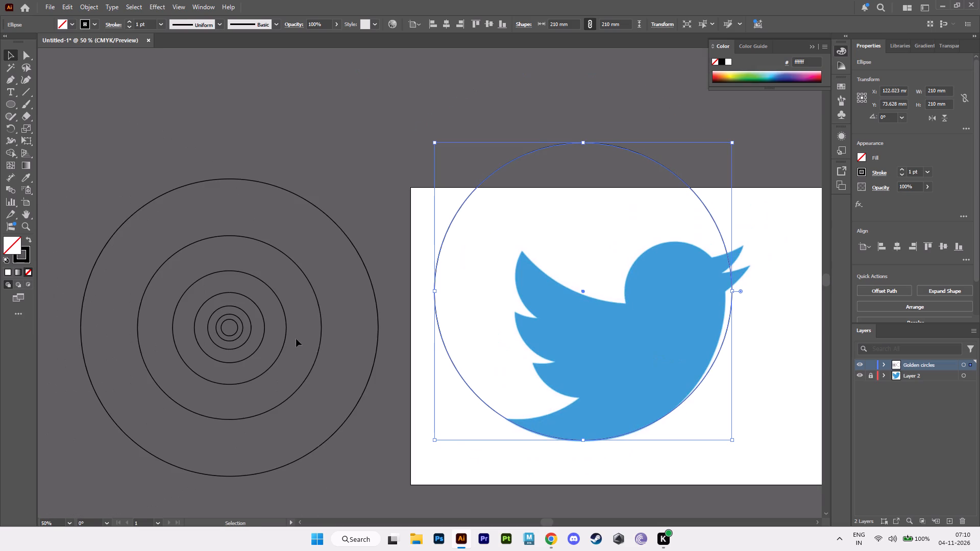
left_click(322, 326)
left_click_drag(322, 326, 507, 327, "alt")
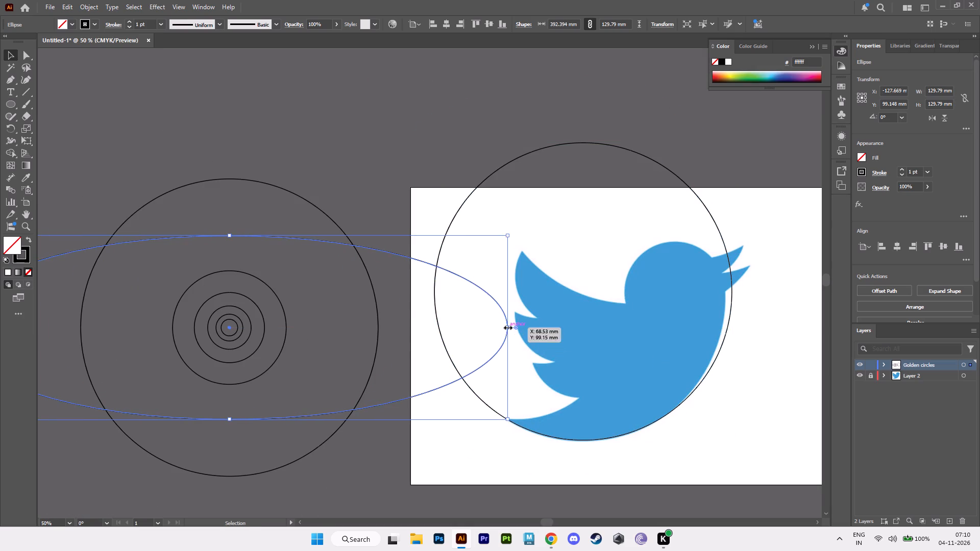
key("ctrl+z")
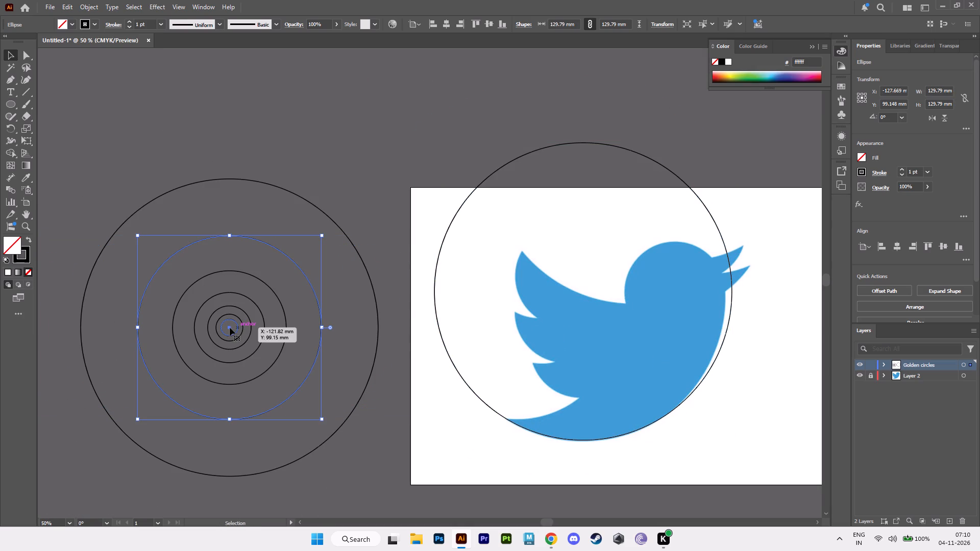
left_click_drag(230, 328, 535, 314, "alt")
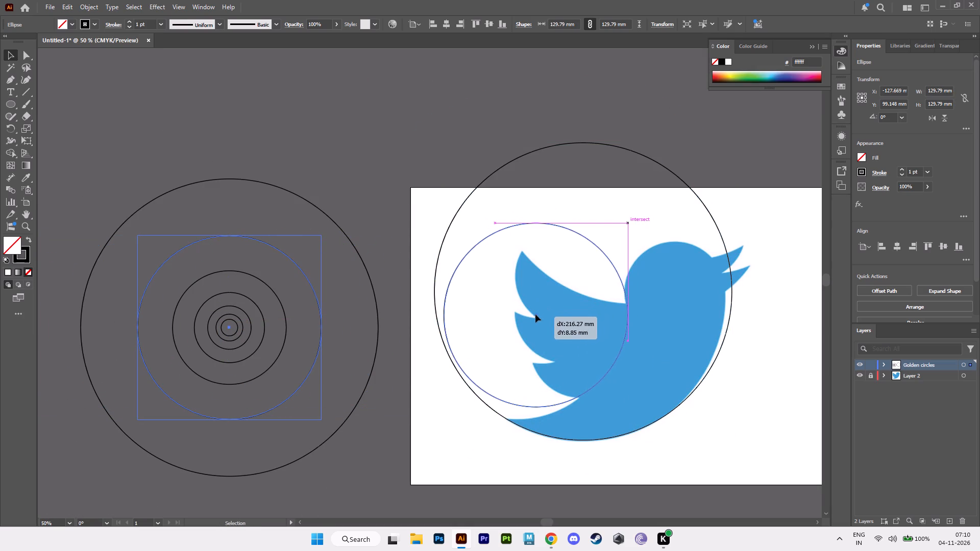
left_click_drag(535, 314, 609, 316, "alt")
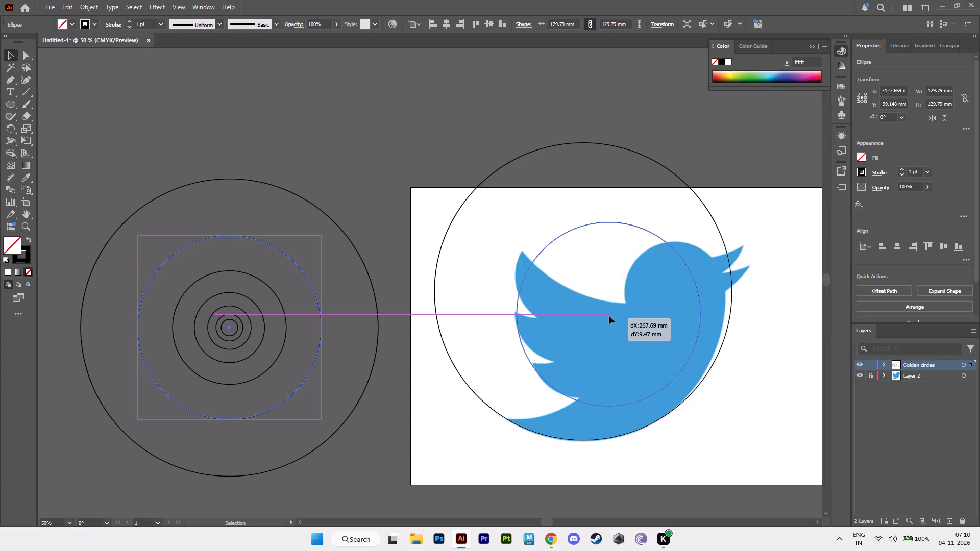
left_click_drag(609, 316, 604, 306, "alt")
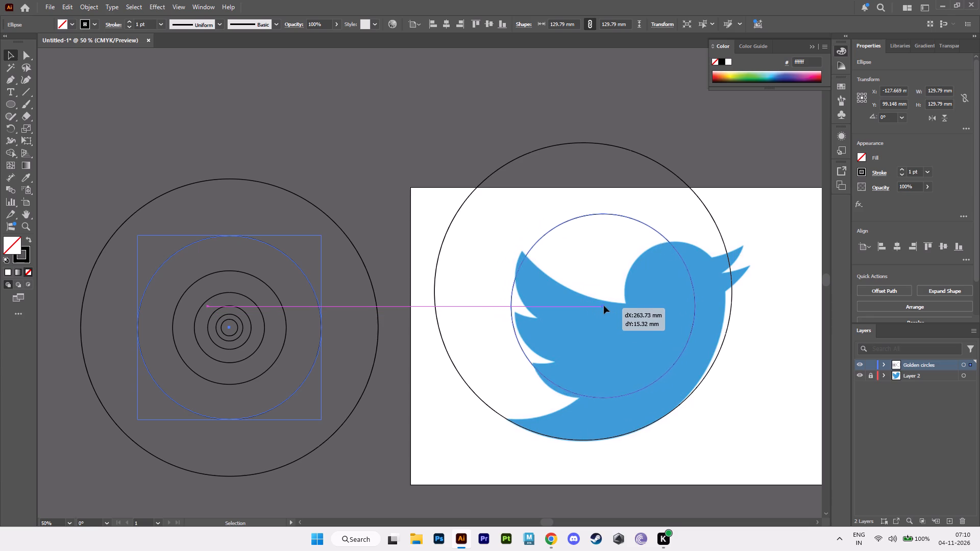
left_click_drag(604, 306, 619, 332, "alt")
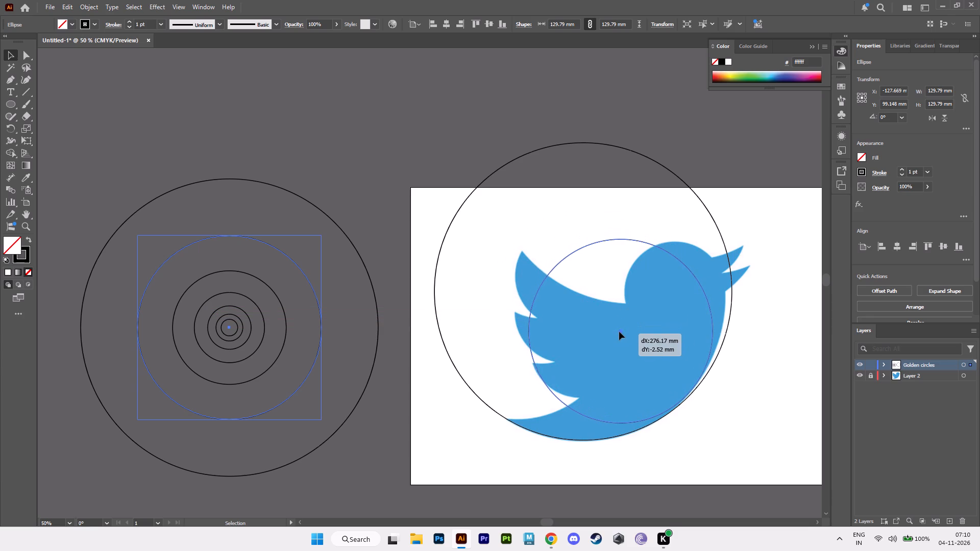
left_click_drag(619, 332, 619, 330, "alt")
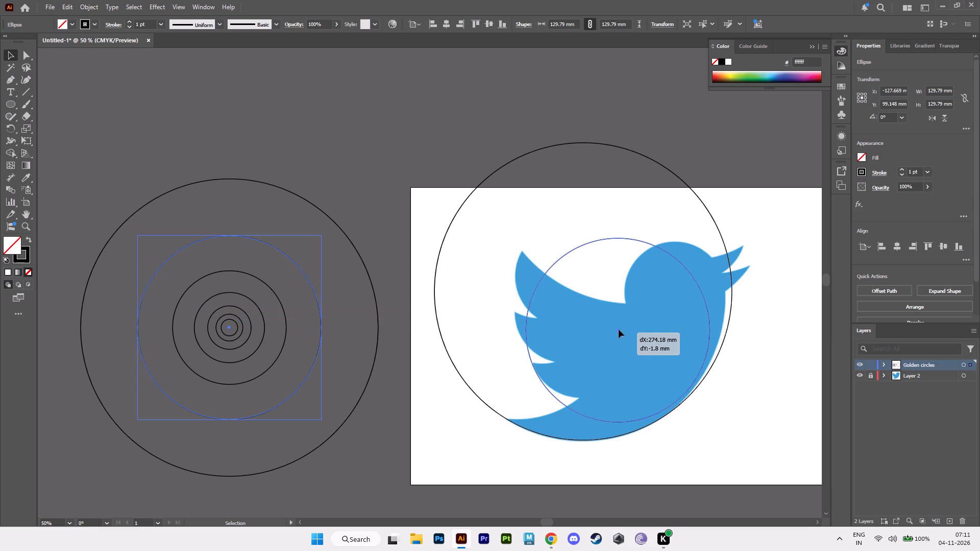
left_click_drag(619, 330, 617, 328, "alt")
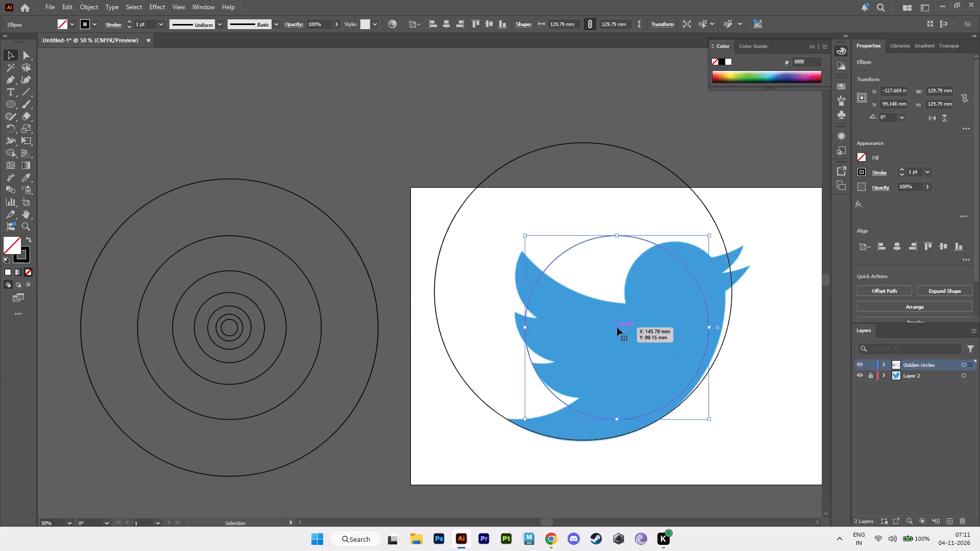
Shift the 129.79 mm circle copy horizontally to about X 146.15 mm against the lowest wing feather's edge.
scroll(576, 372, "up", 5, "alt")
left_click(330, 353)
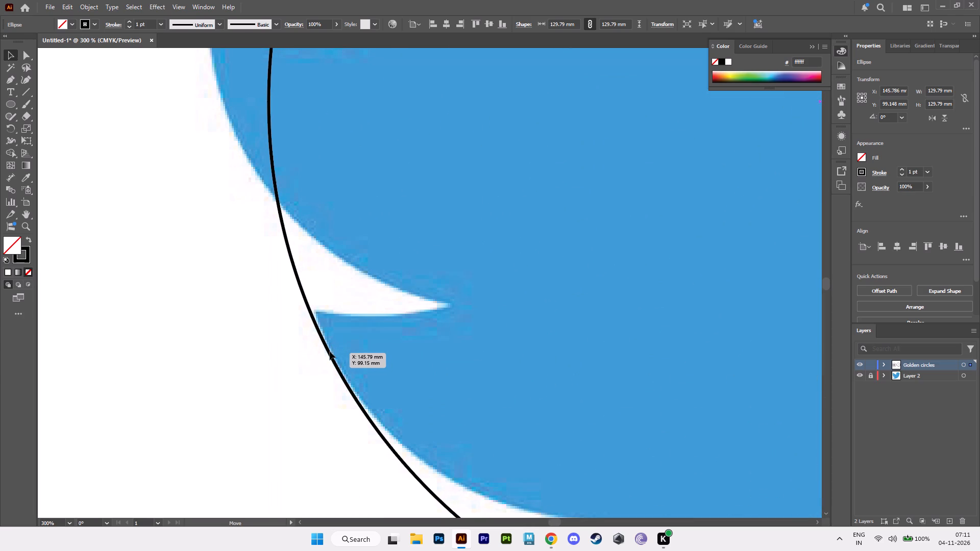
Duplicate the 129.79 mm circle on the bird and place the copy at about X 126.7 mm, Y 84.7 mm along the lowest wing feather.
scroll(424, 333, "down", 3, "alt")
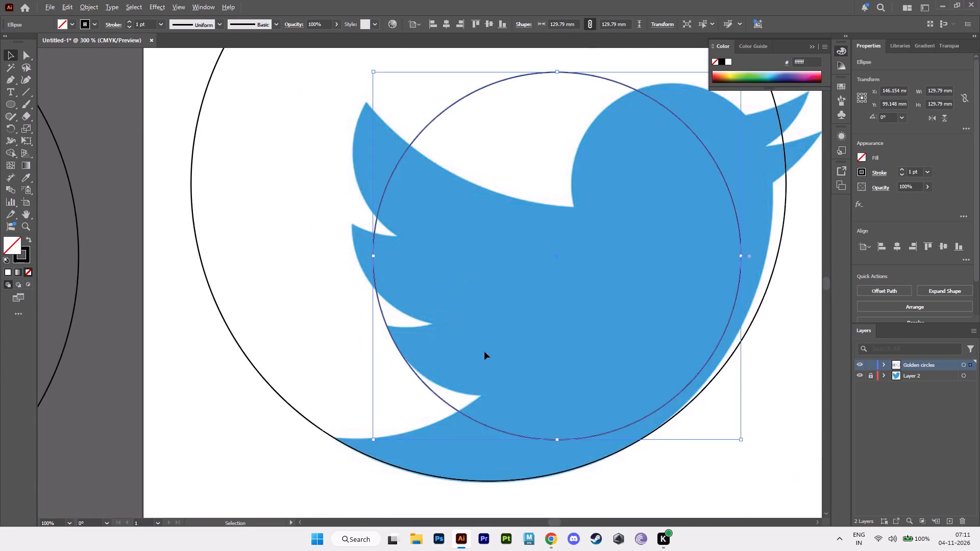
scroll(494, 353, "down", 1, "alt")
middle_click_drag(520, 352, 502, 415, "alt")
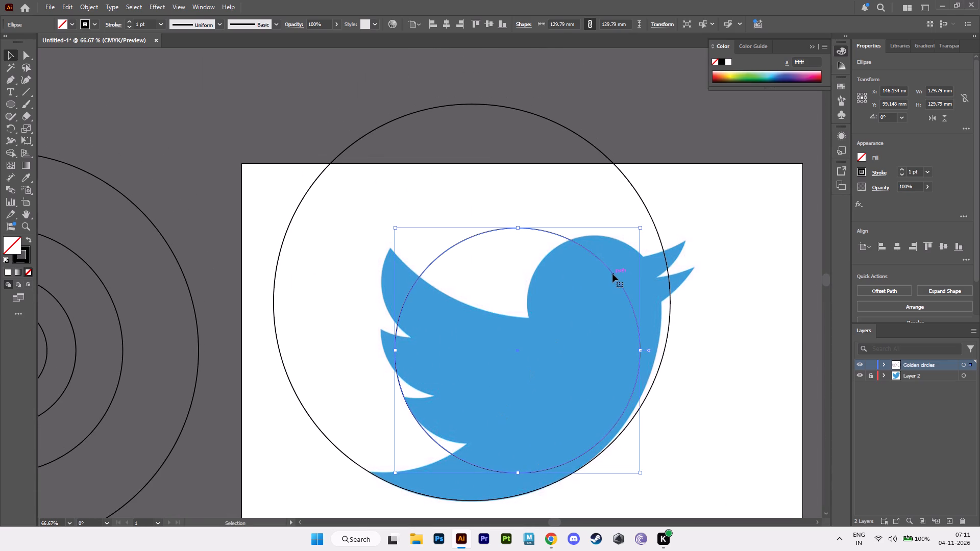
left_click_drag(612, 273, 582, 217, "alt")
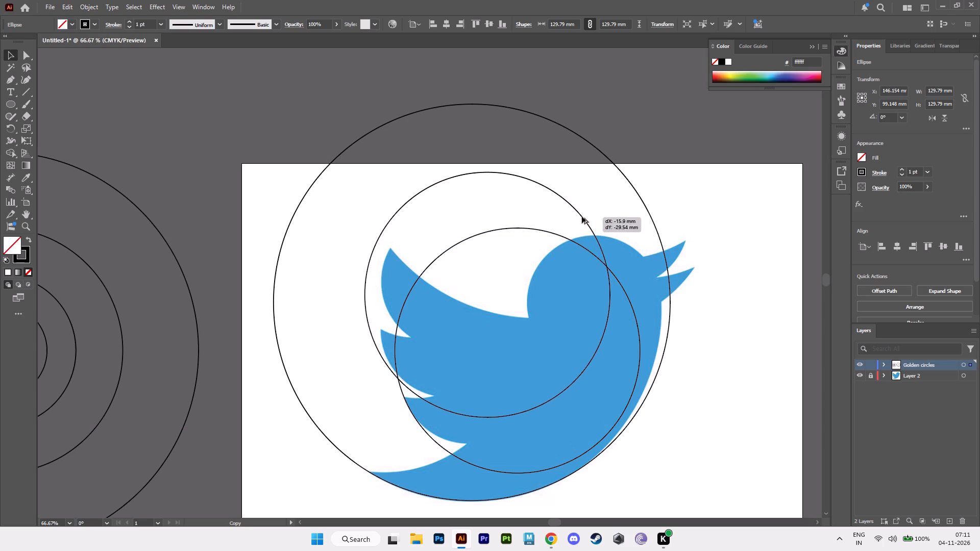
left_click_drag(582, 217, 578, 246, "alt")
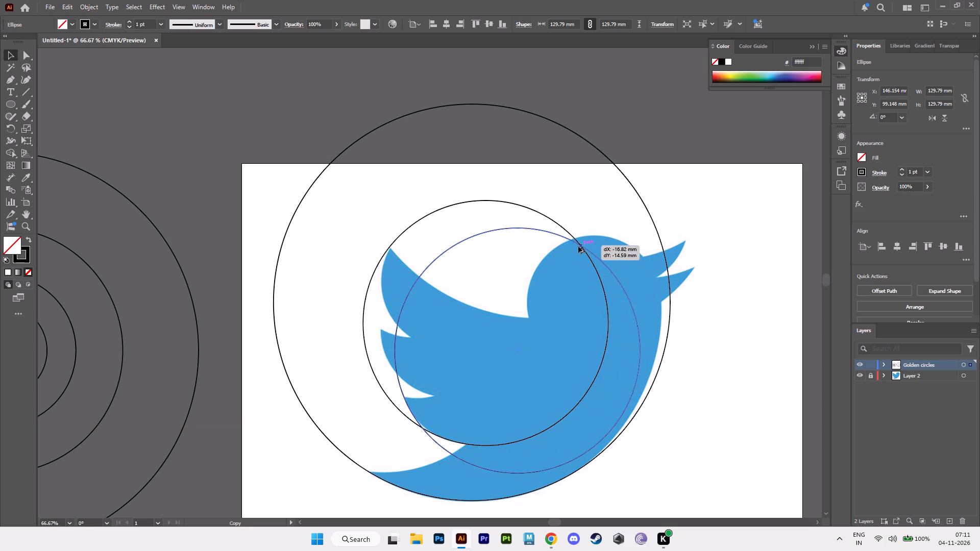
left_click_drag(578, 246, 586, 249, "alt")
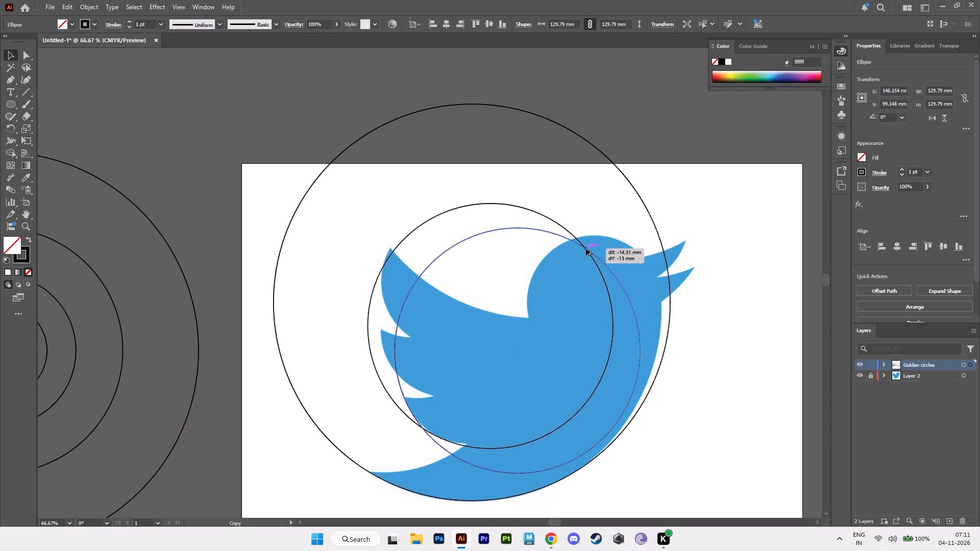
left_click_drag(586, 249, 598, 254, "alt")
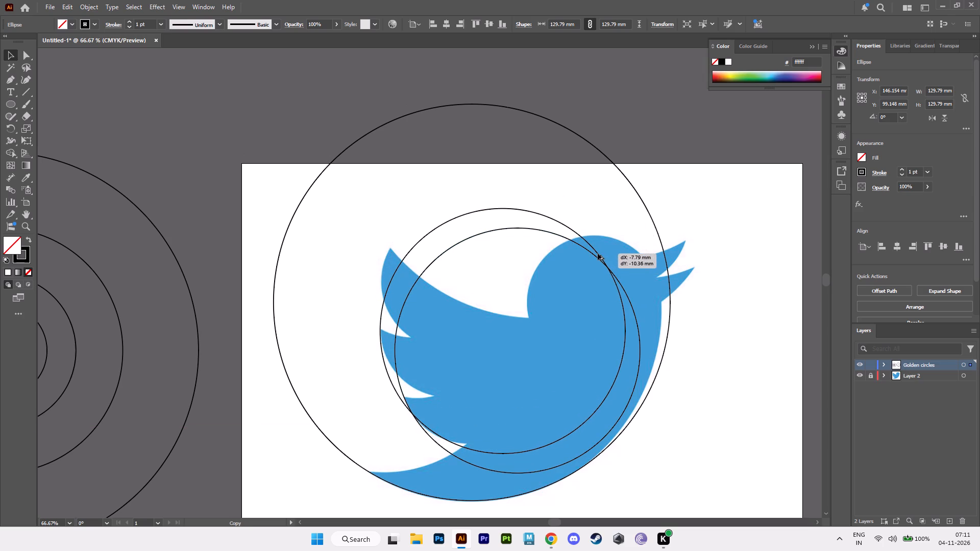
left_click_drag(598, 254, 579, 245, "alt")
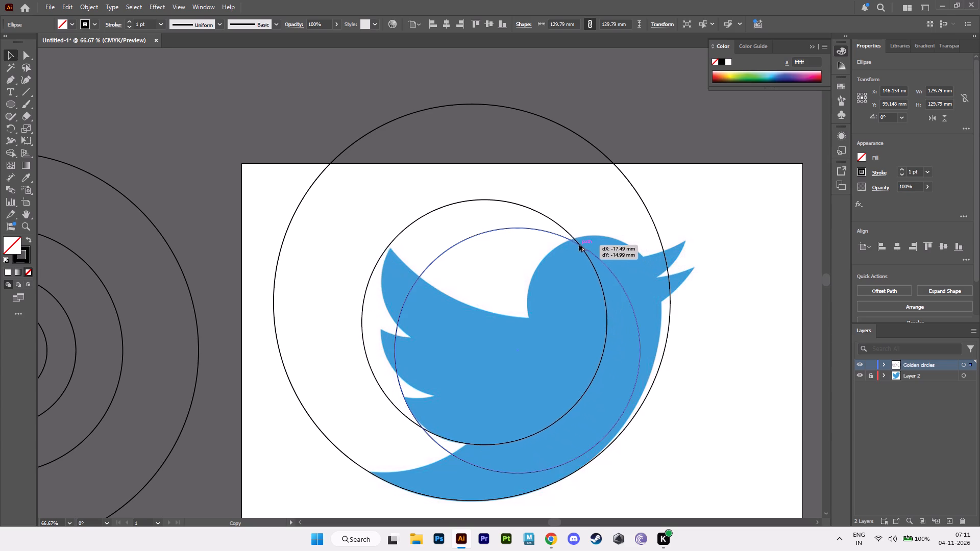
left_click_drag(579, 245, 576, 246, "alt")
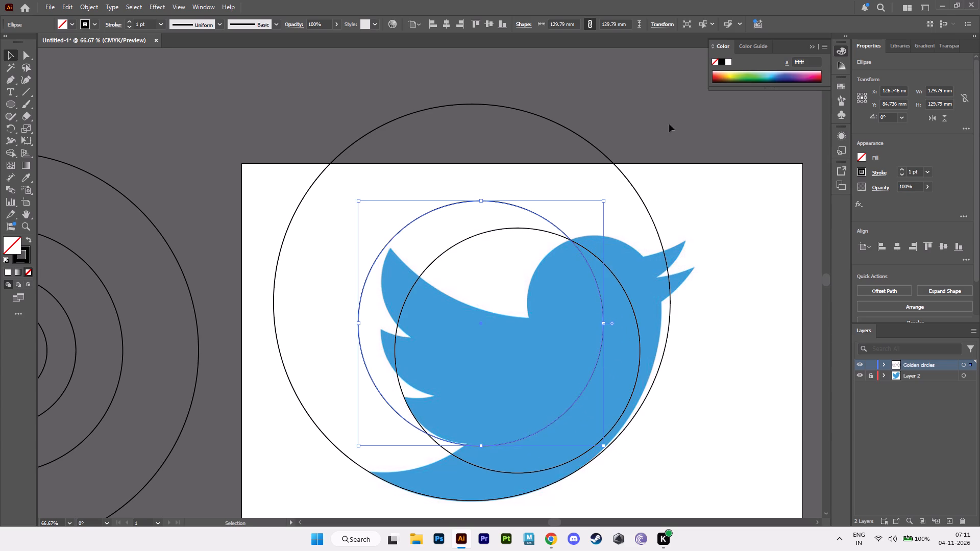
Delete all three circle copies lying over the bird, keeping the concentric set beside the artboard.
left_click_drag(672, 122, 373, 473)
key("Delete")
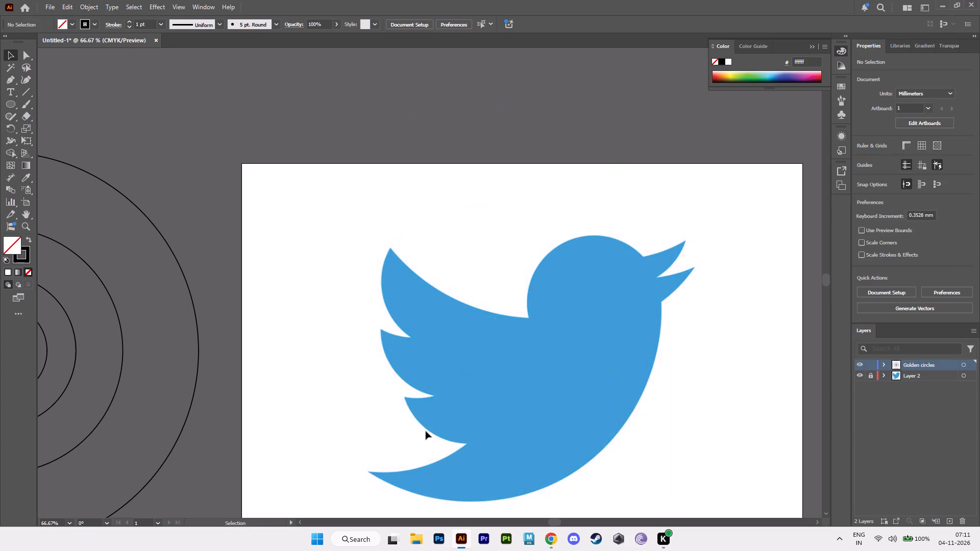
Unlock Layer 2 and delete the blue bird image from the artboard.
scroll(438, 417, "down", 3, "alt")
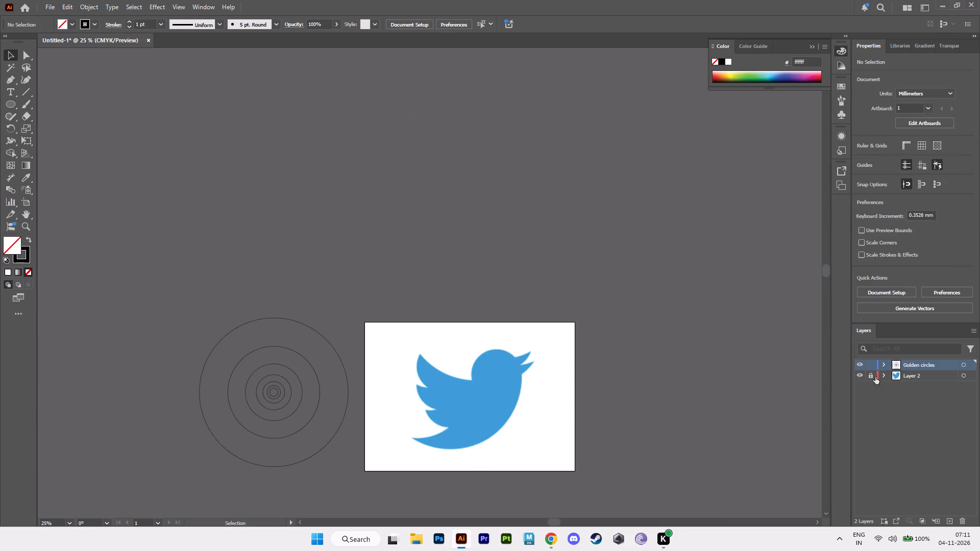
left_click(870, 374)
left_click(504, 358)
key("Delete")
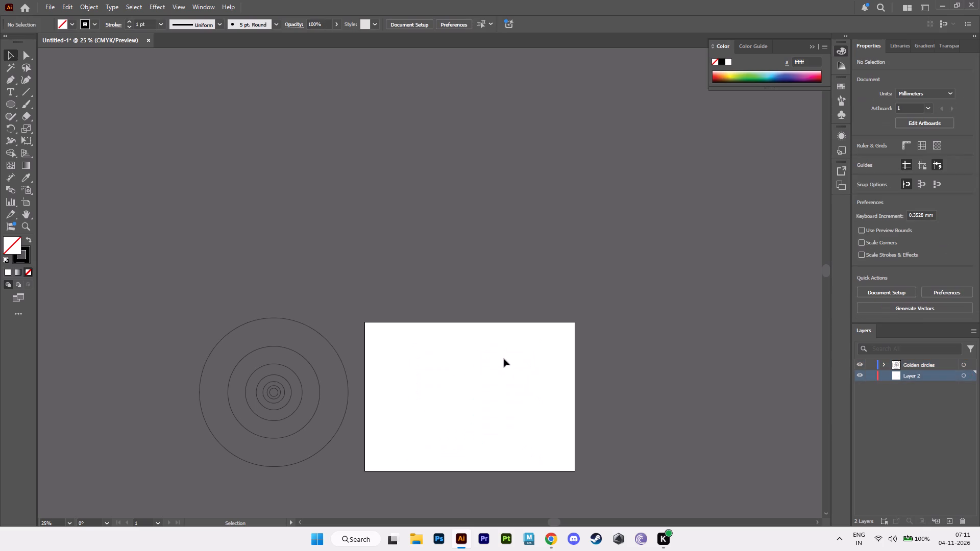
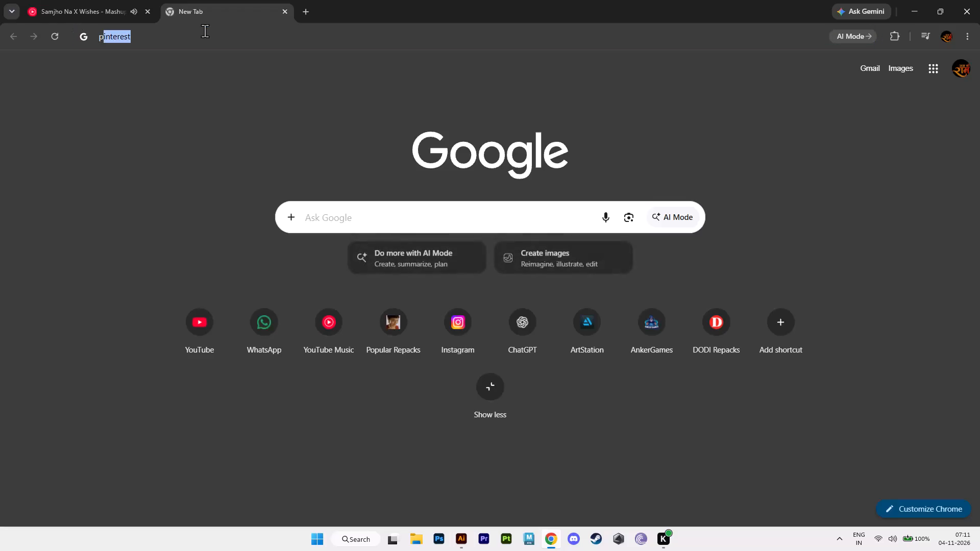
Open Pinterest and search its pins for "twitter golden ratio logo".
key("Return")
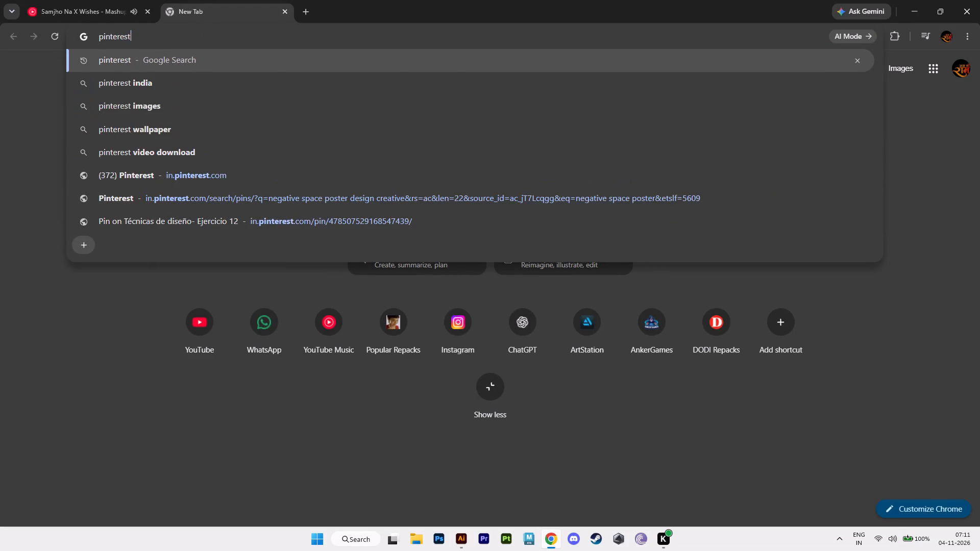
left_click(184, 187)
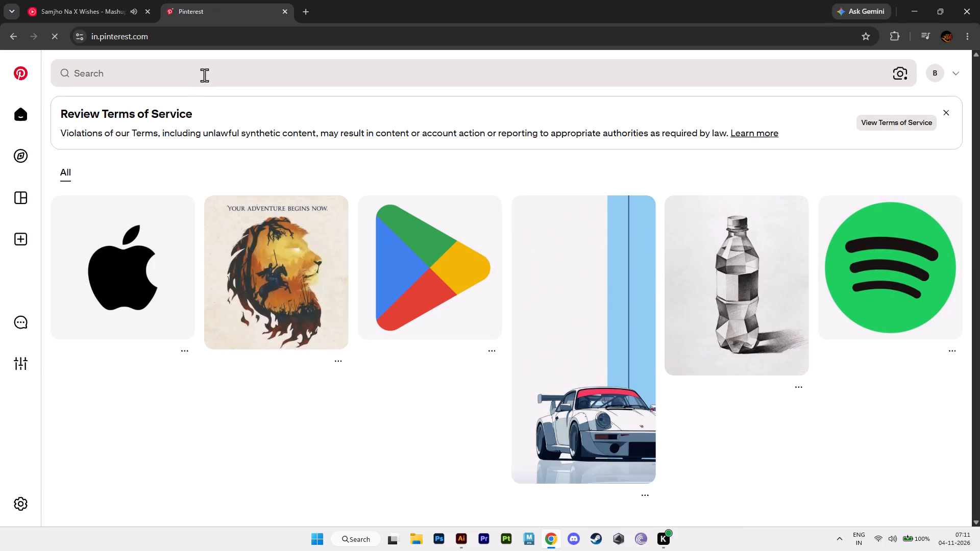
left_click(203, 73)
type("twitter golden ratio logo")
key("Return")
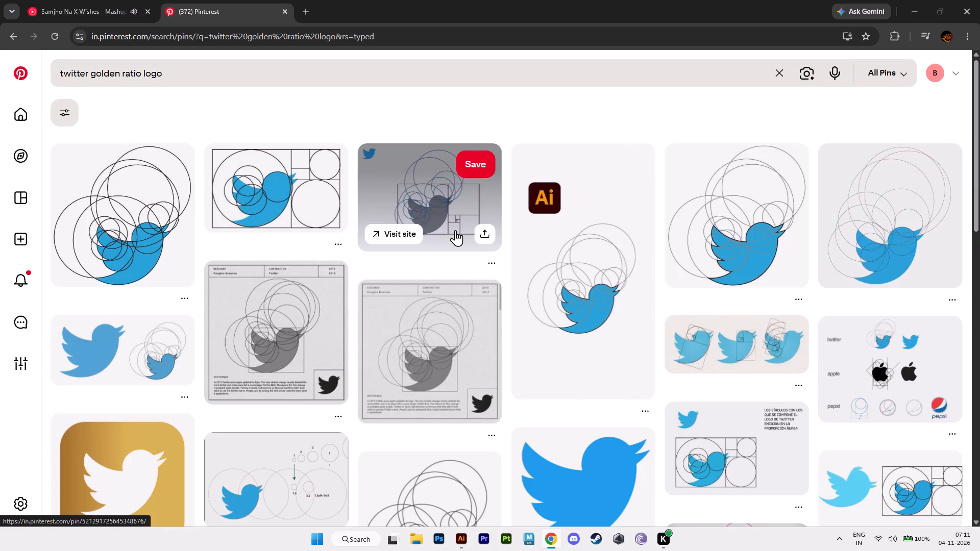
Look through the pin results for a Twitter bird reference with its golden-ratio construction circles.
scroll(690, 382, "down", 2)
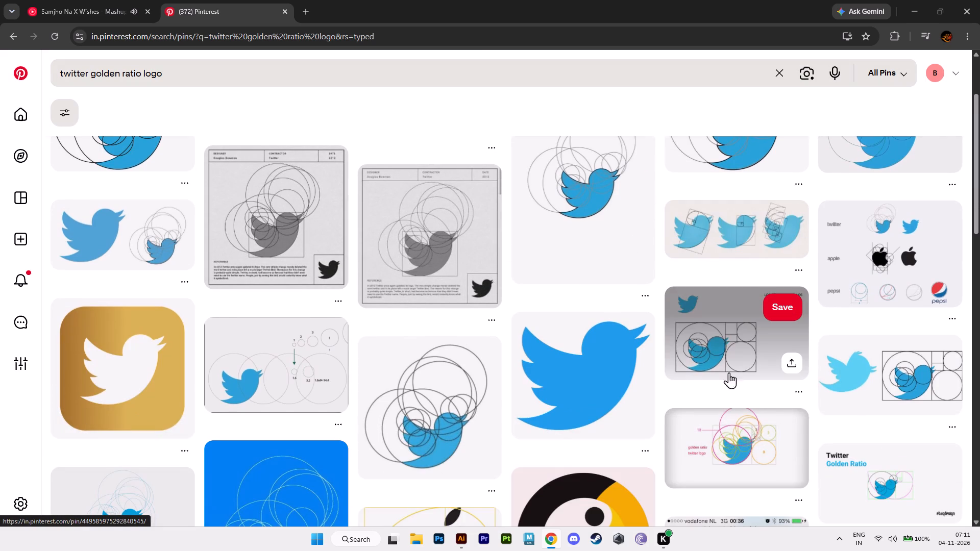
scroll(804, 383, "down", 1)
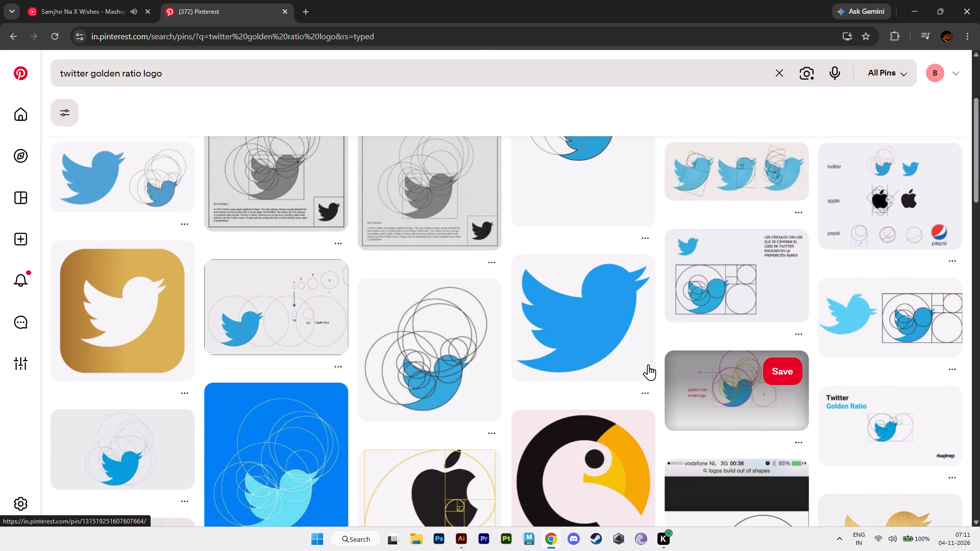
scroll(577, 378, "down", 3)
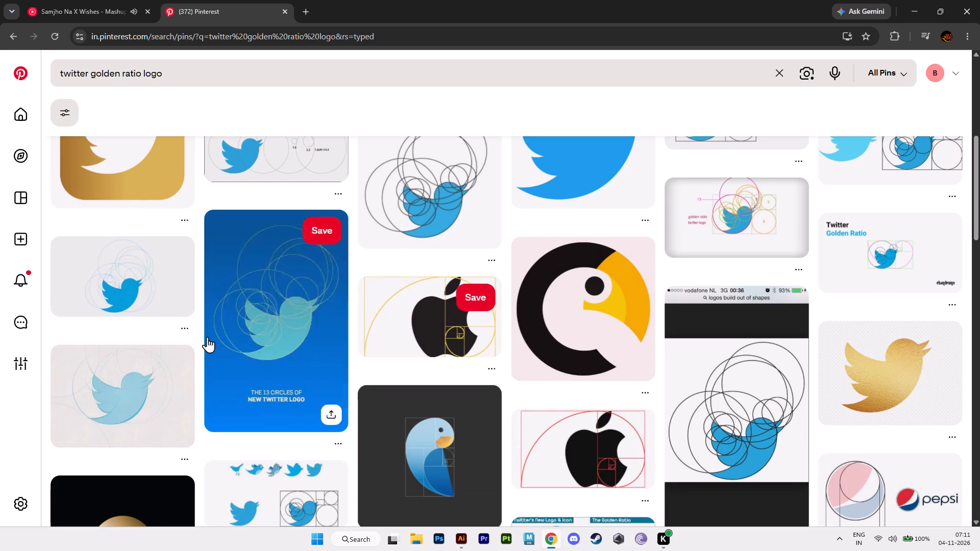
scroll(683, 347, "down", 3)
scroll(724, 430, "down", 5)
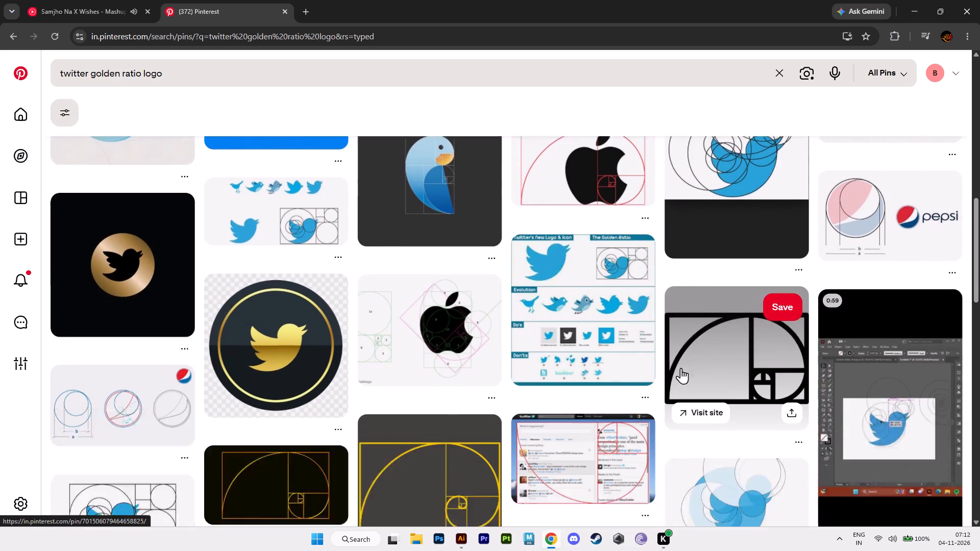
scroll(639, 351, "down", 2)
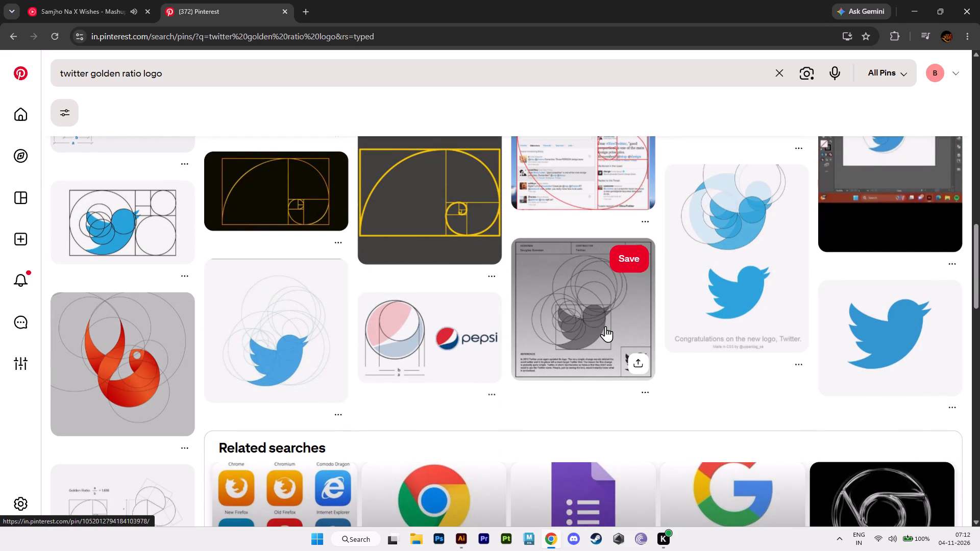
scroll(605, 326, "up", 2)
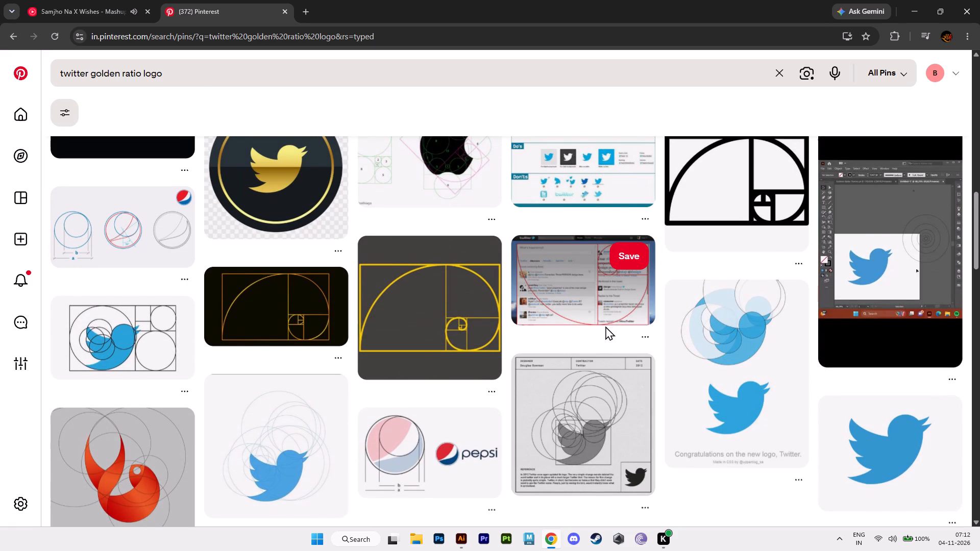
scroll(514, 313, "up", 10)
scroll(584, 351, "down", 3)
scroll(640, 325, "up", 4)
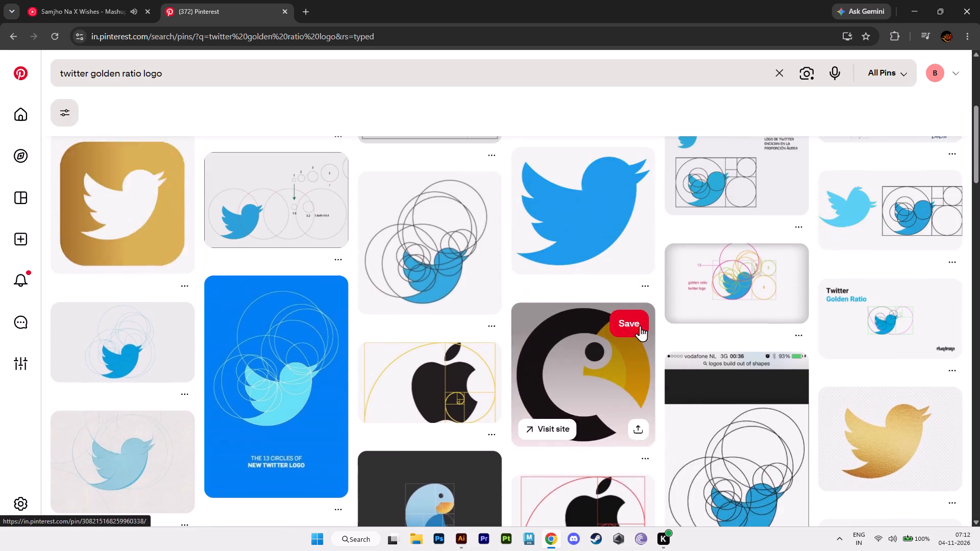
scroll(690, 327, "up", 4)
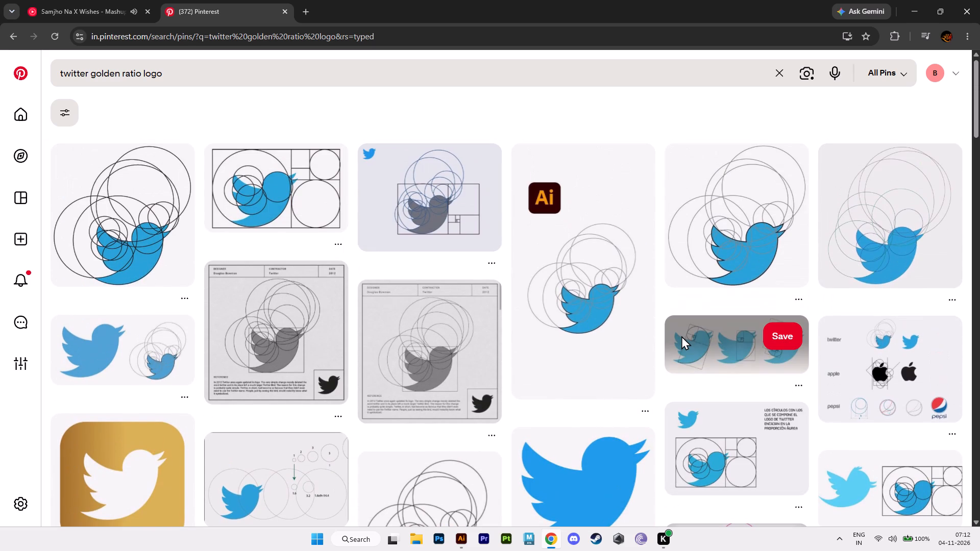
Download the image from the "10 Tips for Designing Logos That Don't Suck" pin and close Pinterest.
left_click(748, 239)
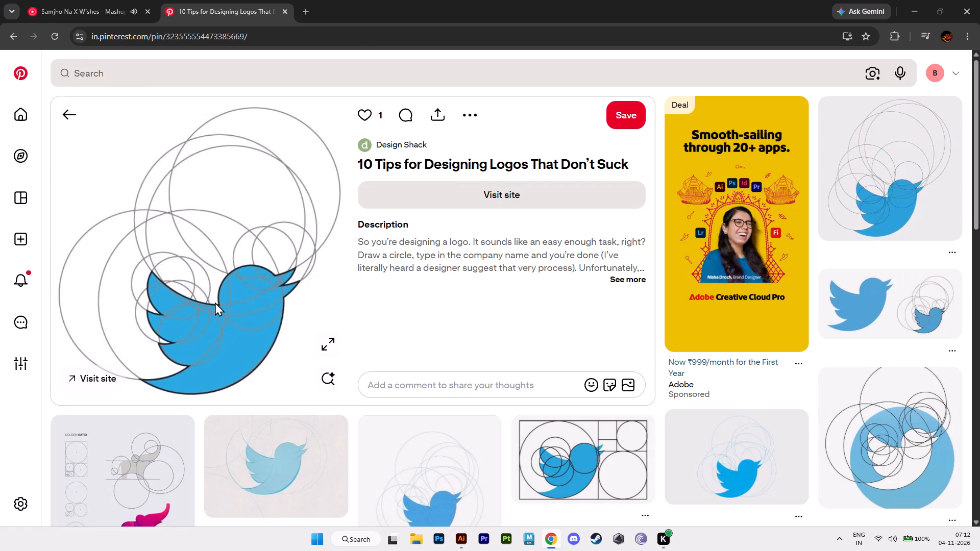
right_click(247, 298)
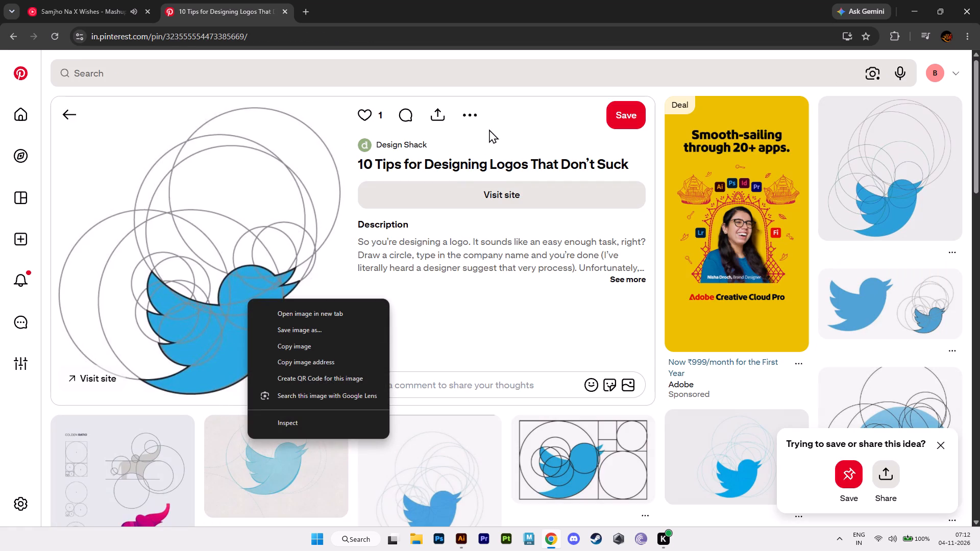
left_click(470, 120)
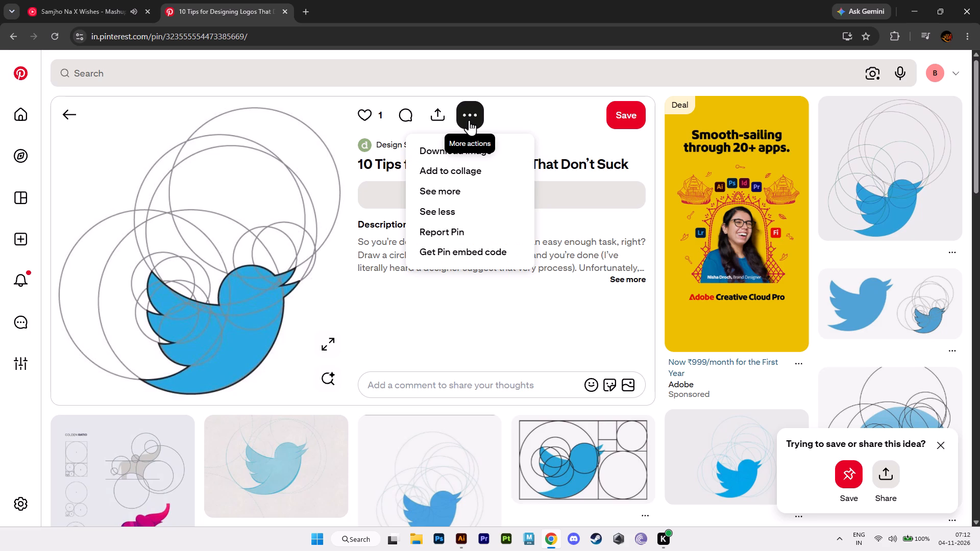
left_click(458, 146)
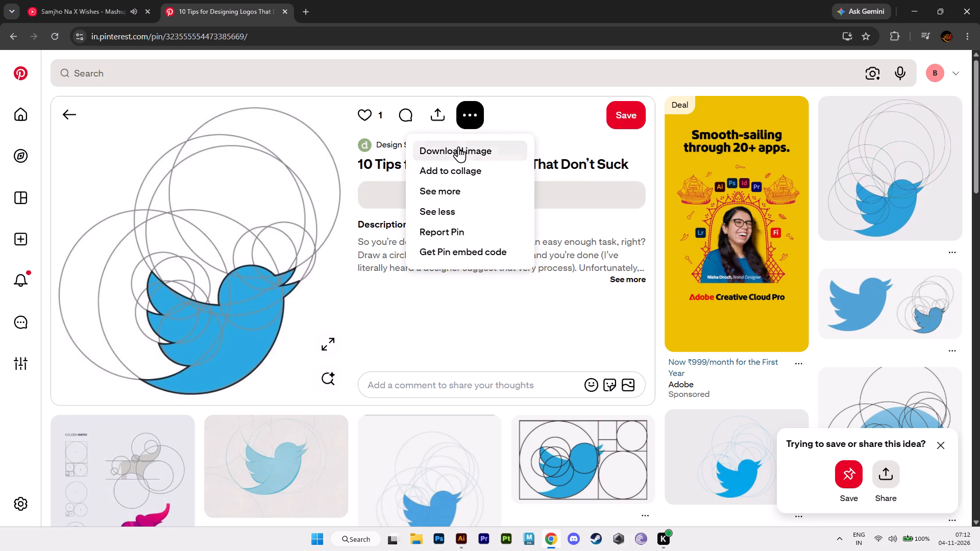
left_click(285, 13)
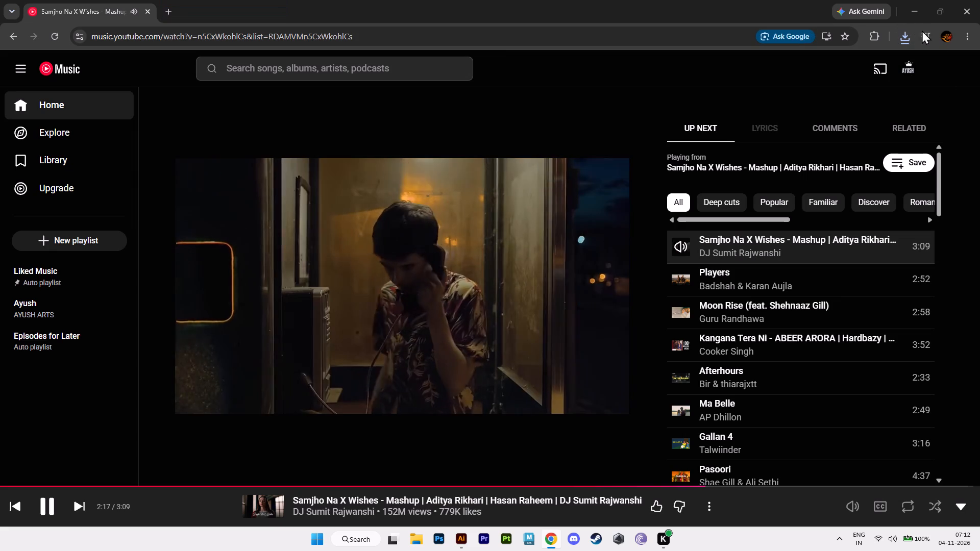
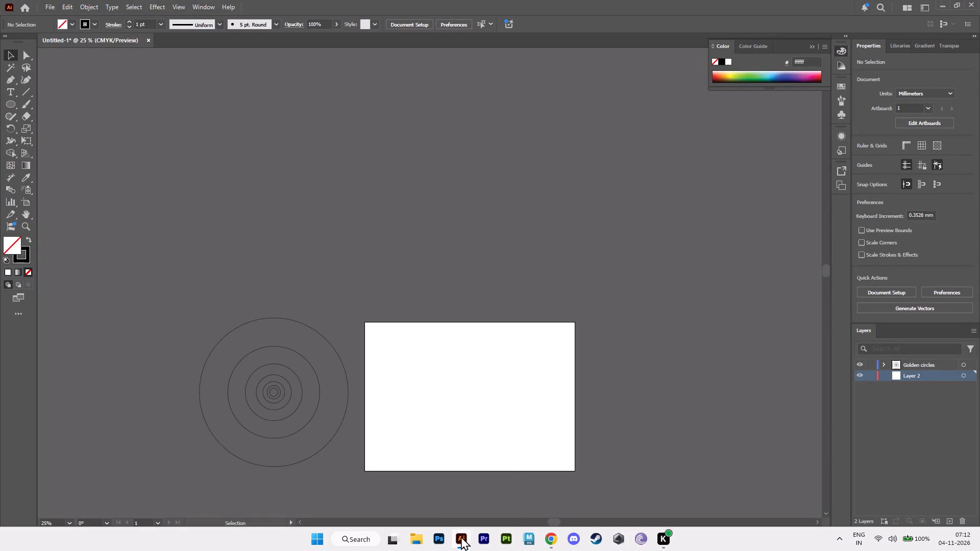
Place the downloaded "10 Tips for Designing Logos That Don't Suck" image from Downloads into Layer 2 and move it onto the artboard.
left_click(418, 535)
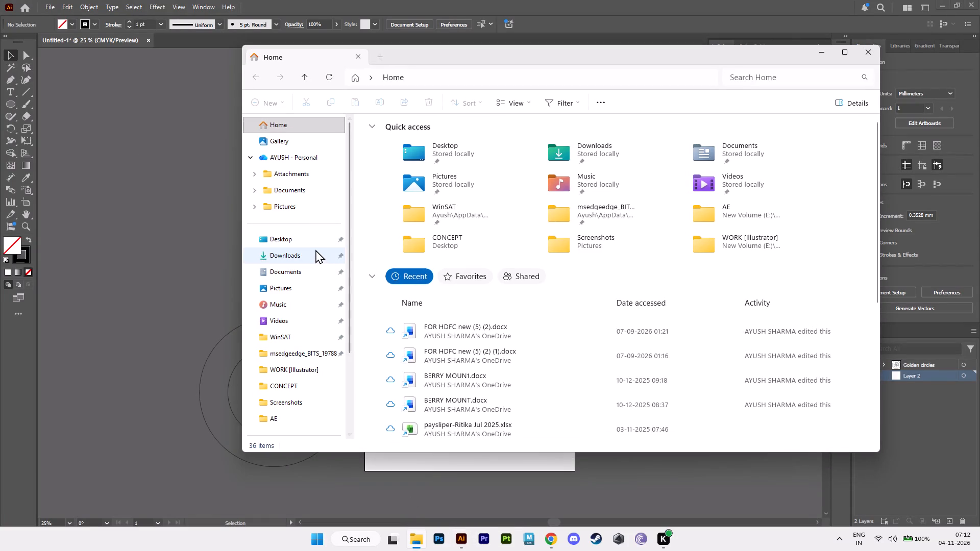
left_click(315, 249)
left_click_drag(399, 164, 202, 271)
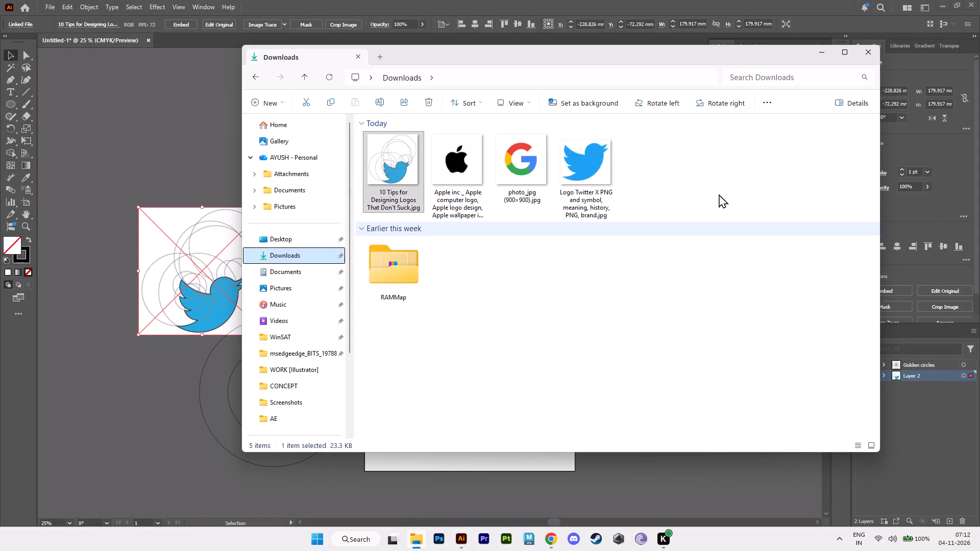
left_click(866, 58)
left_click_drag(200, 274, 214, 281)
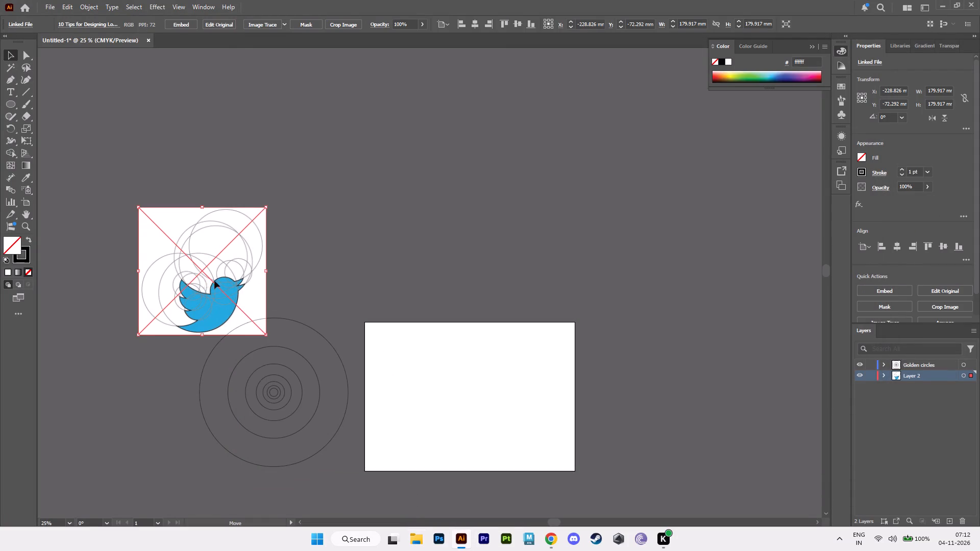
left_click_drag(214, 281, 471, 398)
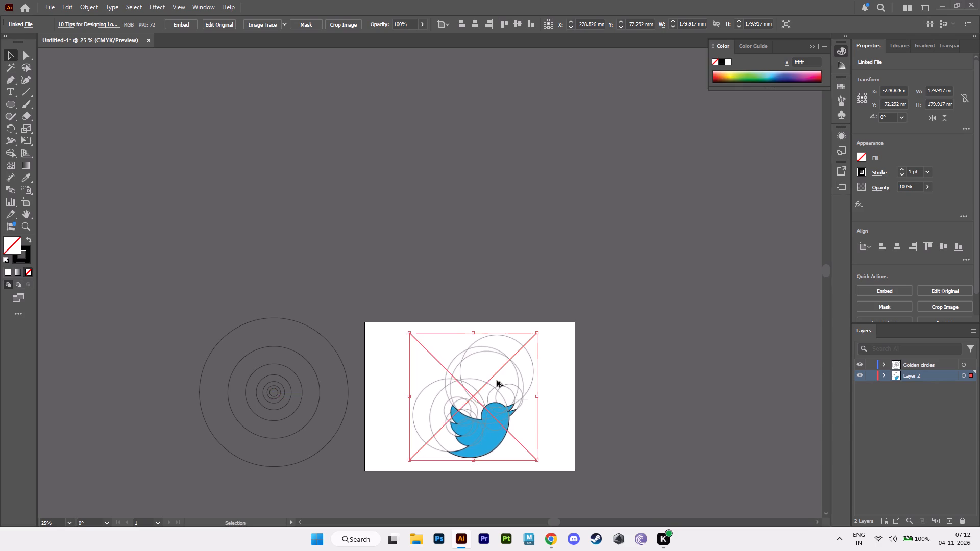
Enlarge the bird image proportionally from its centre to 210 mm square, matching the artboard's height.
scroll(497, 380, "up", 2, "alt")
middle_click_drag(492, 399, 503, 246, "alt")
scroll(499, 265, "up", 1, "alt")
middle_click_drag(503, 273, 520, 292, "alt")
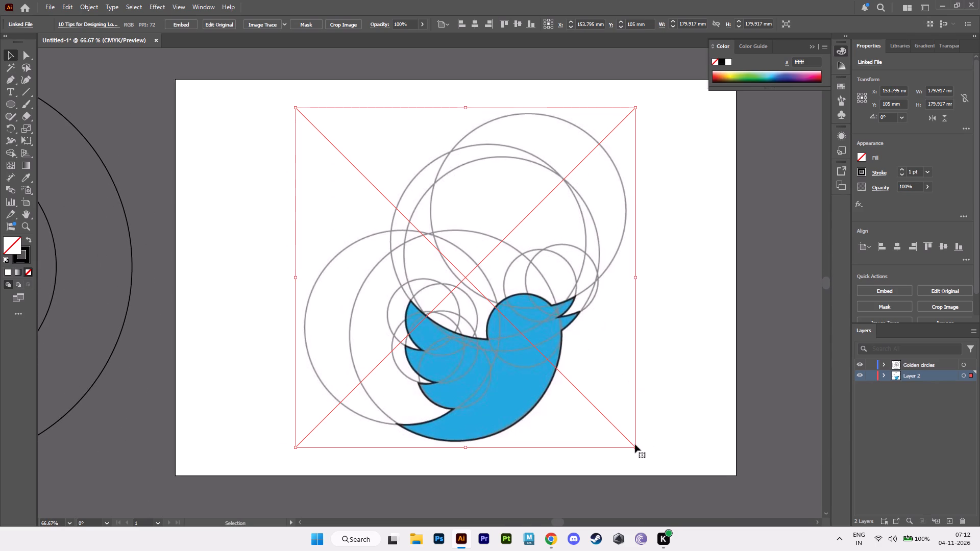
left_click_drag(635, 448, 647, 453, "alt+shift")
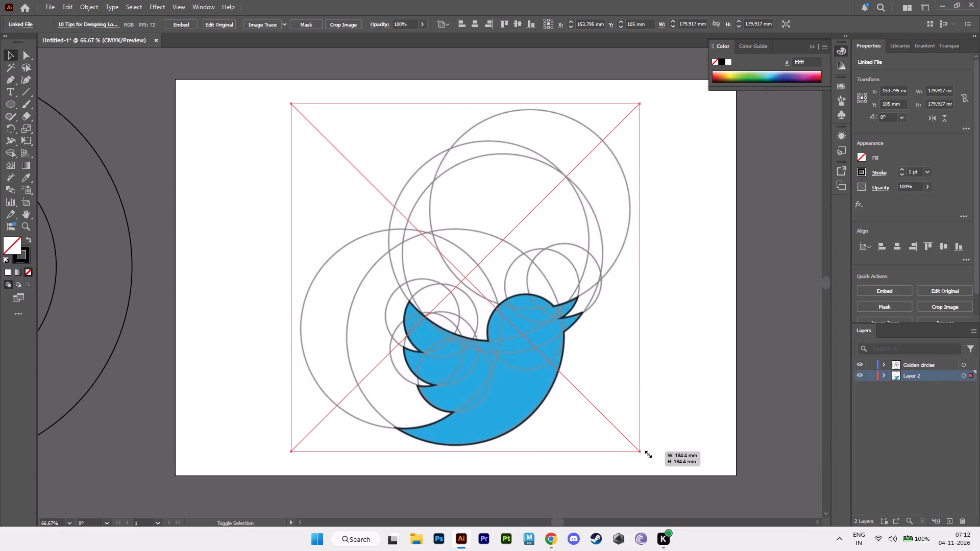
left_click_drag(647, 453, 699, 475, "alt+shift")
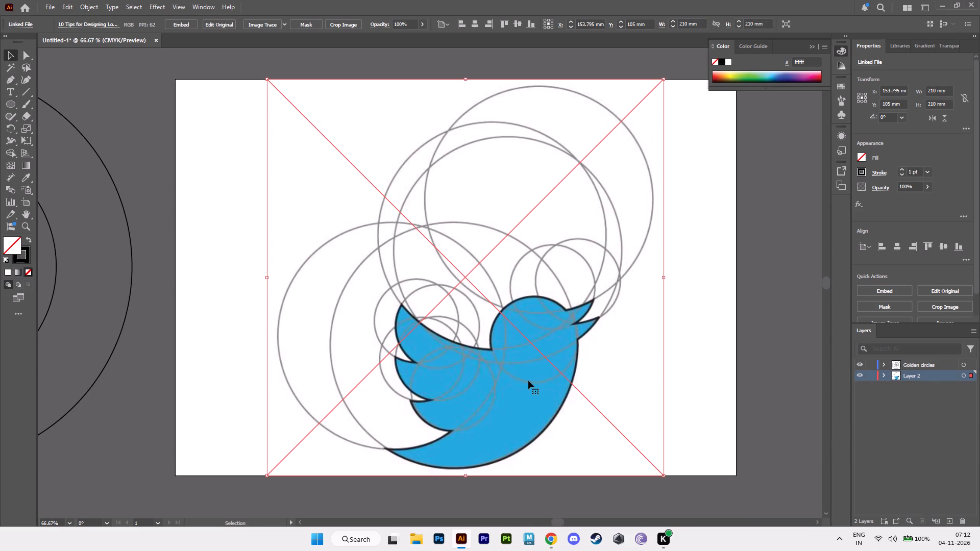
left_click(528, 380)
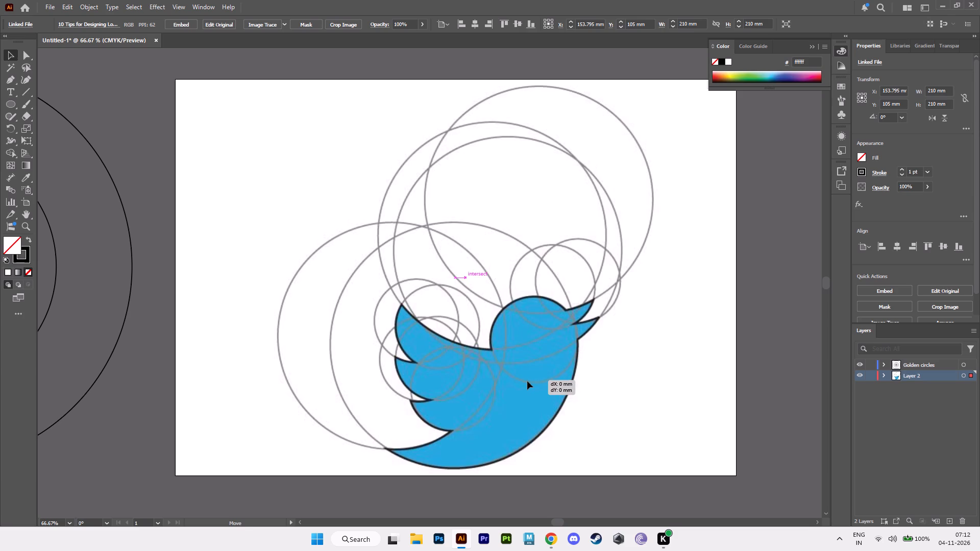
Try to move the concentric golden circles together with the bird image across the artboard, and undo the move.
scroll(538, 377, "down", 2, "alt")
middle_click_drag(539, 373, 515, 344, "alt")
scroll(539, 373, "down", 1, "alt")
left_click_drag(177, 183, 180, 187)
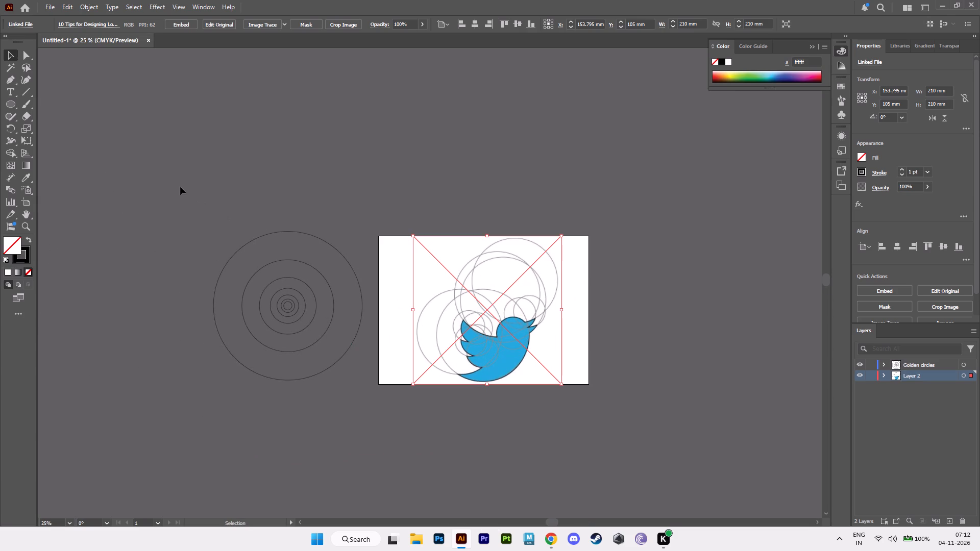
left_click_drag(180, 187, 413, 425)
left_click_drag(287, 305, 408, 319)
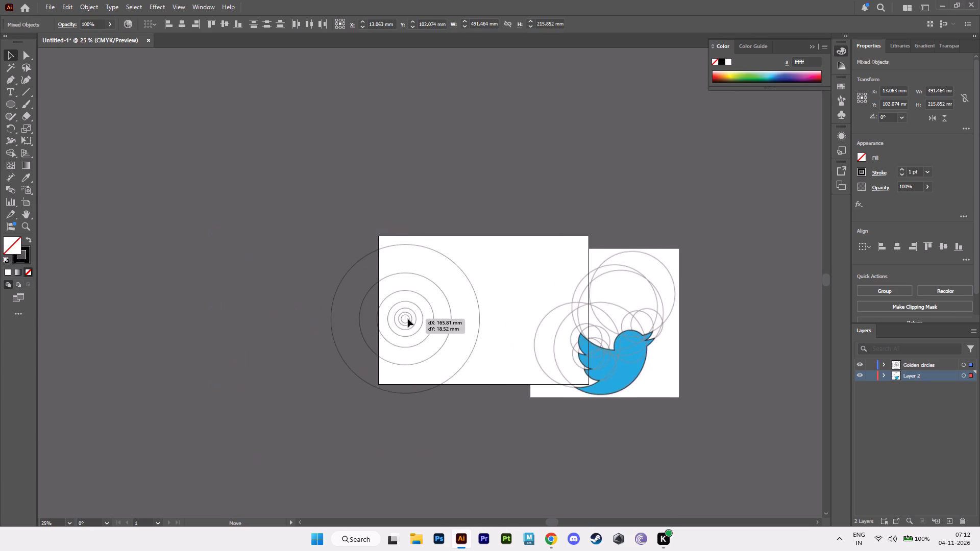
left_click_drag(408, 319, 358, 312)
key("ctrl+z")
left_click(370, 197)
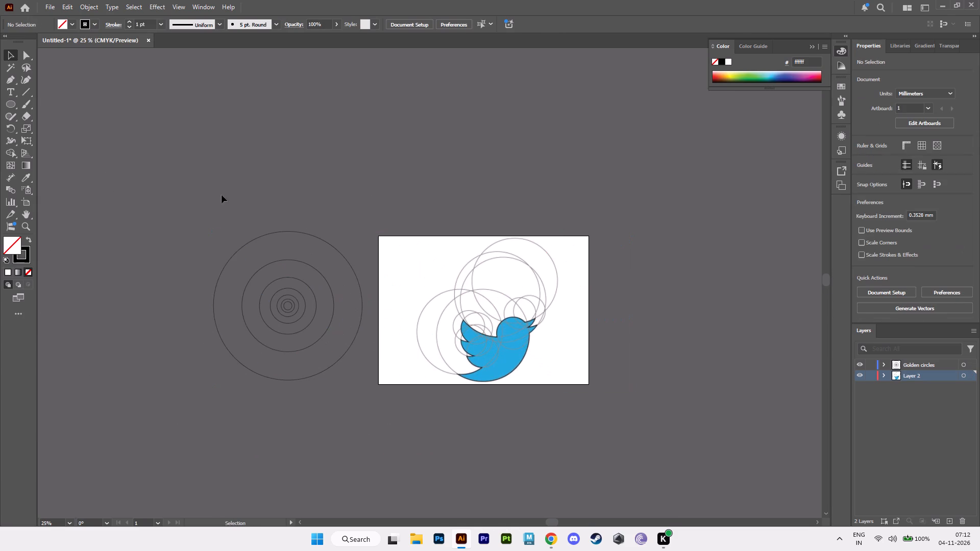
Move only the concentric golden circles onto the artboard over the bird image, with the largest circle spanning the artboard's height.
left_click_drag(172, 191, 371, 418)
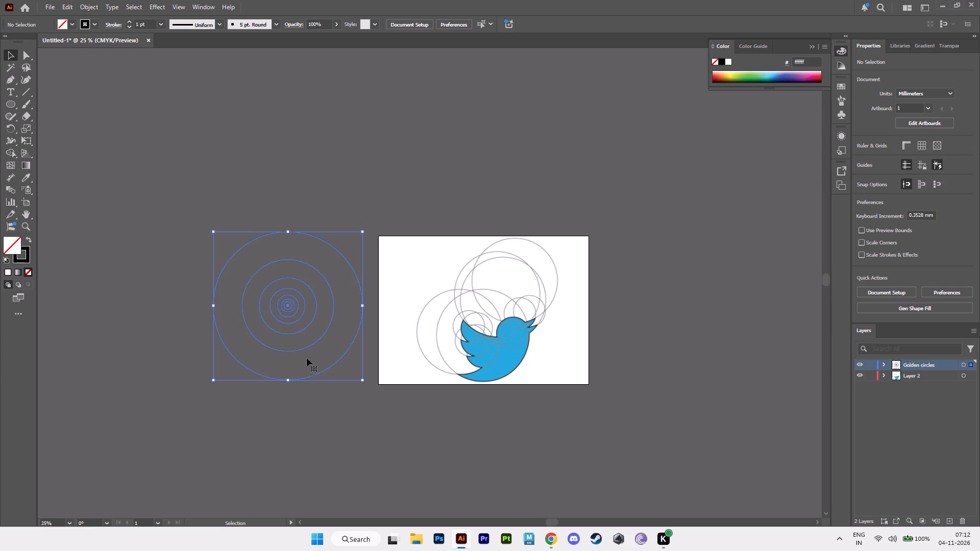
left_click_drag(288, 306, 401, 312)
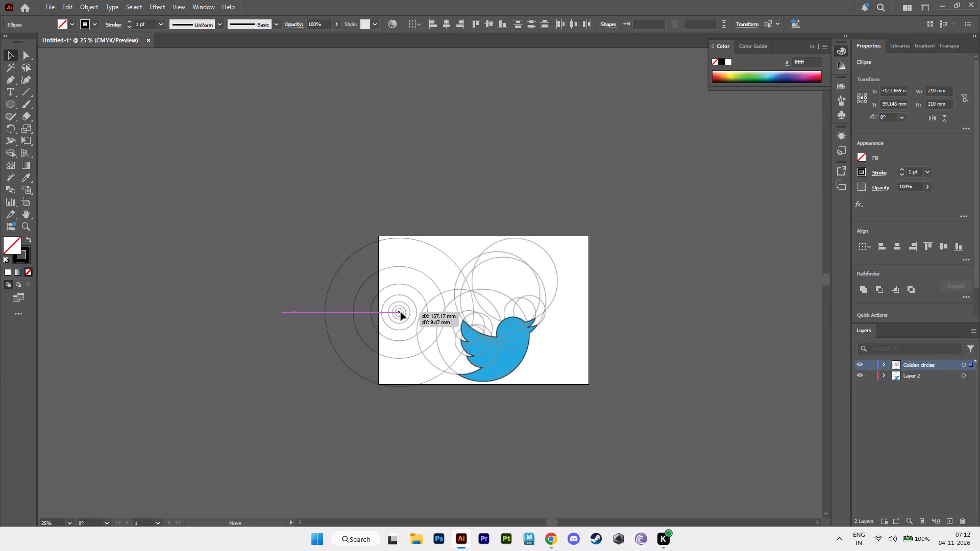
left_click_drag(401, 312, 488, 317)
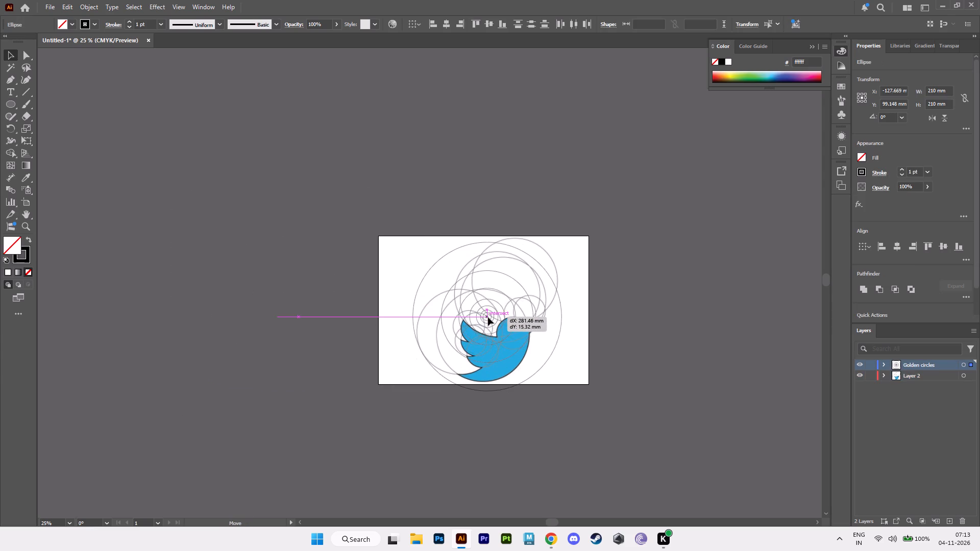
left_click_drag(488, 317, 491, 310)
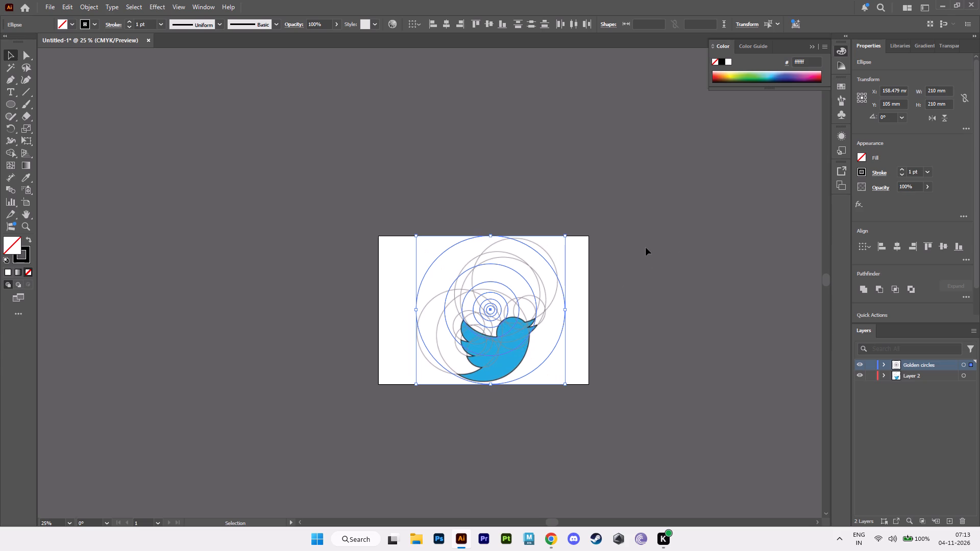
left_click(646, 247)
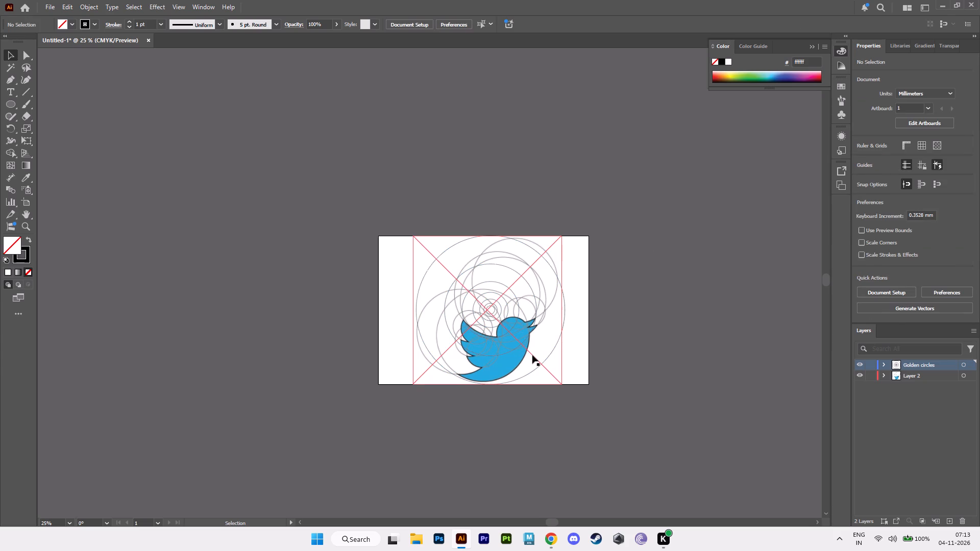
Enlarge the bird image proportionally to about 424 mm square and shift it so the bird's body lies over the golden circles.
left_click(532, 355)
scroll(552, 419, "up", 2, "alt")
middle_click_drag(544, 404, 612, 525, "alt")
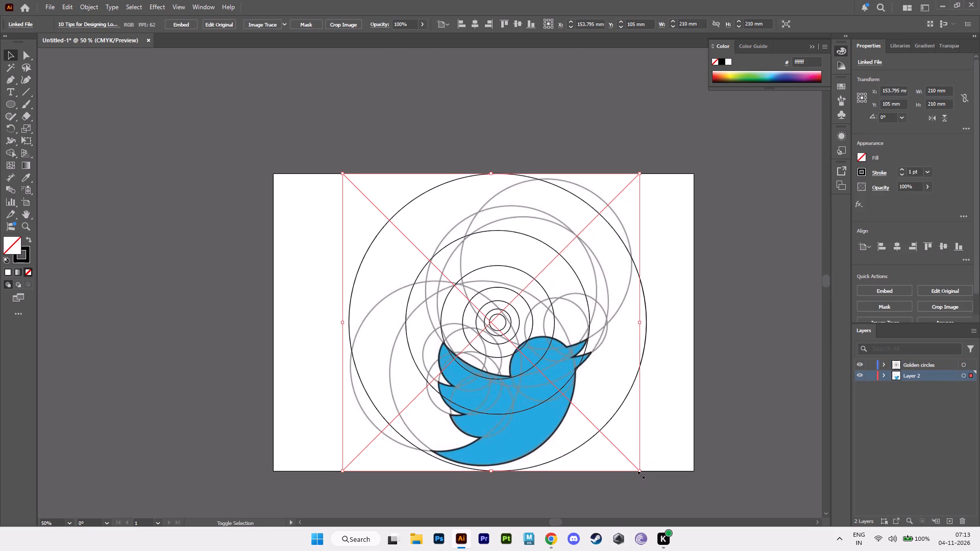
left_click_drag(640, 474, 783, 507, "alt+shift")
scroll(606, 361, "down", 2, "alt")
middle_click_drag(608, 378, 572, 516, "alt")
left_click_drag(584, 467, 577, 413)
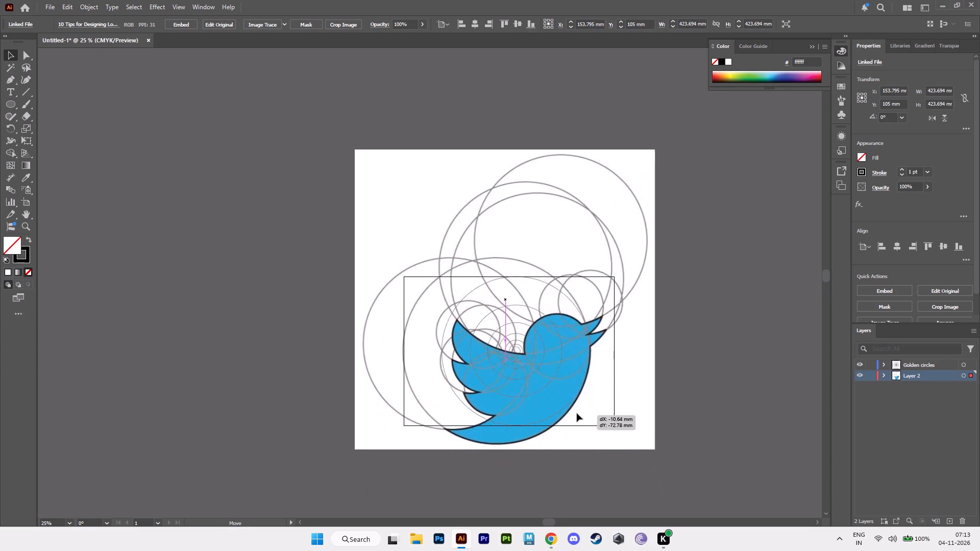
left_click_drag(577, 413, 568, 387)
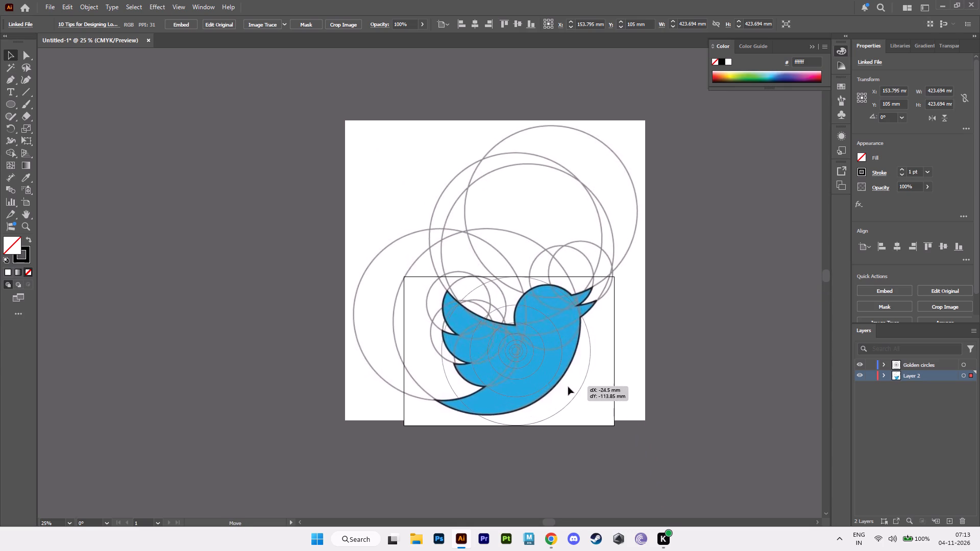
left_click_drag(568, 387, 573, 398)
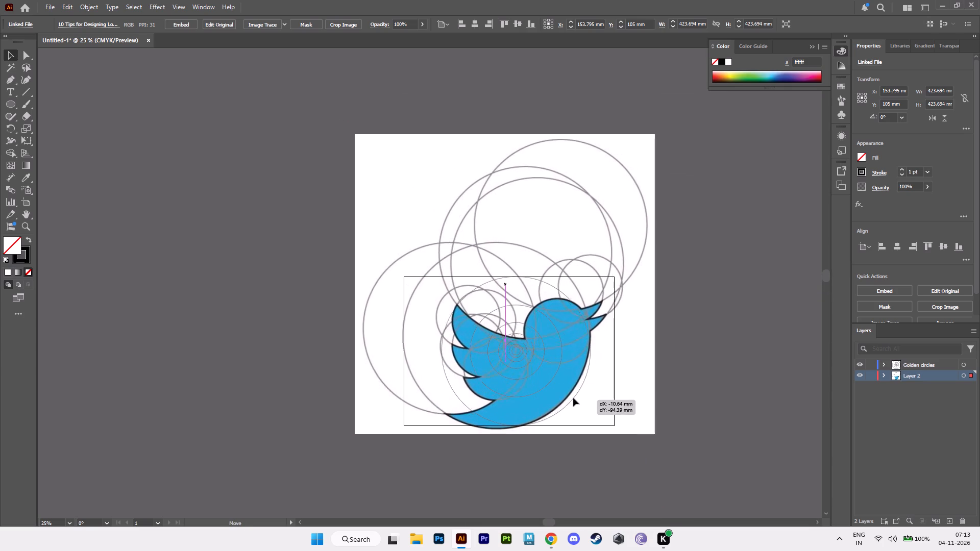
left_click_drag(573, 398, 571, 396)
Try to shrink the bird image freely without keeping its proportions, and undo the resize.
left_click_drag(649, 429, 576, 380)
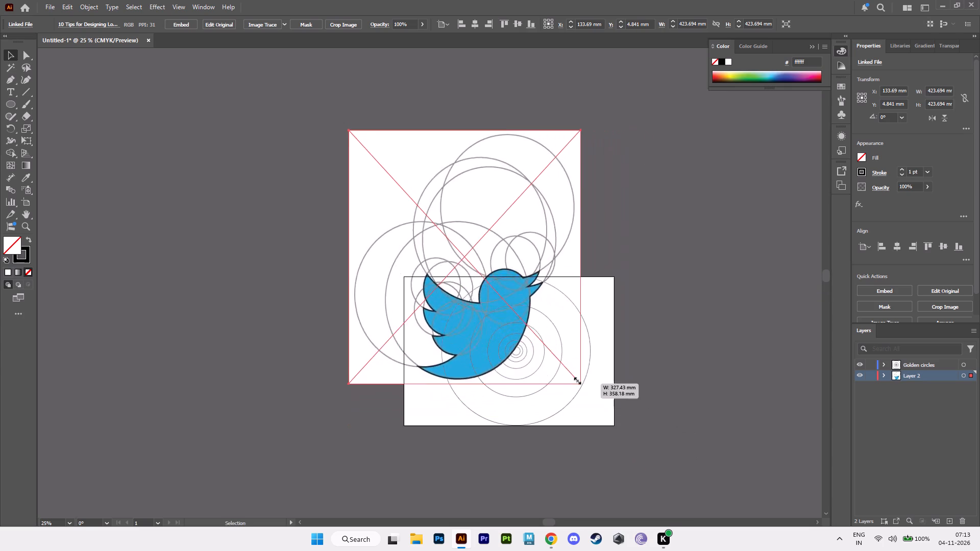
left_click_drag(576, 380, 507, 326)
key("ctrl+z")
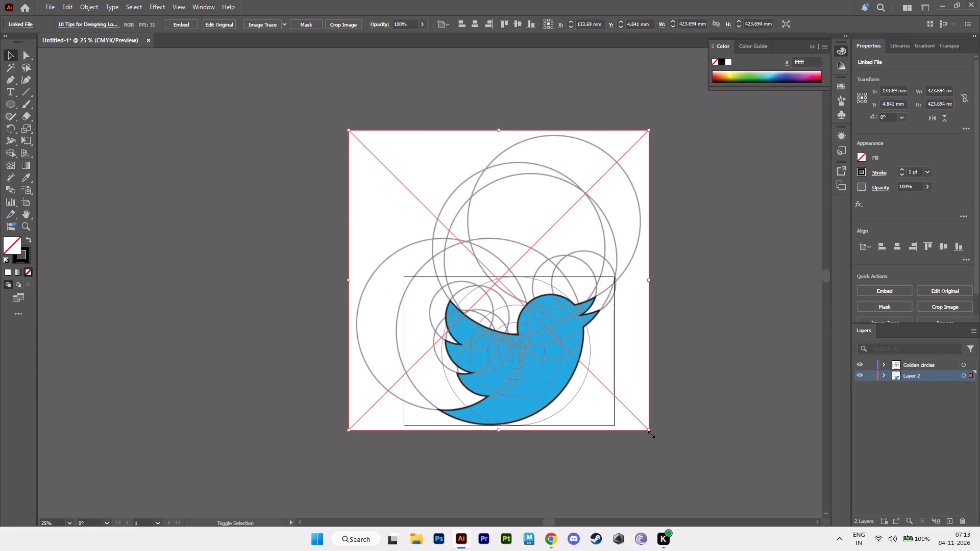
Resize the bird image proportionally to about 315 mm square and reposition it so the body's curve approximates the largest golden circle.
left_click_drag(651, 432, 595, 379, "alt+shift")
left_click_drag(518, 329, 532, 363)
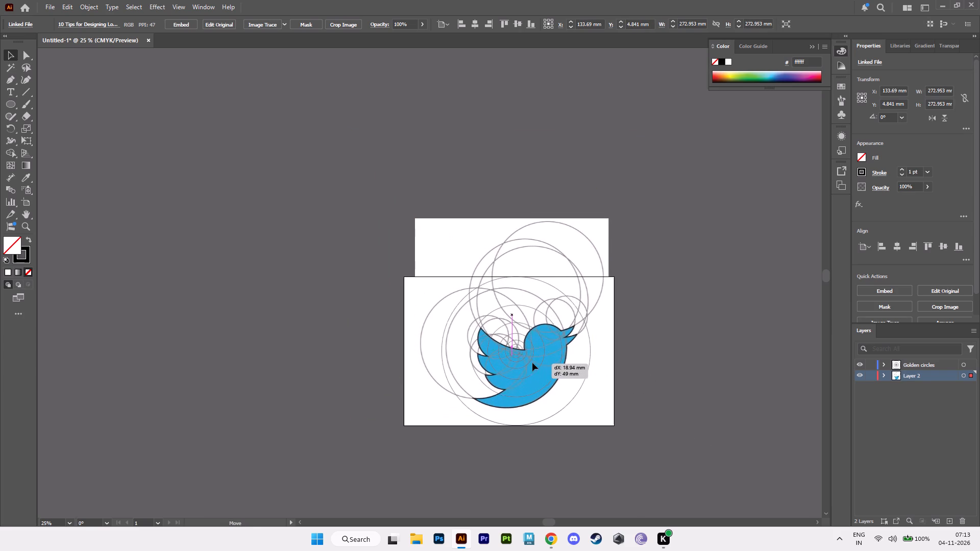
left_click_drag(532, 363, 532, 362)
left_click_drag(608, 409, 621, 416, "alt+shift")
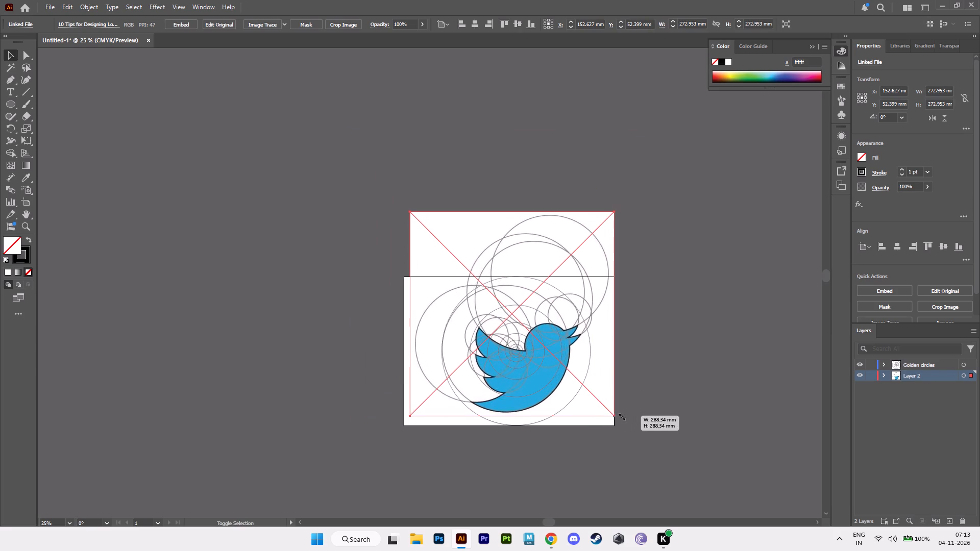
left_click_drag(621, 416, 627, 421, "alt+shift")
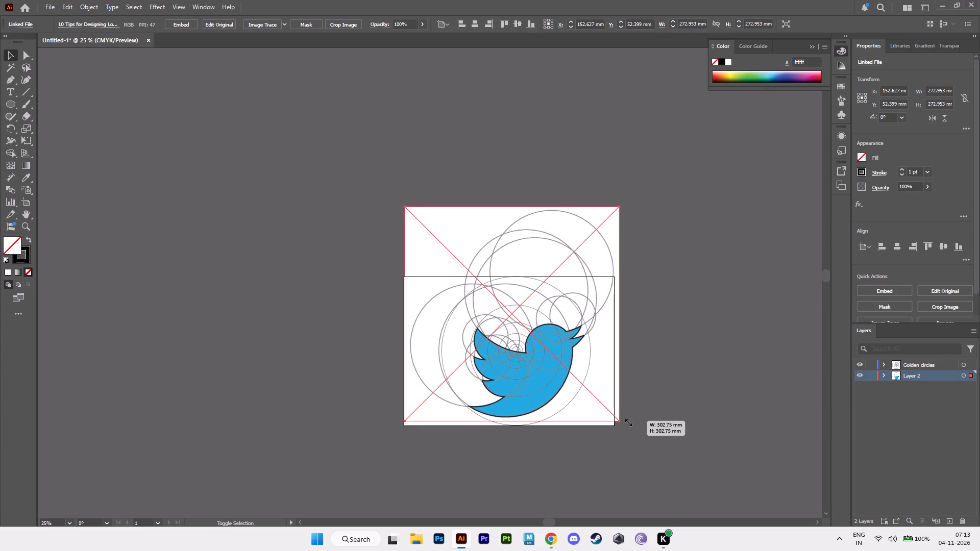
left_click_drag(627, 421, 634, 423, "alt+shift")
left_click(547, 370)
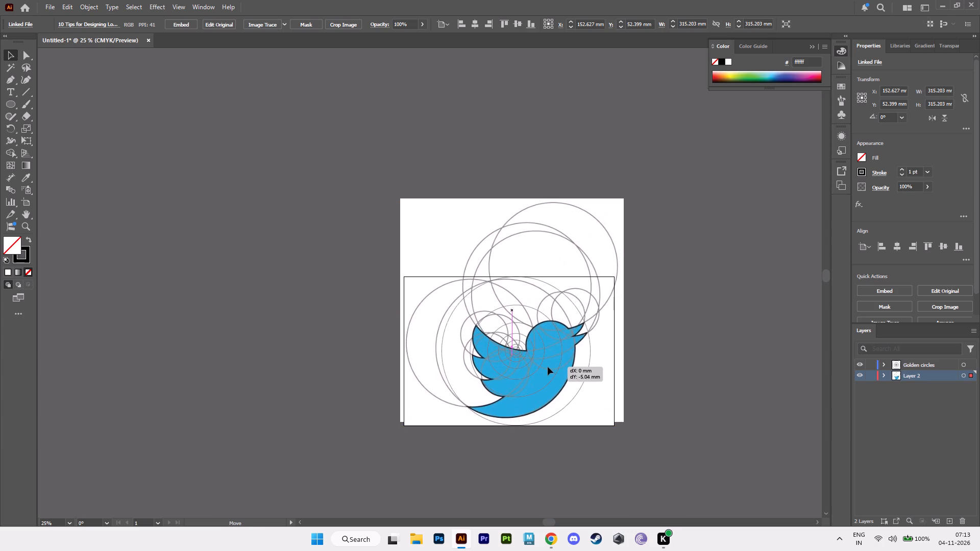
left_click(676, 317)
Lock Layer 2 with the bird image and make the Golden circles layer active.
scroll(676, 386, "up", 1, "alt")
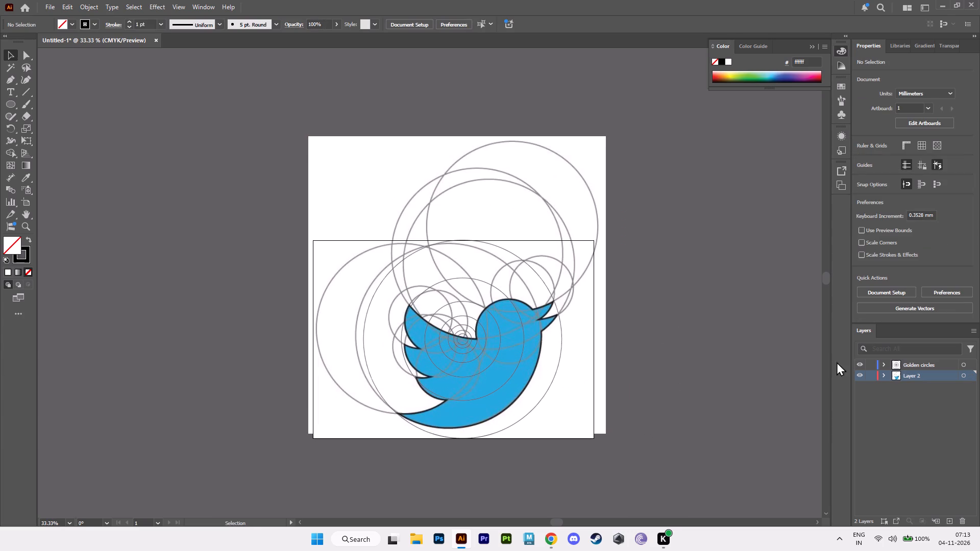
left_click(870, 377)
left_click(903, 364)
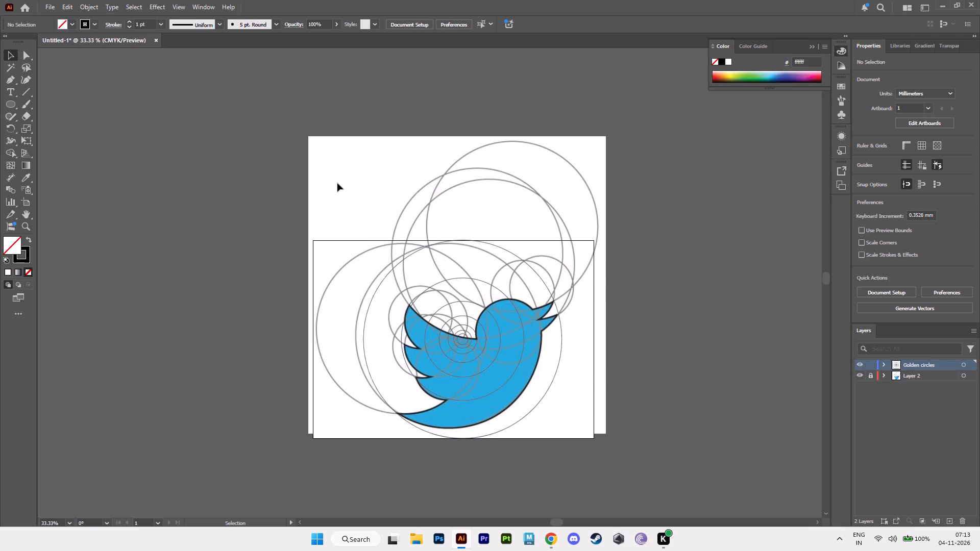
Move all the concentric golden circles horizontally off the artboard to the empty area on its left.
left_click_drag(262, 116, 673, 475)
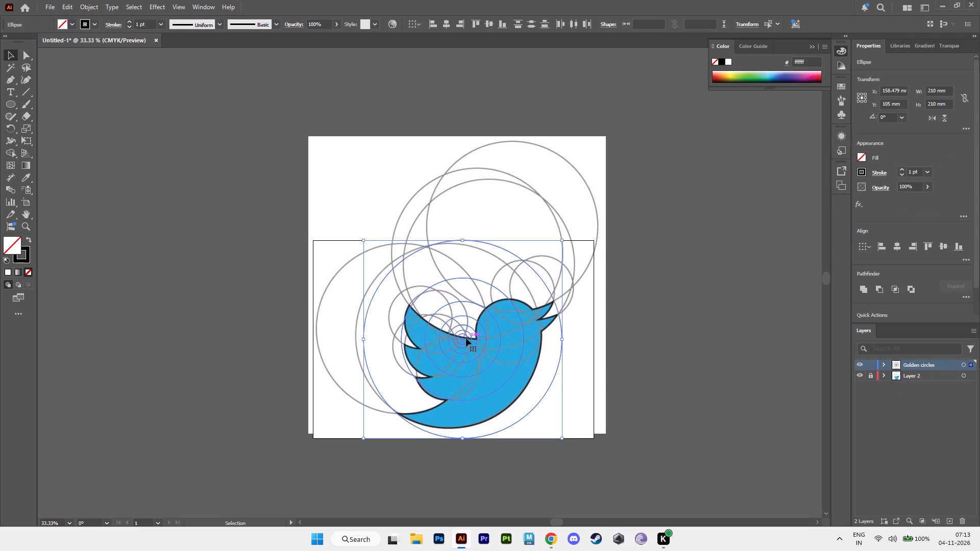
left_click_drag(464, 338, 171, 338)
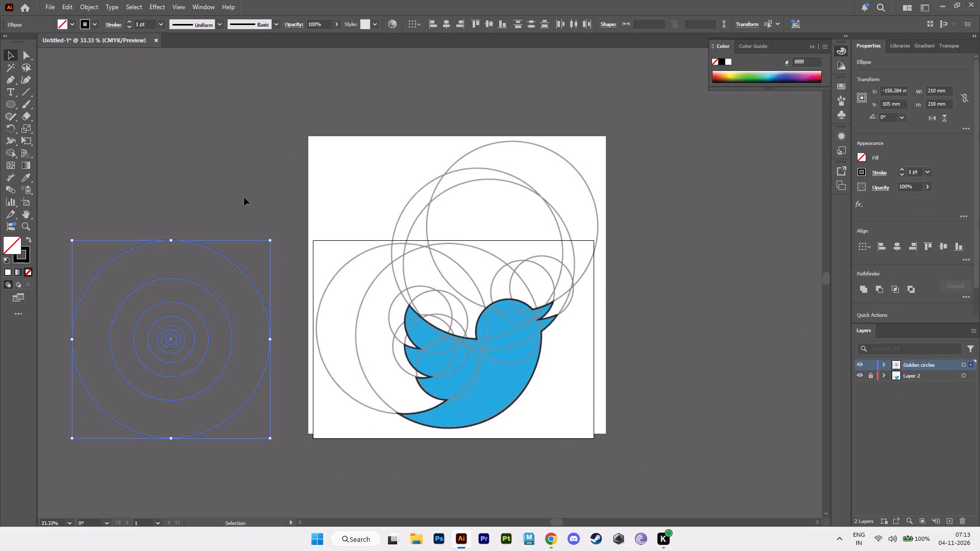
left_click(243, 193)
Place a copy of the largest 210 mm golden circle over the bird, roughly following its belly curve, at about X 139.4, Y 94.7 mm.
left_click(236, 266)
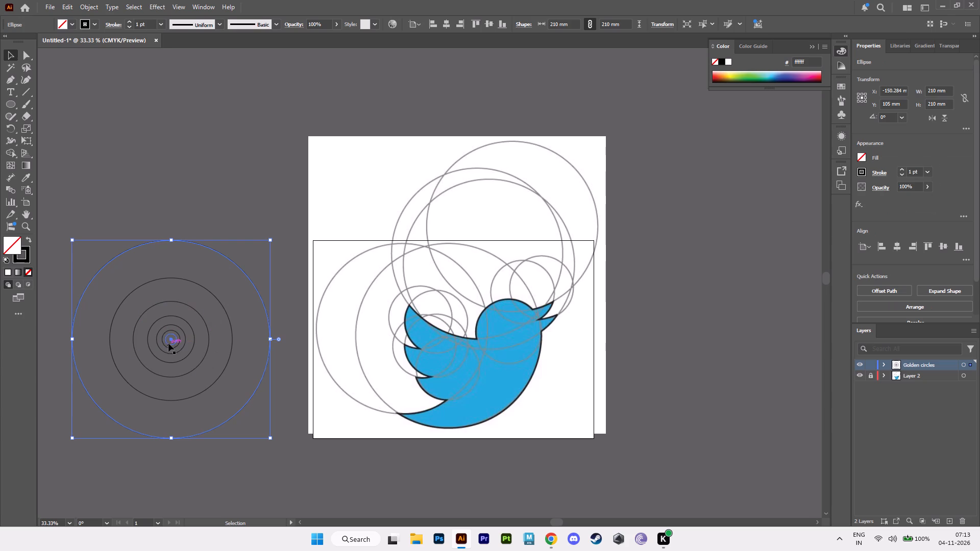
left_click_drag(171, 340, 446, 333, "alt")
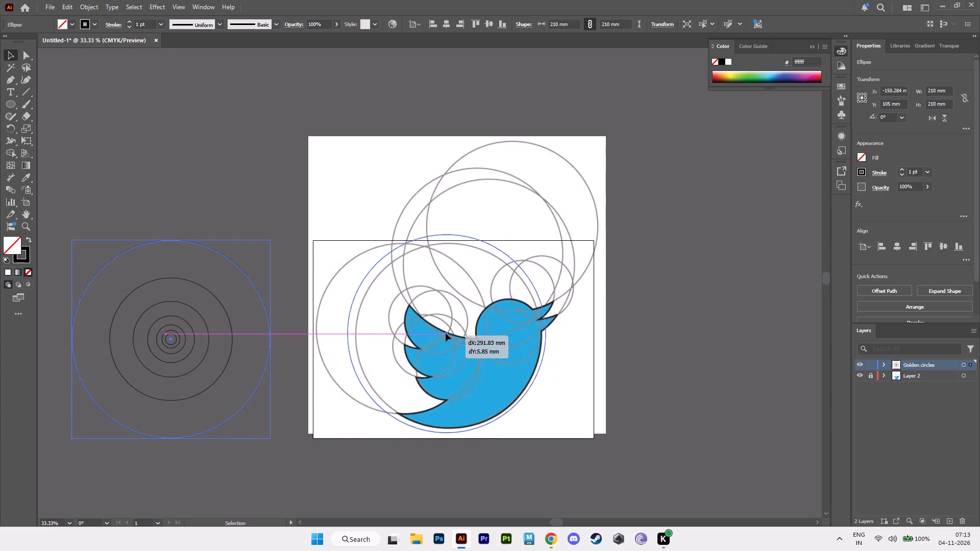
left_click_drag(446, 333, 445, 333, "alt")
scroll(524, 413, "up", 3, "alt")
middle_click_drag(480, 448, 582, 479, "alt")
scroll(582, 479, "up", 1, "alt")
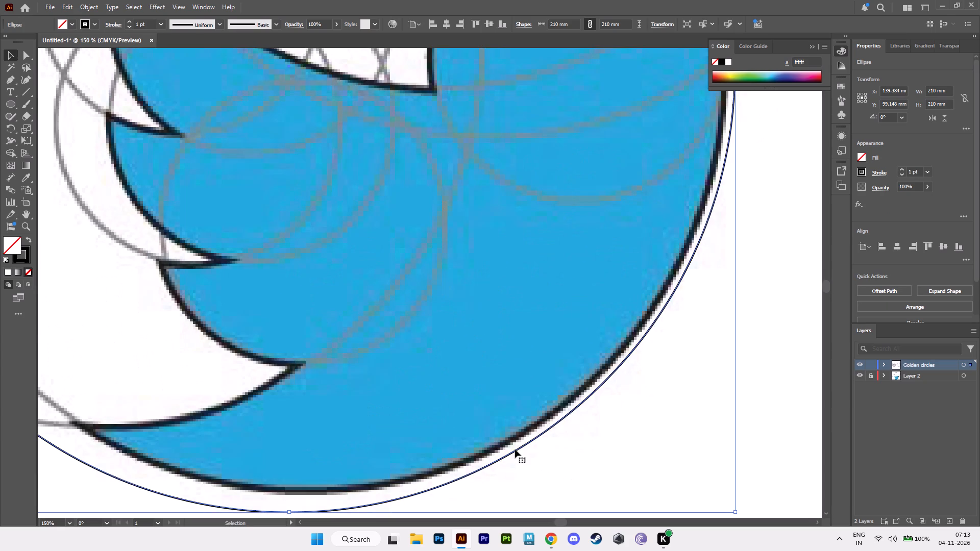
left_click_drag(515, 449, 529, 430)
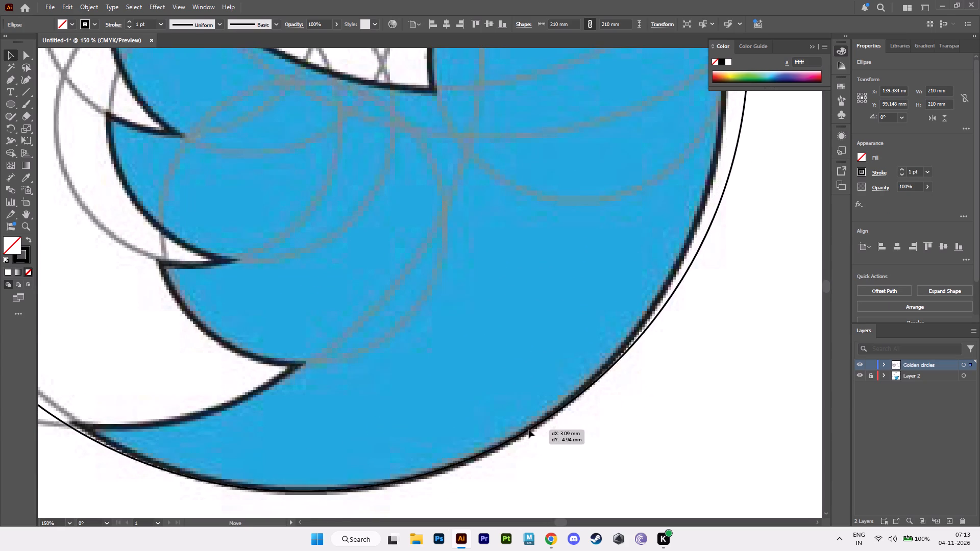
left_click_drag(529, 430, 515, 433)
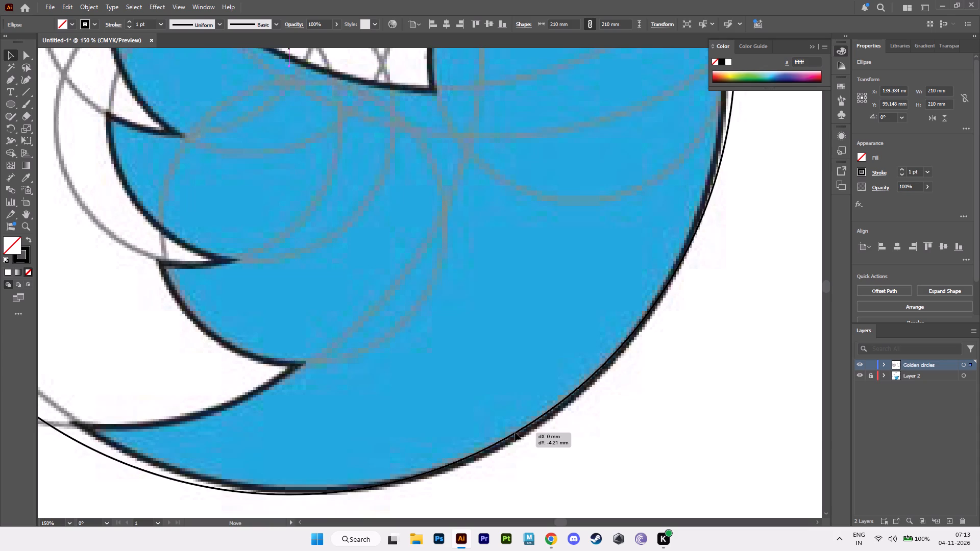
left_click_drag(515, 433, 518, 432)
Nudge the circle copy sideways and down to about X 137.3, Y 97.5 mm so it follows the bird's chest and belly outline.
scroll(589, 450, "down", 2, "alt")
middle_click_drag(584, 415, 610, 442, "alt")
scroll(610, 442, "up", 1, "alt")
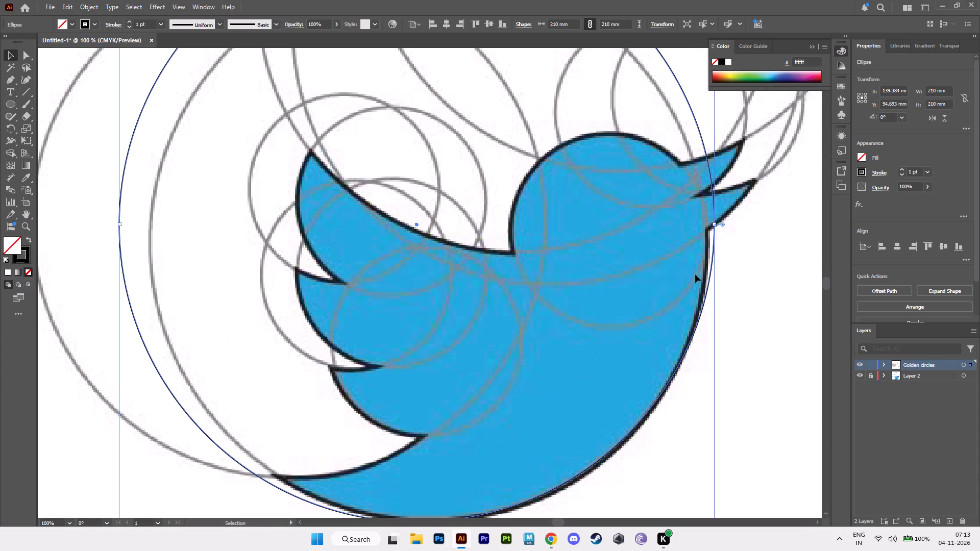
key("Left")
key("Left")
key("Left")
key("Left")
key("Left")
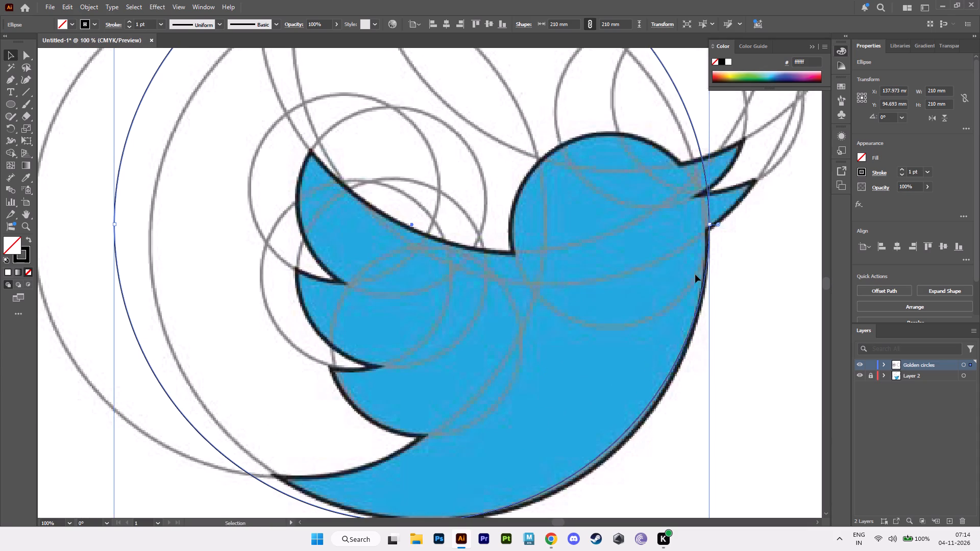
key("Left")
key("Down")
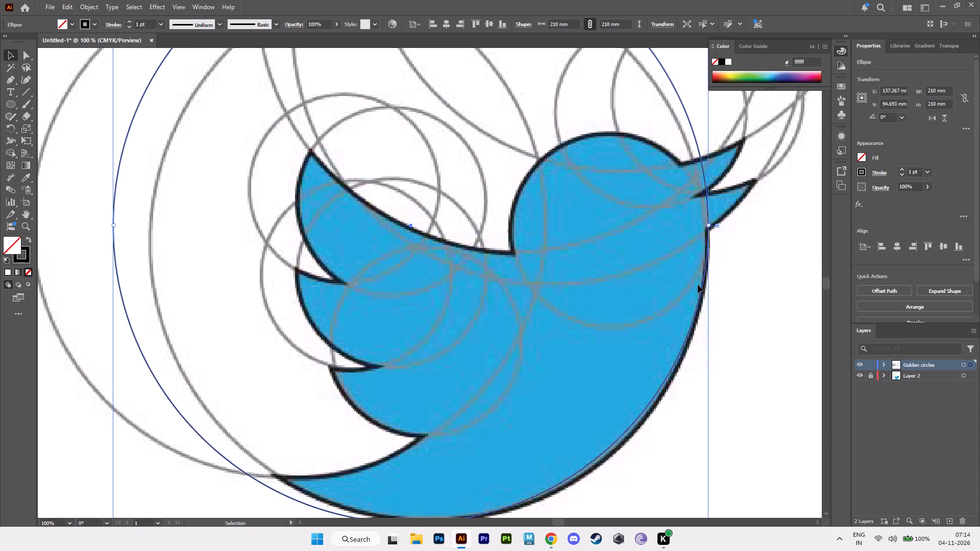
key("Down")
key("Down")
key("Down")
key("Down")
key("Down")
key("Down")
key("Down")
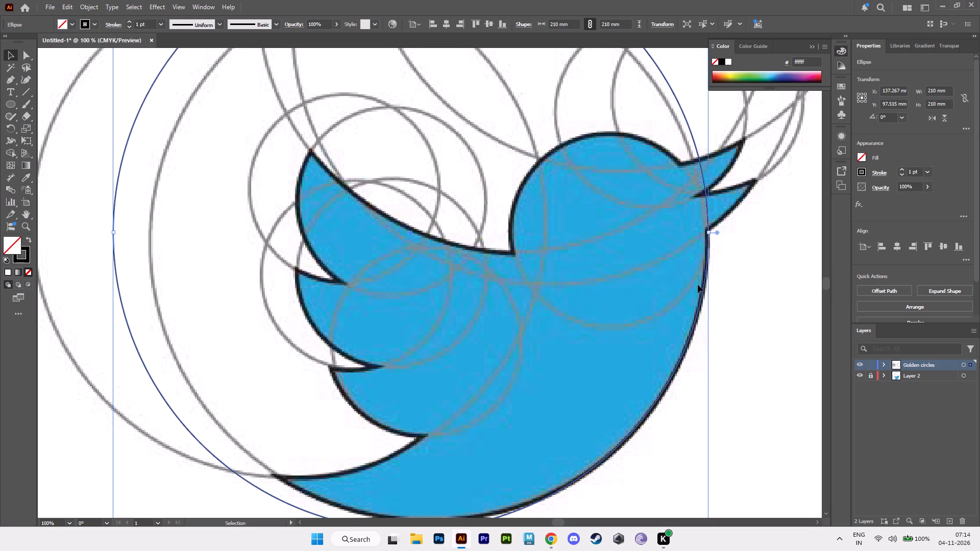
Unlock Layer 2 and delete the bird reference image from it.
scroll(707, 280, "down", 2, "alt")
middle_click_drag(705, 279, 602, 345, "alt")
scroll(602, 345, "down", 1, "alt")
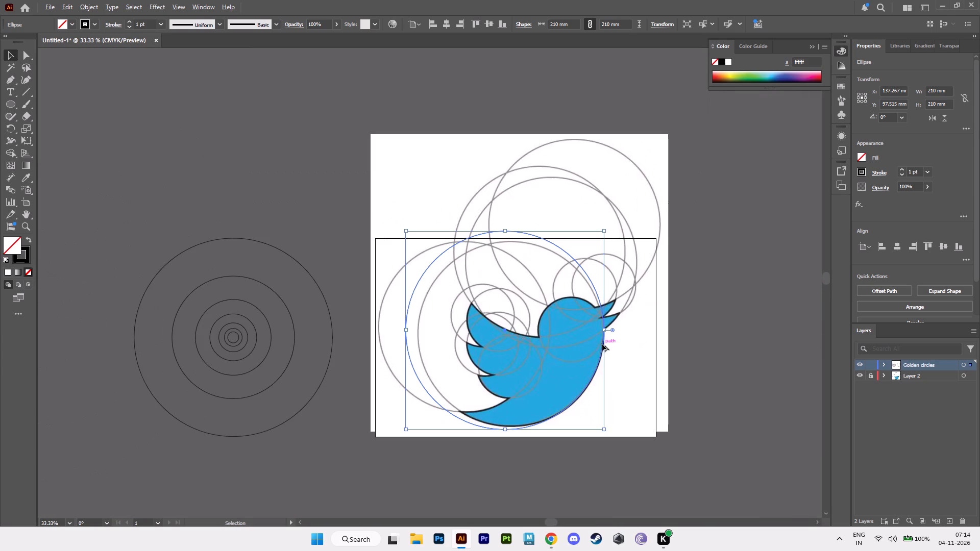
left_click(870, 374)
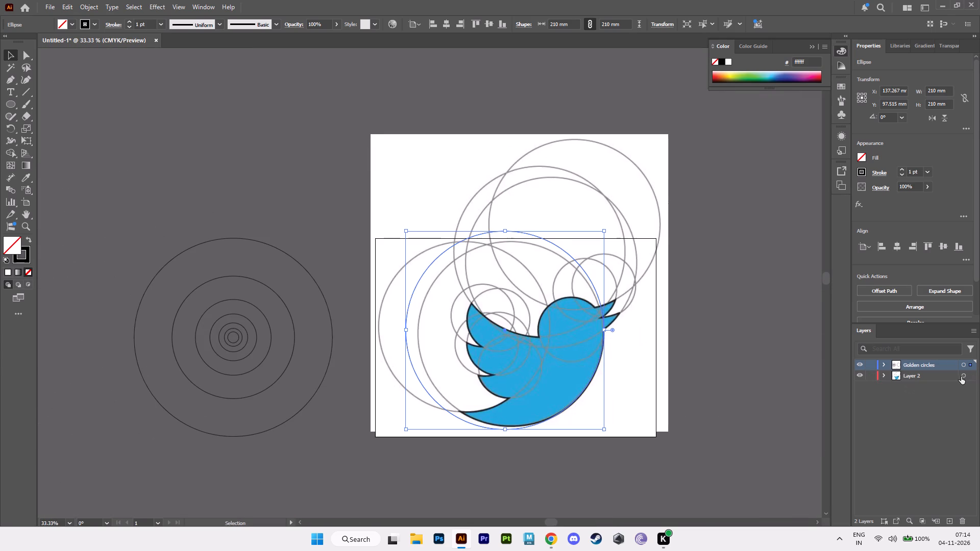
left_click(965, 378)
key("Delete")
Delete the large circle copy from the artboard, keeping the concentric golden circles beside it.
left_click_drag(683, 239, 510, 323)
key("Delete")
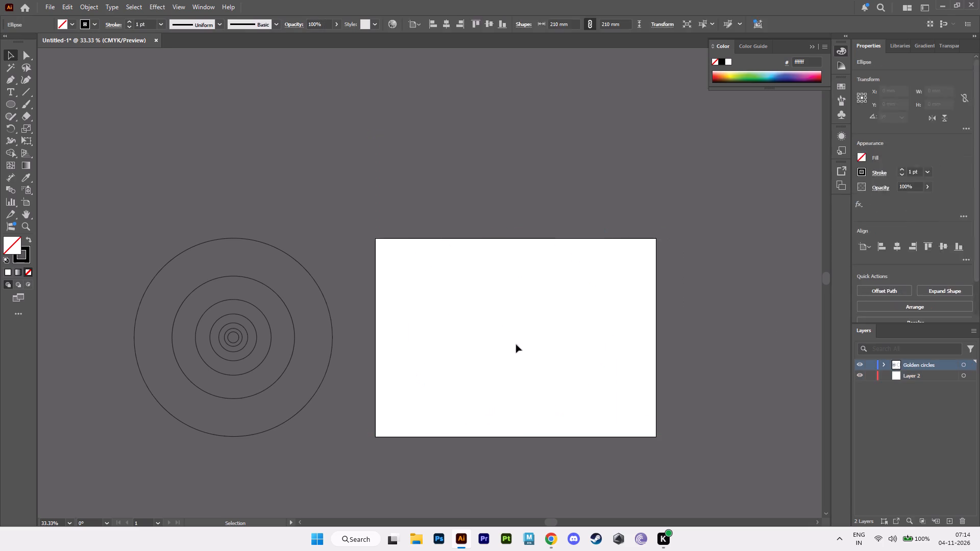
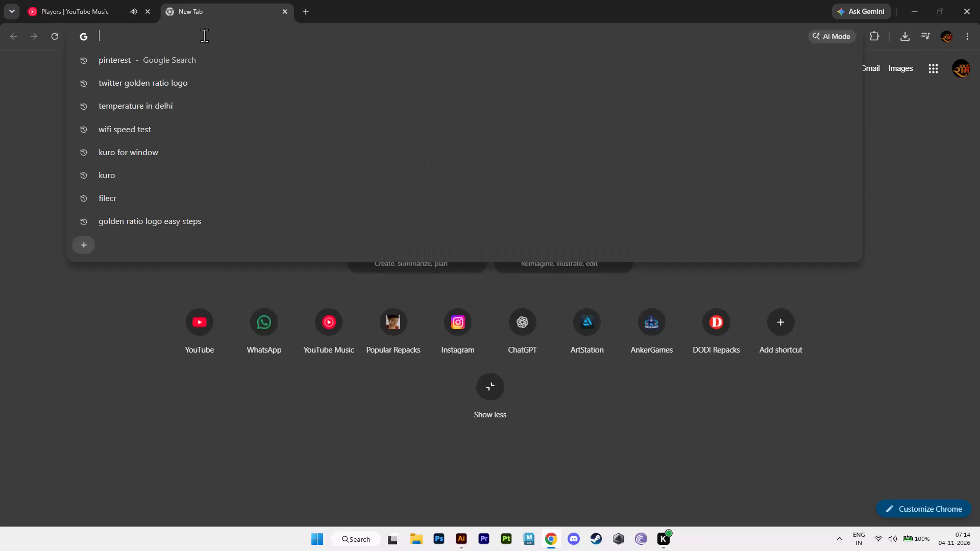
Open the Pinterest site in Chrome and search its pins for "twitter golden ratio logo".
type("pinter")
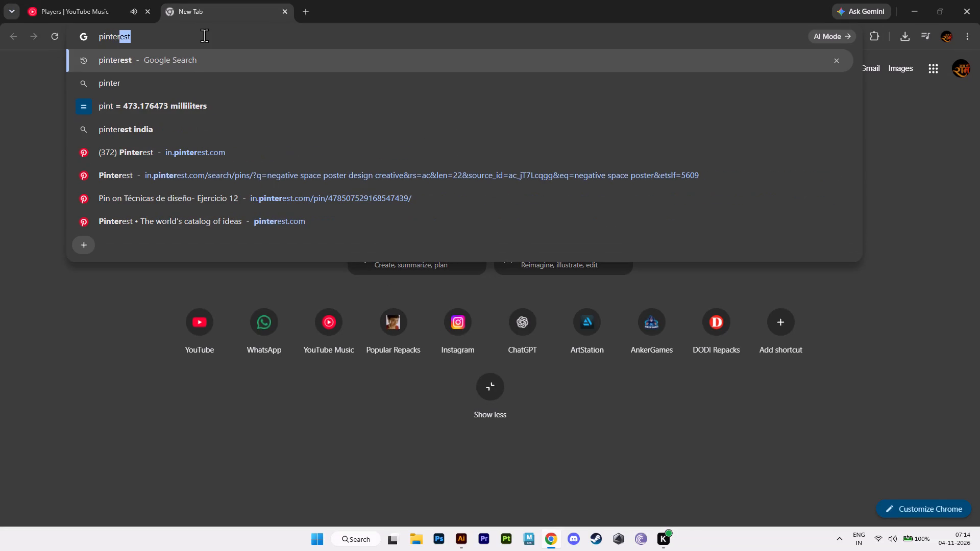
type("est")
key("Return")
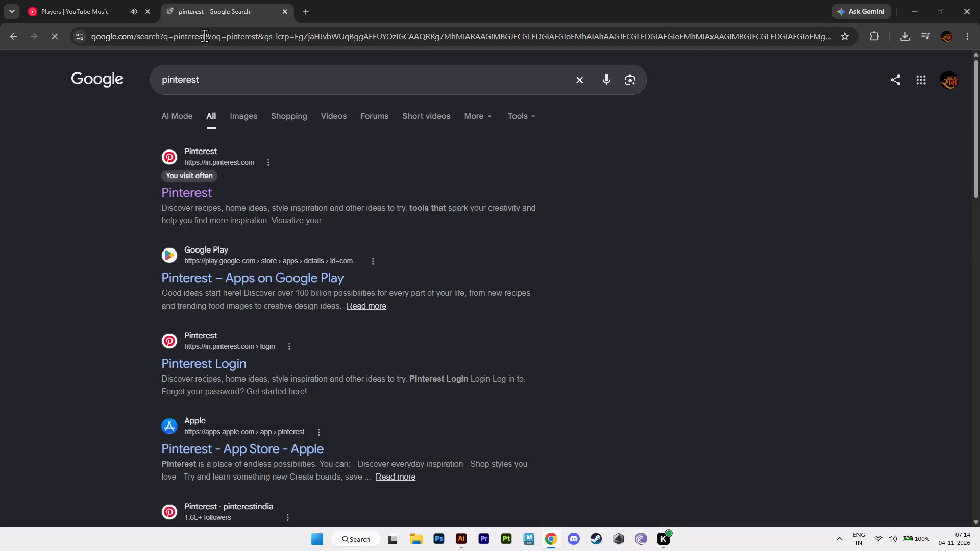
left_click(195, 192)
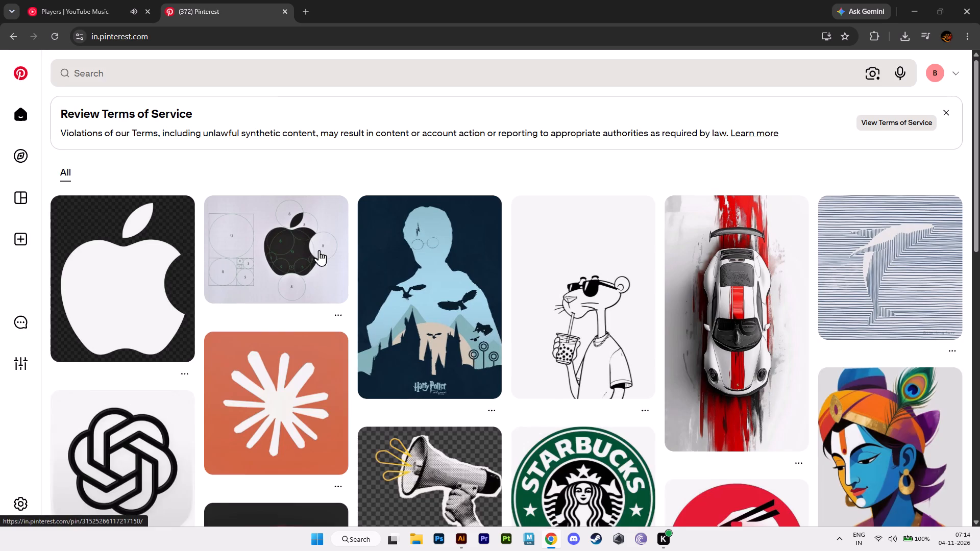
left_click(262, 77)
left_click(163, 167)
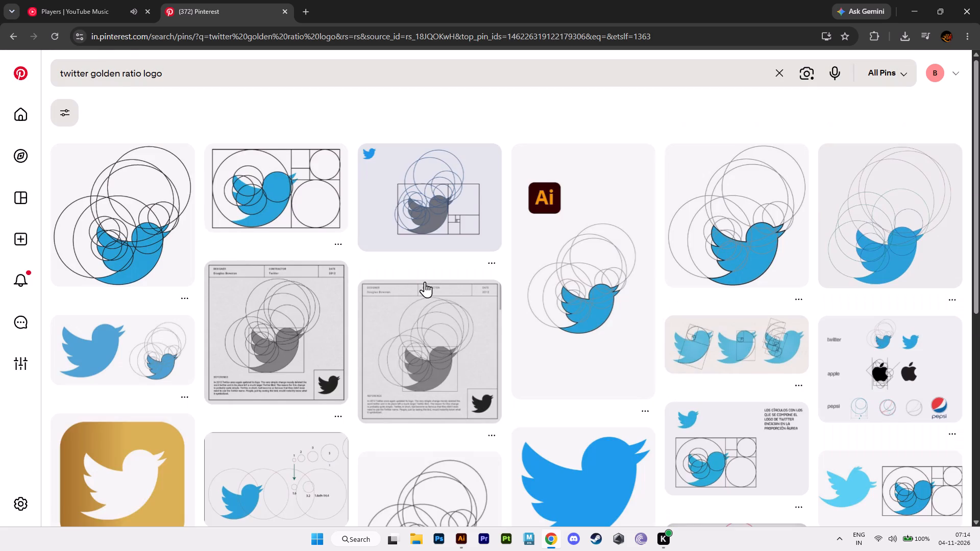
Download the pin image of the plain solid blue Twitter bird without construction circles, and close the Pinterest page.
scroll(425, 282, "down", 3)
left_click(522, 313)
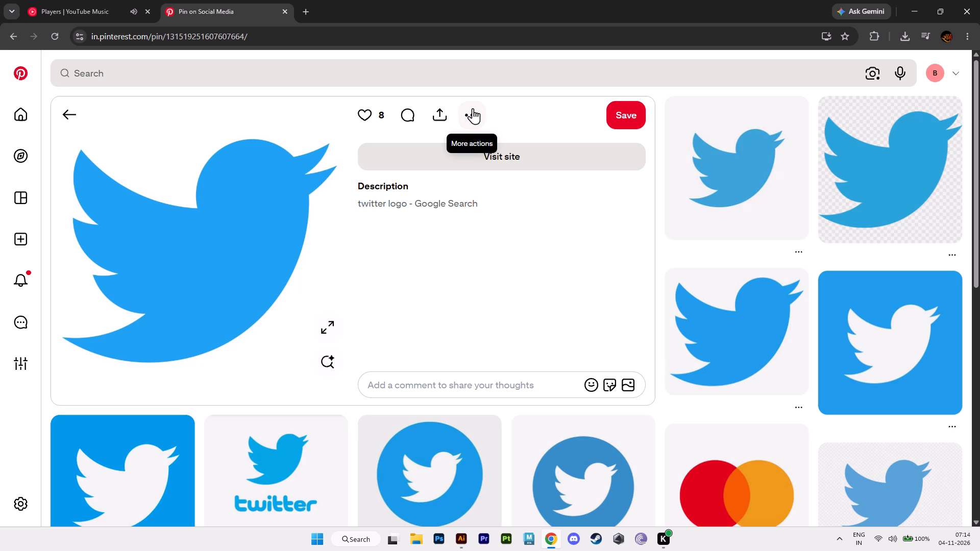
left_click(473, 108)
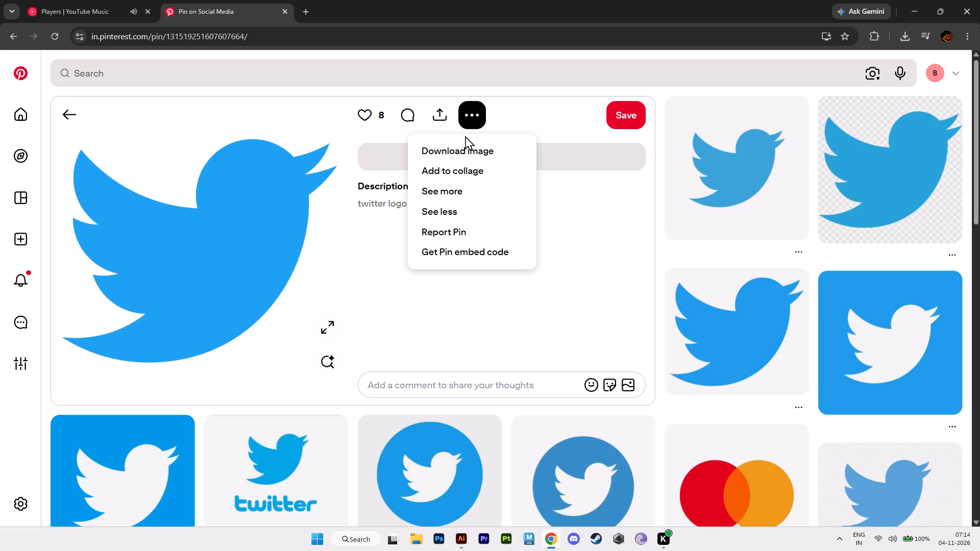
left_click(458, 145)
left_click(285, 10)
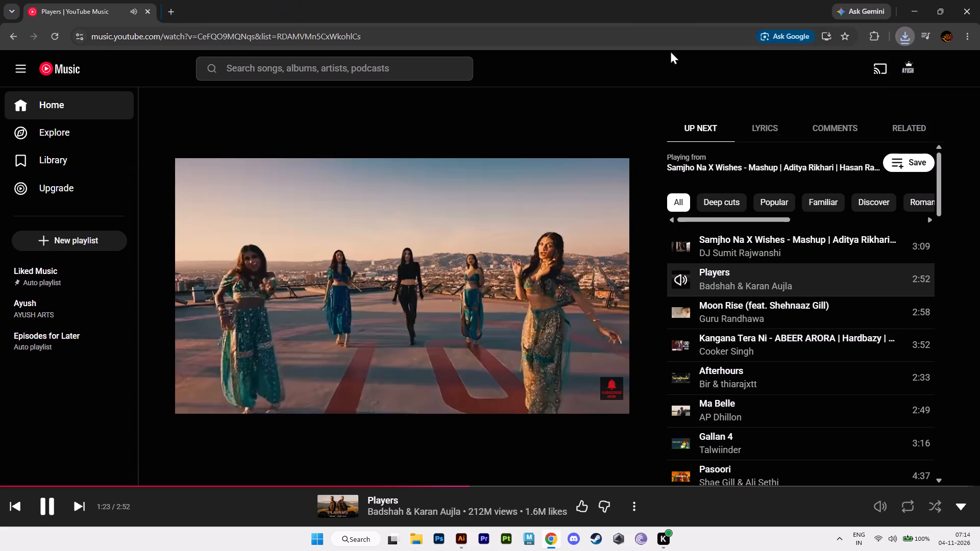
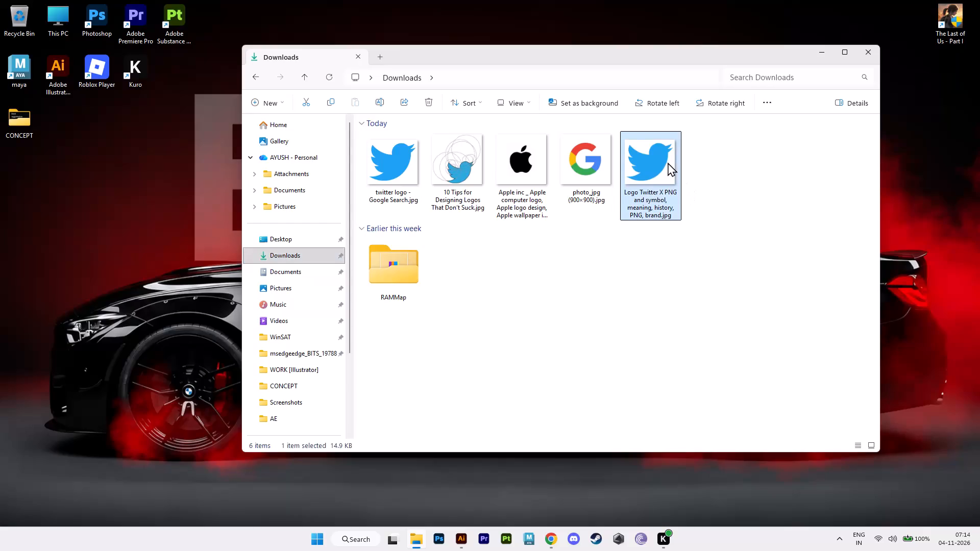
Delete the "Logo Twitter X PNG" image and the "10 Tips for Designing Logos That Don't Suck" image from Downloads.
key("Delete")
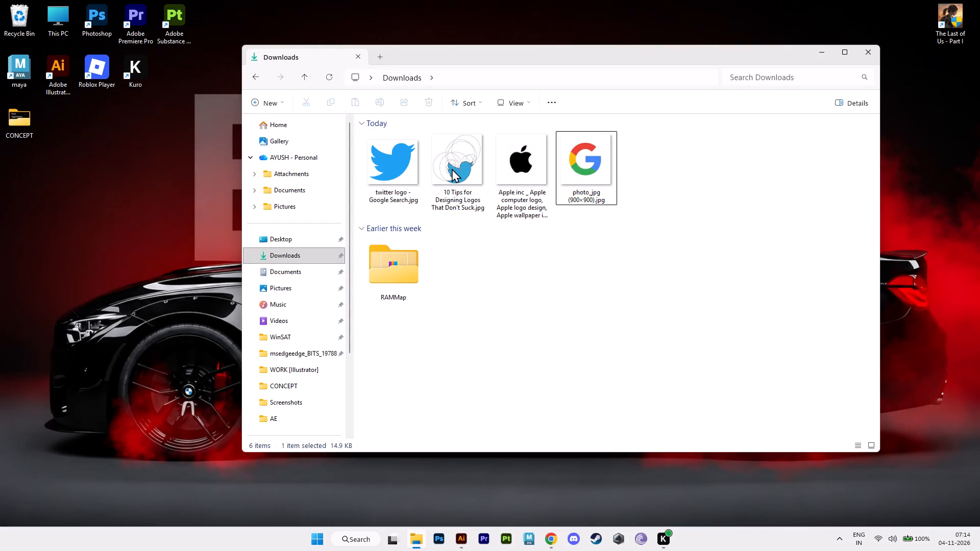
left_click(452, 168)
key("Delete")
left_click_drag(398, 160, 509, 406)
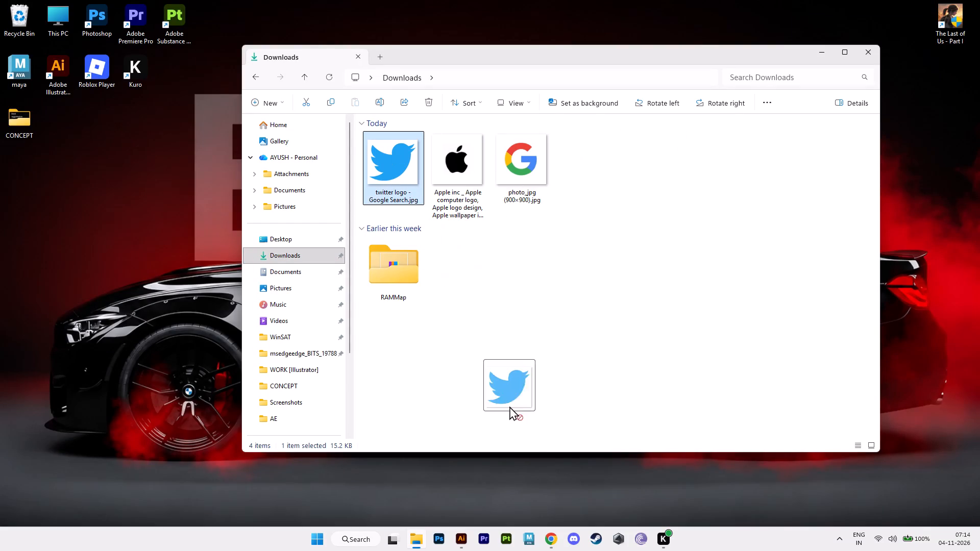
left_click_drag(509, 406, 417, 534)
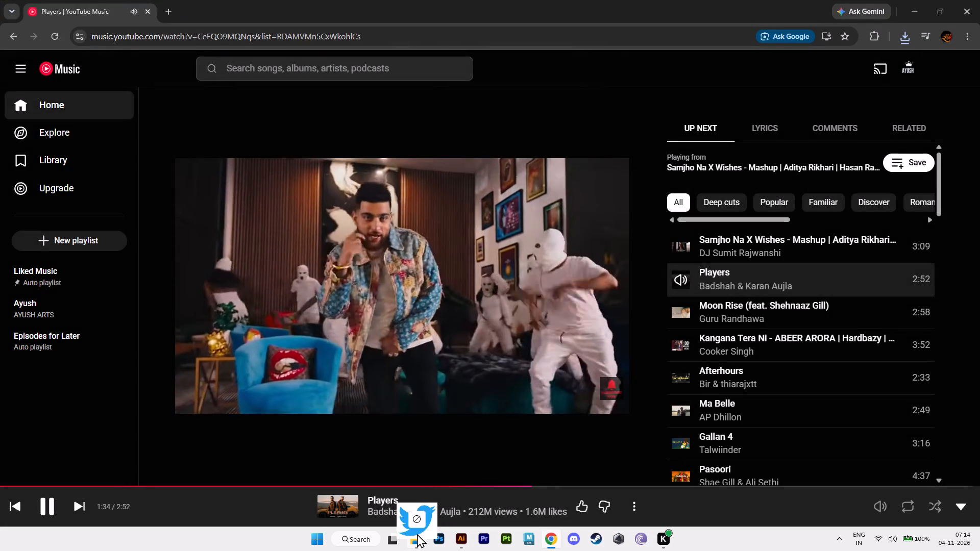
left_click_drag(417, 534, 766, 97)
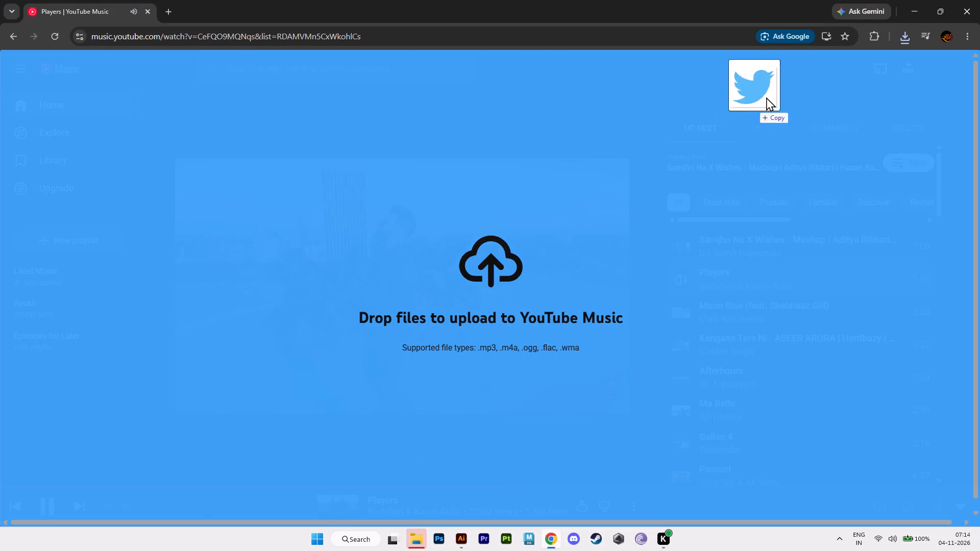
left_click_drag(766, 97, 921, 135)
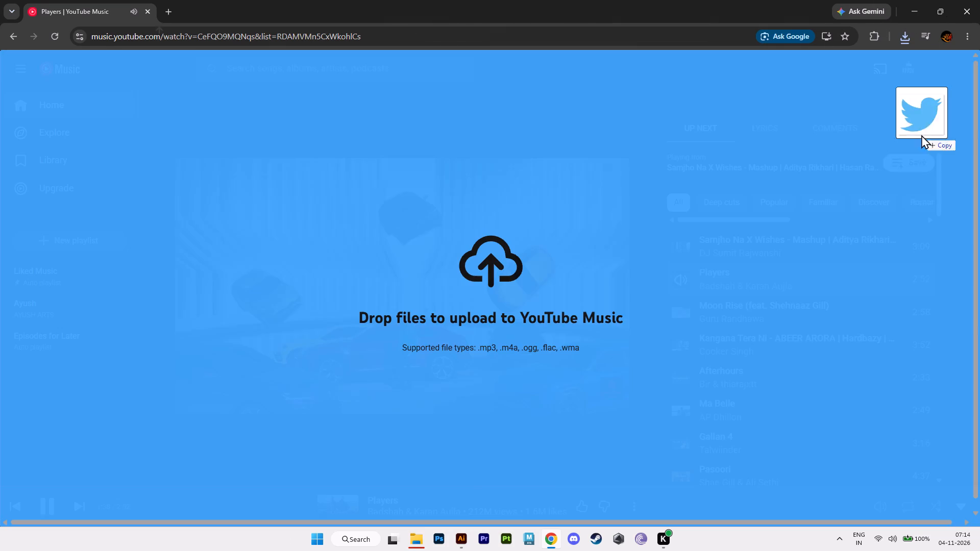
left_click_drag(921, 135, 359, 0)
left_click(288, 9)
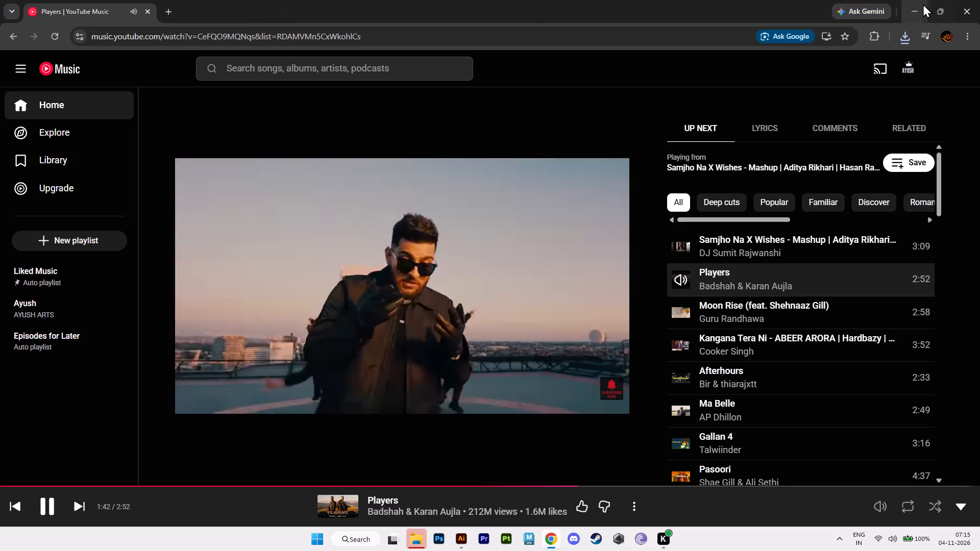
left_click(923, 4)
Place the "twitter logo - Google Search.jpg" image from Downloads into the Illustrator document, and minimize Illustrator.
left_click_drag(392, 165, 417, 224)
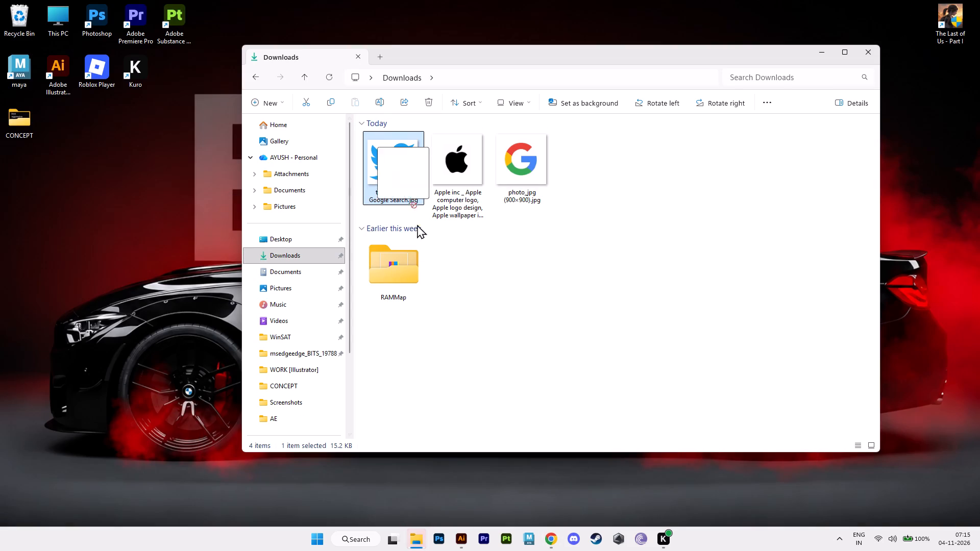
left_click_drag(417, 224, 509, 377)
left_click(941, 6)
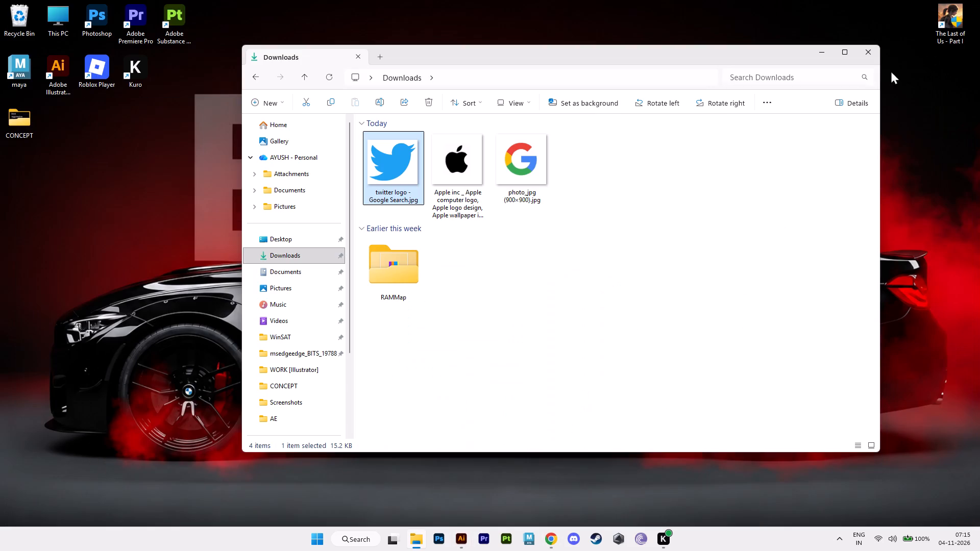
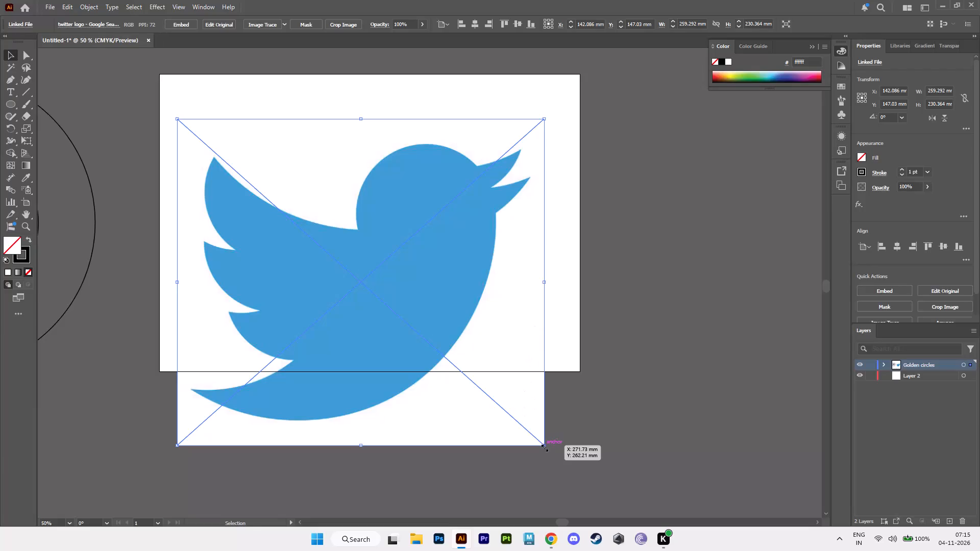
Scale the bird image down proportionally to about 172 × 153 mm and move it fully inside the artboard.
left_click_drag(544, 447, 514, 390, "alt+shift")
left_click_drag(356, 288, 384, 235)
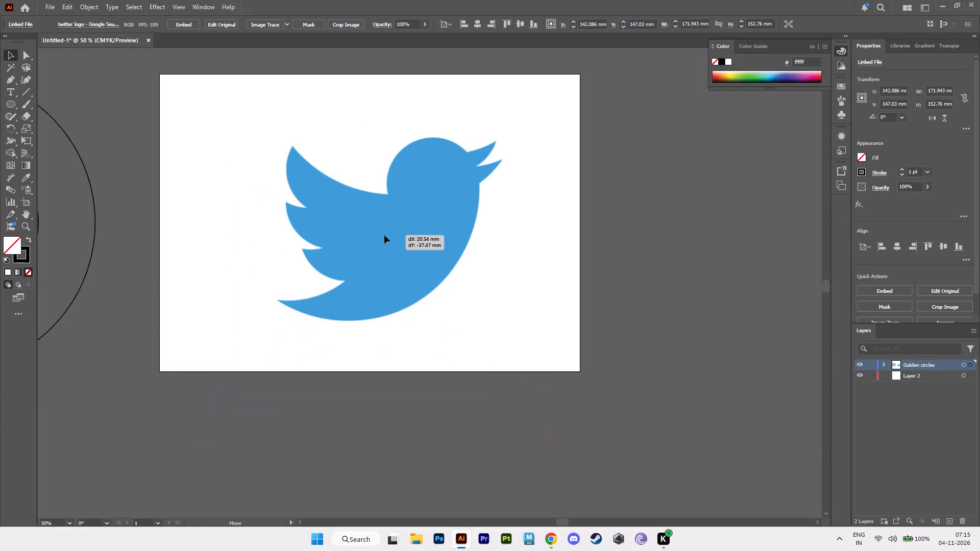
left_click_drag(384, 235, 381, 236)
Select all the concentric golden circles beside the artboard and move them over the bird image.
scroll(389, 260, "down", 1, "alt")
middle_click_drag(389, 260, 473, 297, "alt")
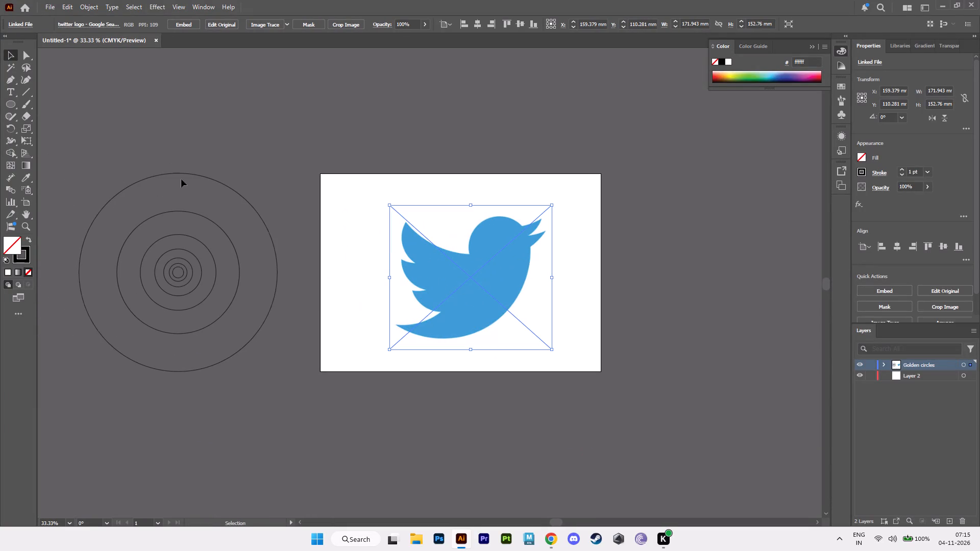
left_click_drag(64, 140, 310, 379)
left_click_drag(178, 271, 459, 274)
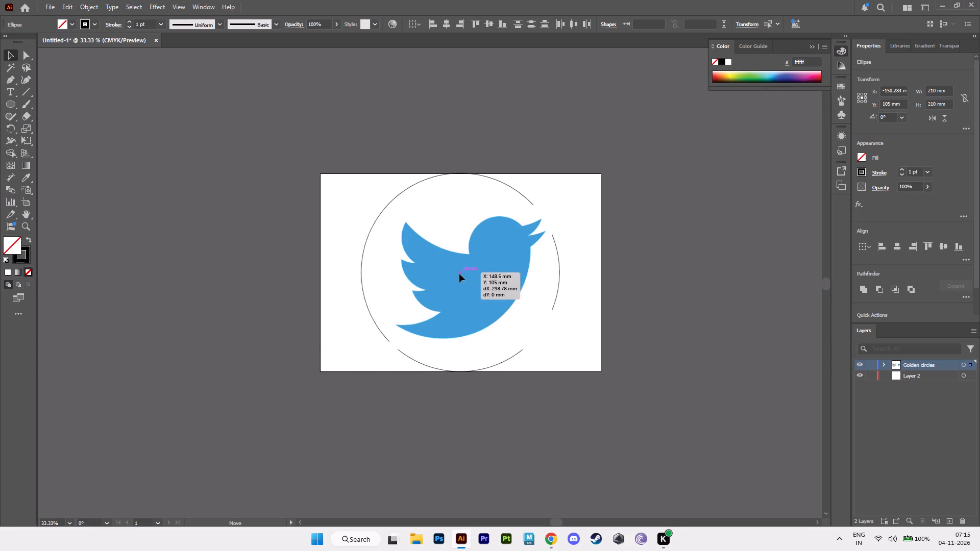
left_click_drag(459, 274, 464, 274)
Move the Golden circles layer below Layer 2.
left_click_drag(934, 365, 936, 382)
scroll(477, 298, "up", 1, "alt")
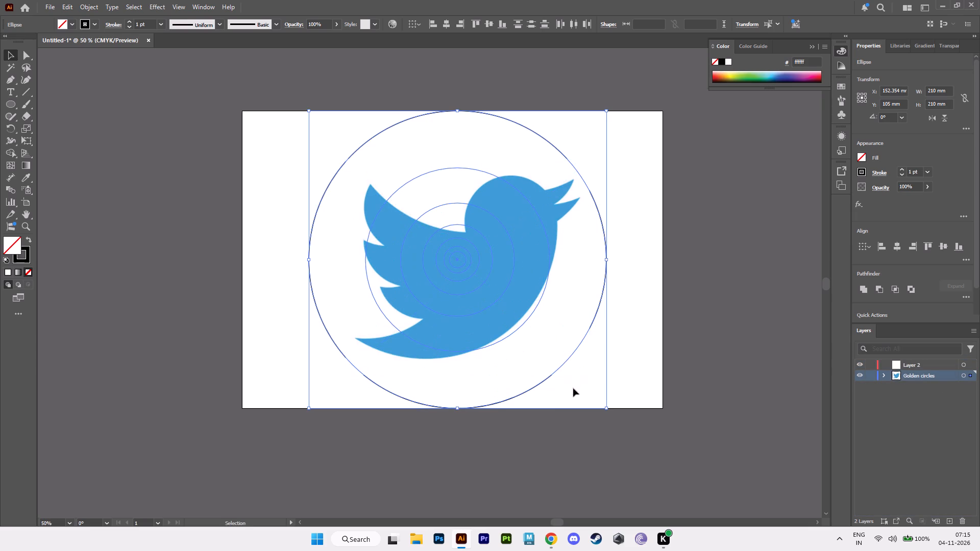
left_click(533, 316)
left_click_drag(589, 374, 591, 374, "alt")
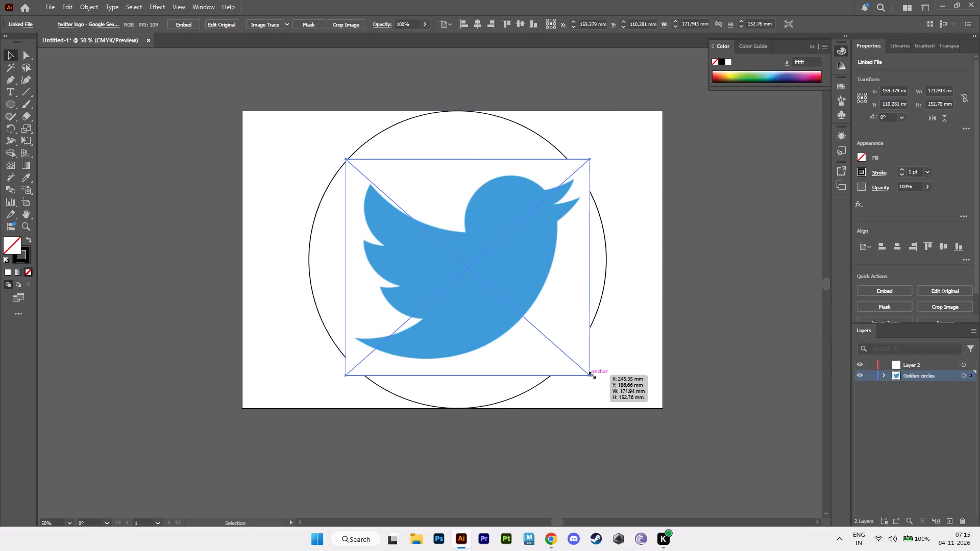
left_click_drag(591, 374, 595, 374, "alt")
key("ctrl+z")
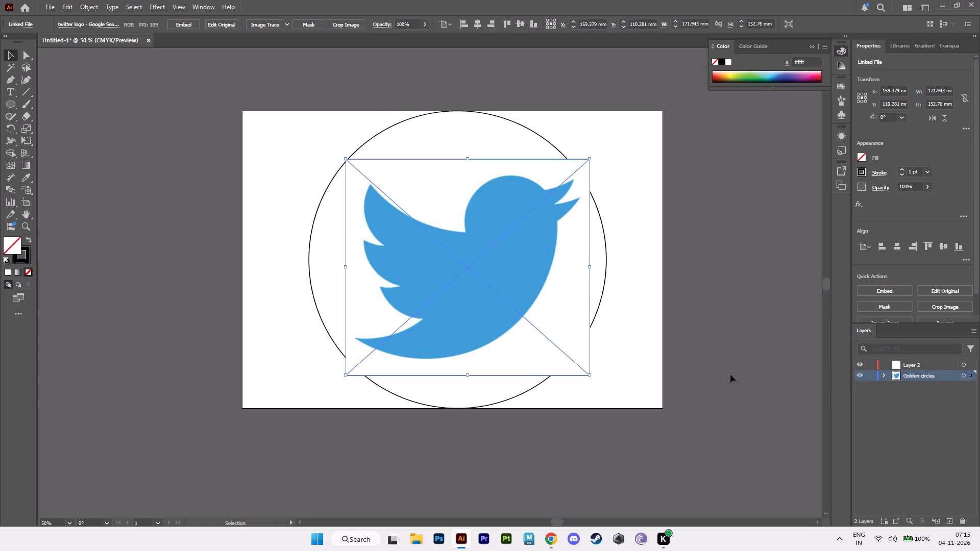
Move the linked bird image from the Golden circles layer into Layer 2, and place Layer 2 beneath Golden circles.
left_click(925, 361)
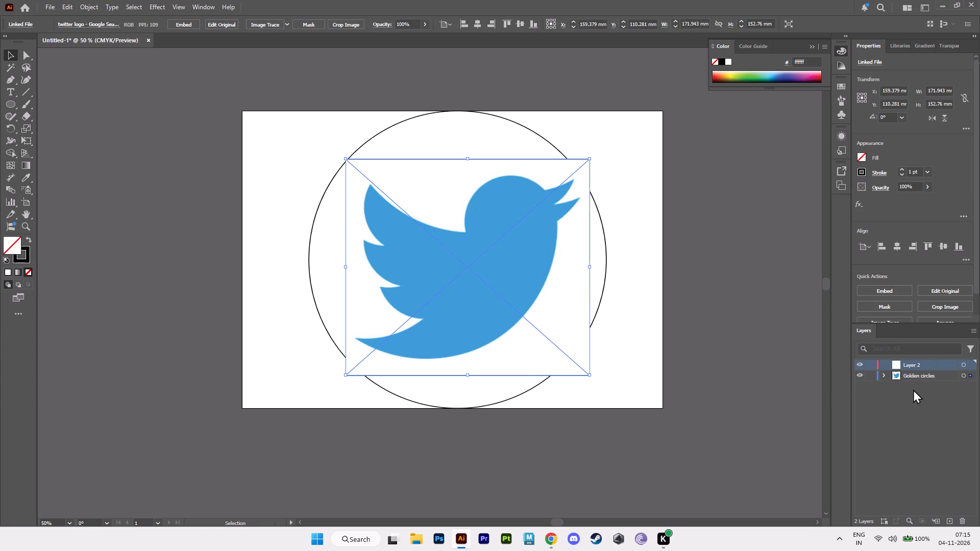
left_click(923, 377)
left_click(885, 375)
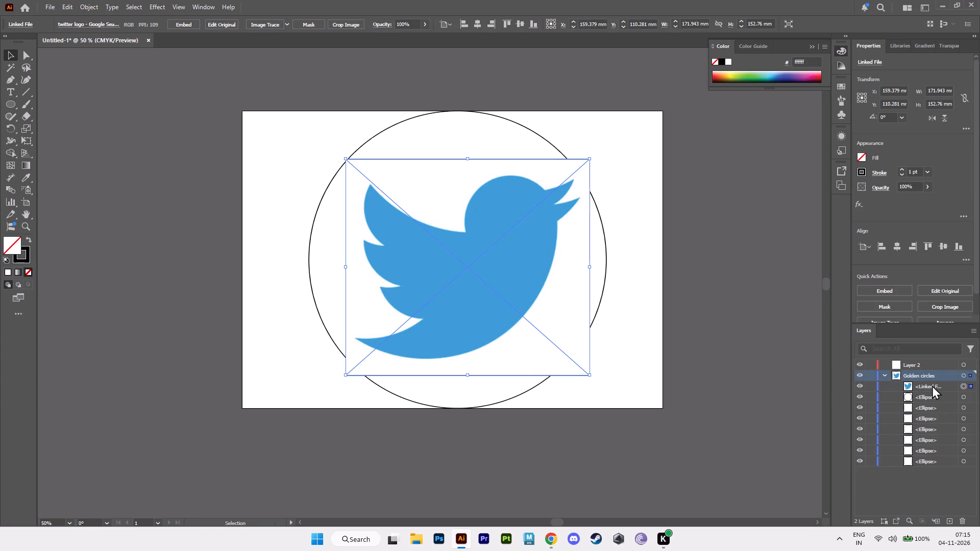
left_click(932, 385)
left_click_drag(933, 385, 935, 365)
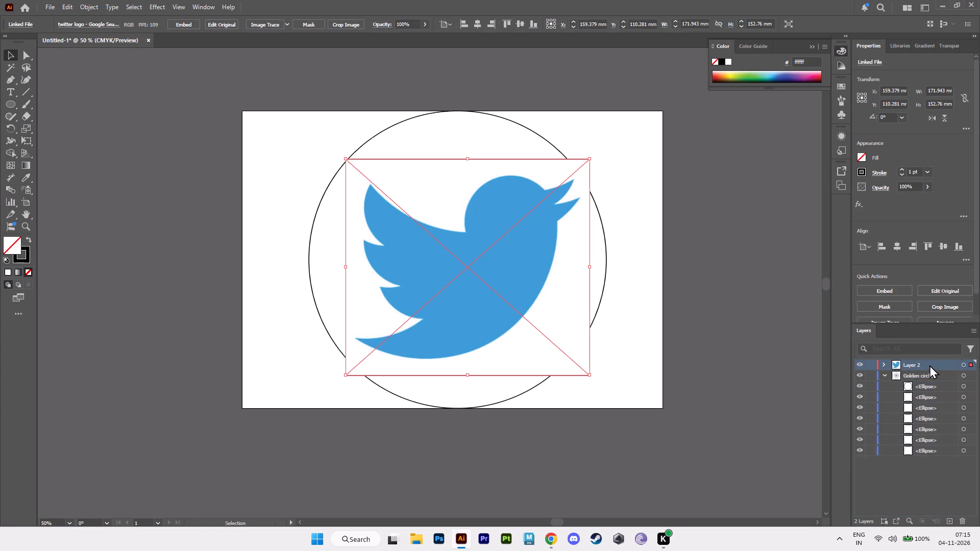
left_click_drag(928, 365, 929, 460)
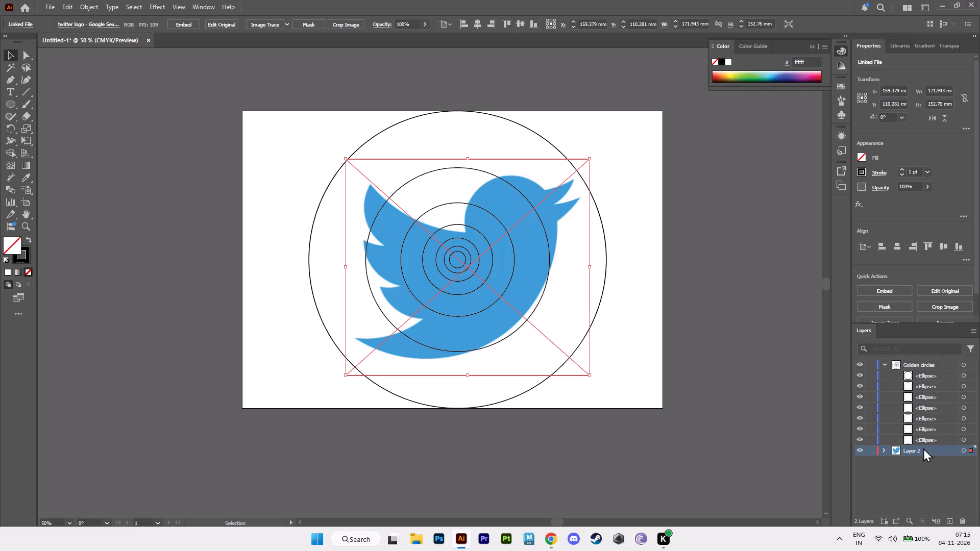
left_click(885, 364)
left_click(908, 410)
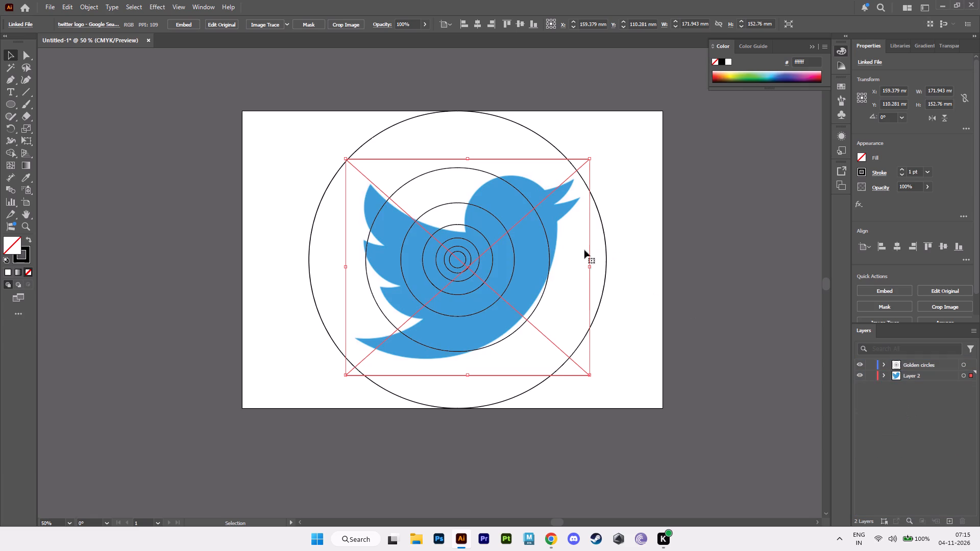
Enlarge the bird image proportionally to about 189 × 168 mm and shift it slightly down and left against the circles.
left_click(573, 278)
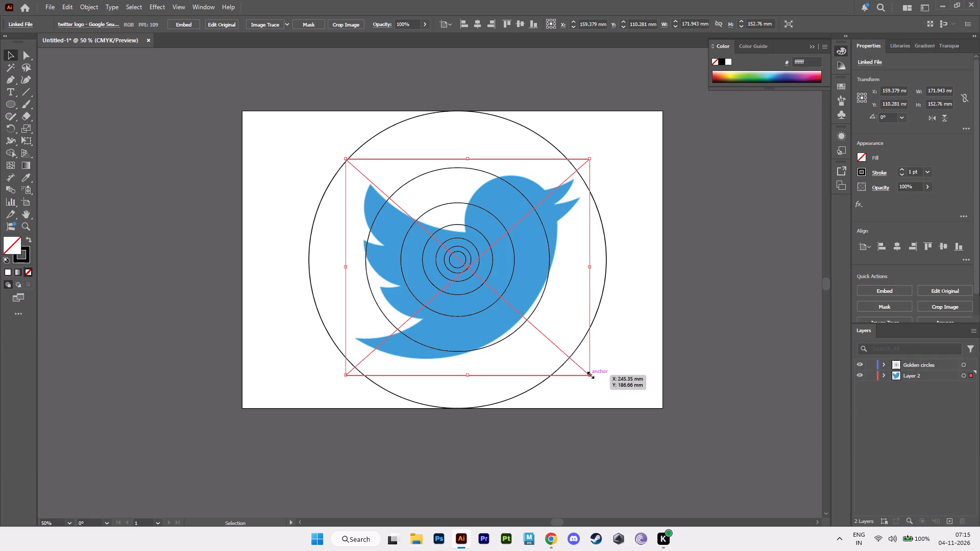
left_click_drag(590, 374, 608, 382, "alt+shift")
left_click_drag(597, 384, 621, 403, "alt+shift")
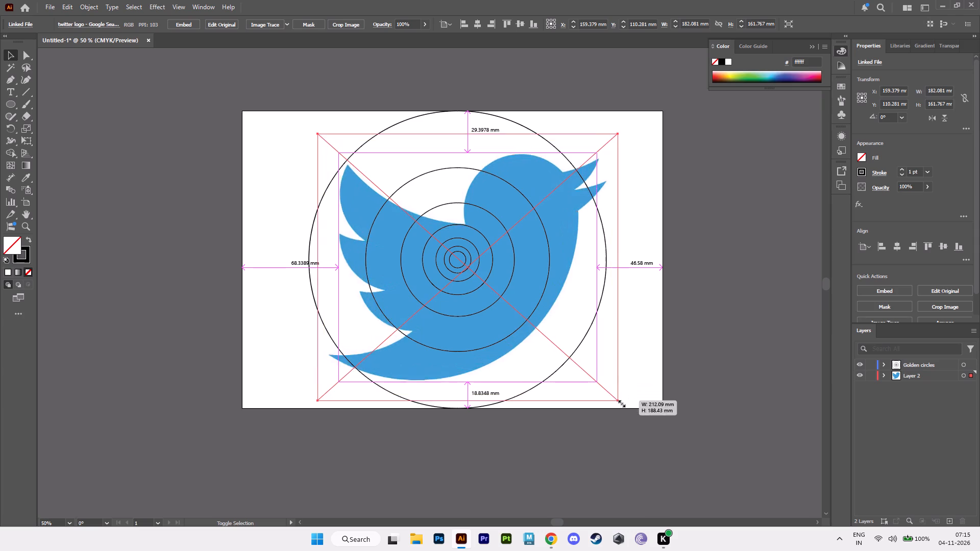
left_click_drag(621, 403, 610, 391, "alt+shift")
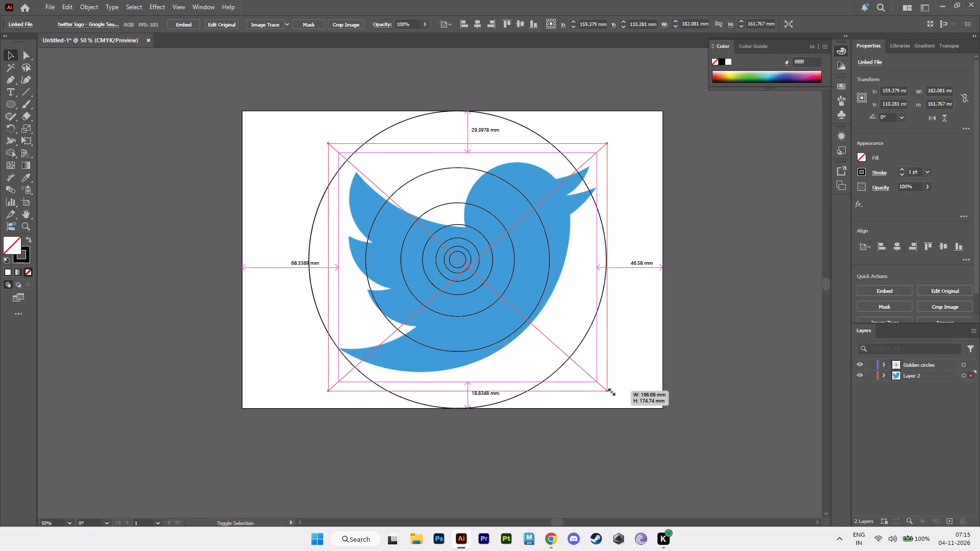
left_click_drag(610, 391, 598, 385, "alt+shift")
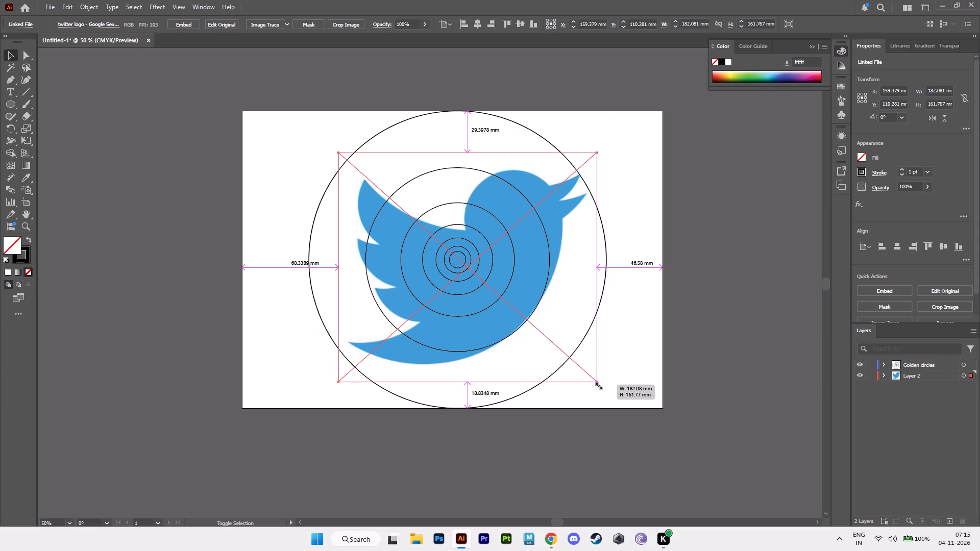
left_click_drag(598, 385, 602, 386, "alt+shift")
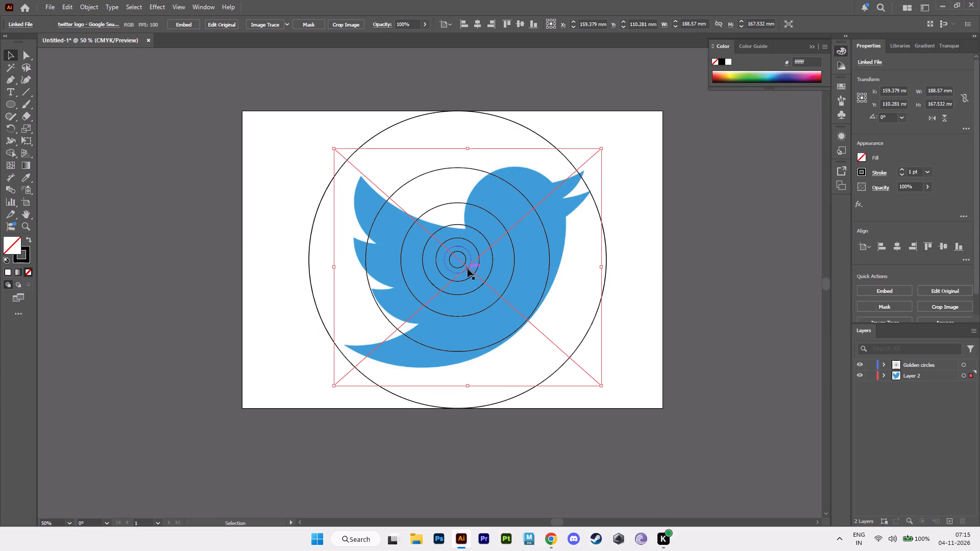
left_click_drag(532, 352, 530, 357)
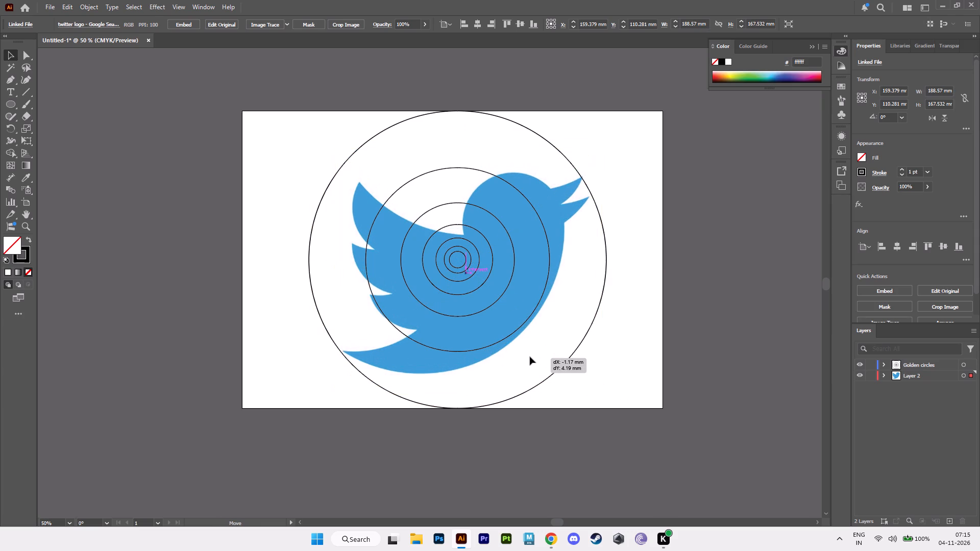
left_click_drag(530, 357, 528, 359)
Lock Layer 2, which holds the bird image.
left_click(697, 187)
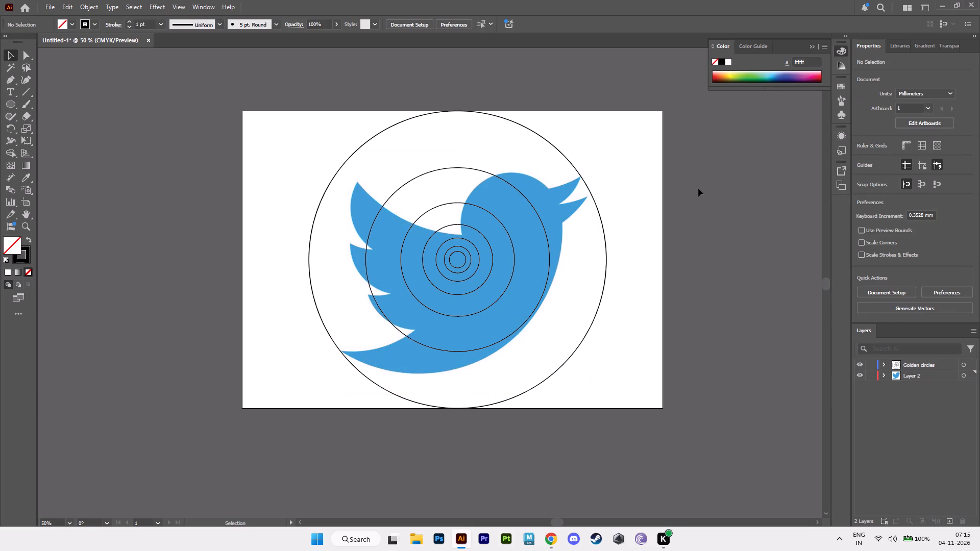
middle_click_drag(703, 199, 750, 201, "alt")
scroll(751, 200, "up", 1, "alt")
scroll(751, 200, "down", 1, "alt")
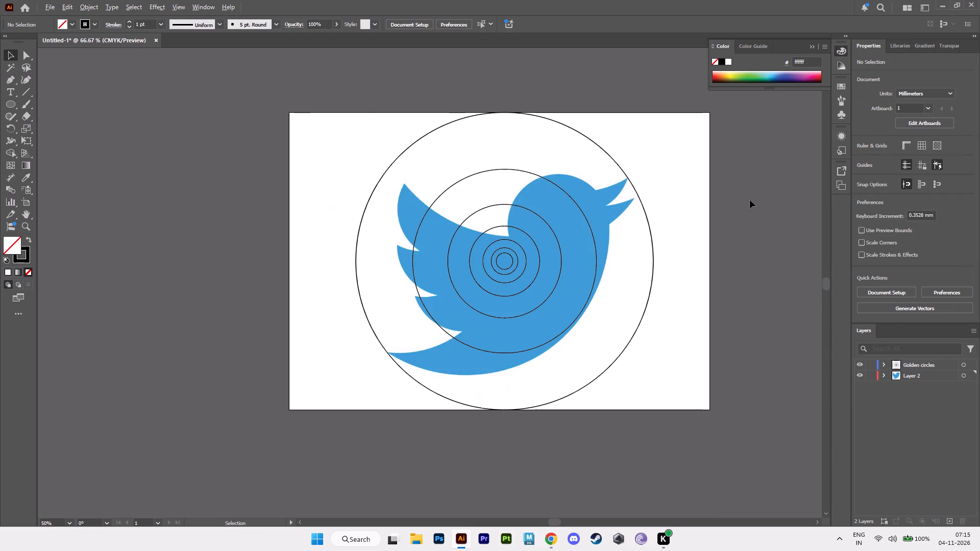
left_click(870, 373)
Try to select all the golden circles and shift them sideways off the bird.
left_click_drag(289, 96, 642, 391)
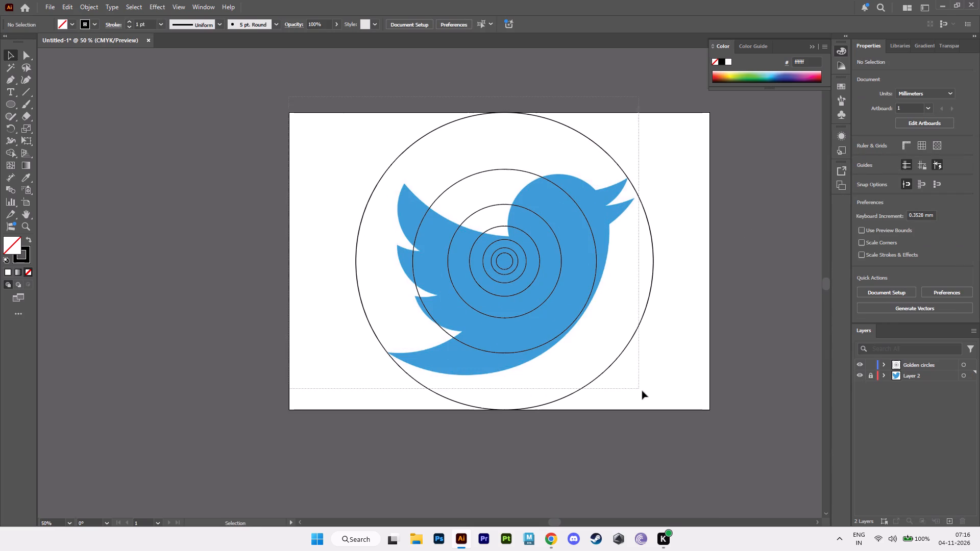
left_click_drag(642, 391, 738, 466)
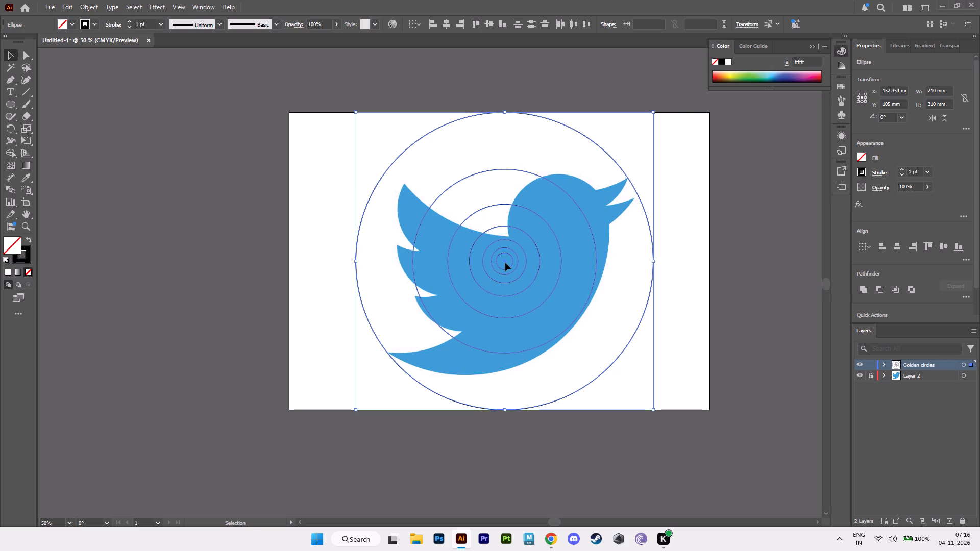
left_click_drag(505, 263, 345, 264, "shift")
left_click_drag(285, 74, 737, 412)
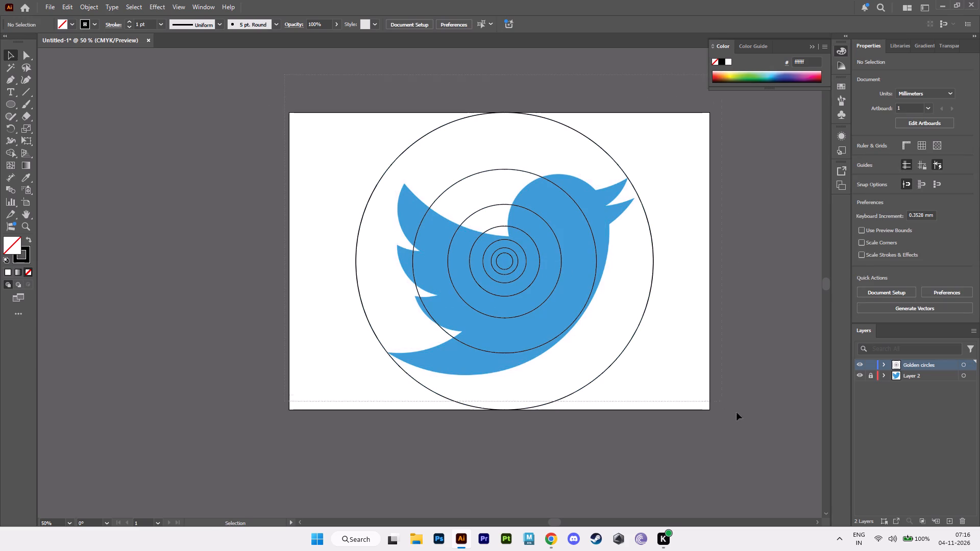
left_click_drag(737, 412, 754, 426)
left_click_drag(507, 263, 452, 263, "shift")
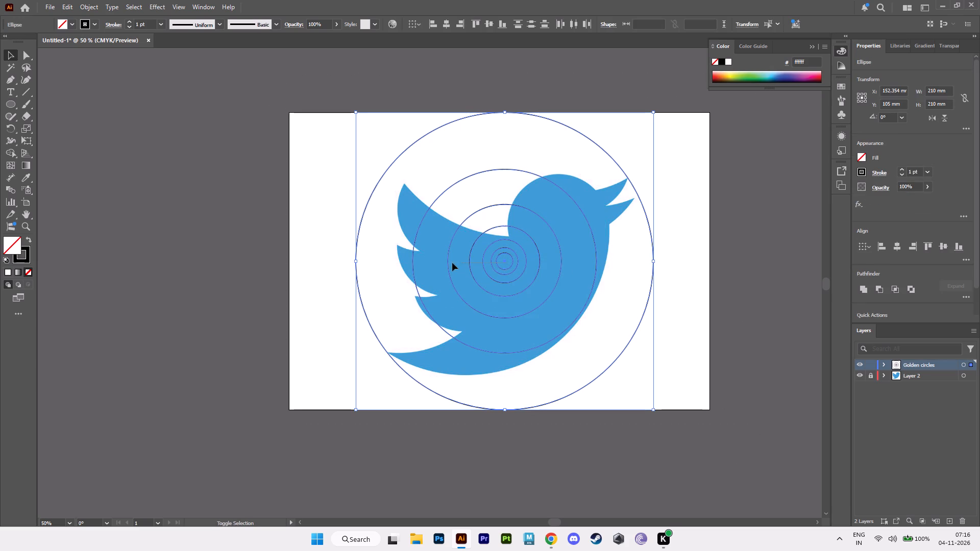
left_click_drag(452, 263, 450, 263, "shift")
Move all the golden circles together straight left off the artboard, to X about -131 mm.
left_click_drag(216, 69, 797, 520)
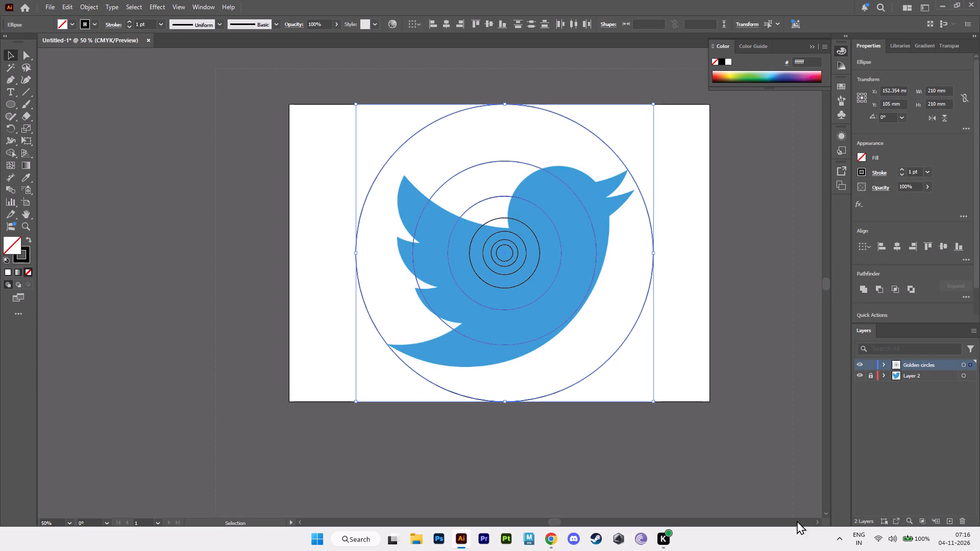
left_click_drag(797, 520, 819, 538)
left_click_drag(505, 187, 354, 187)
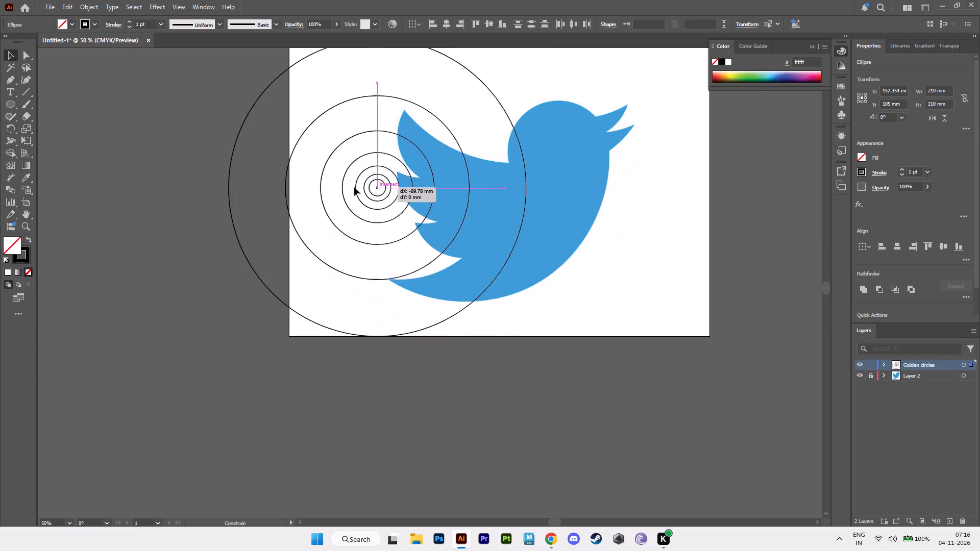
left_click_drag(354, 187, 103, 187)
Copy the largest golden circle, 210 mm wide, onto the bird so its lower arc follows the belly and tail curve.
scroll(494, 295, "down", 2, "alt")
middle_click_drag(498, 291, 490, 333, "alt")
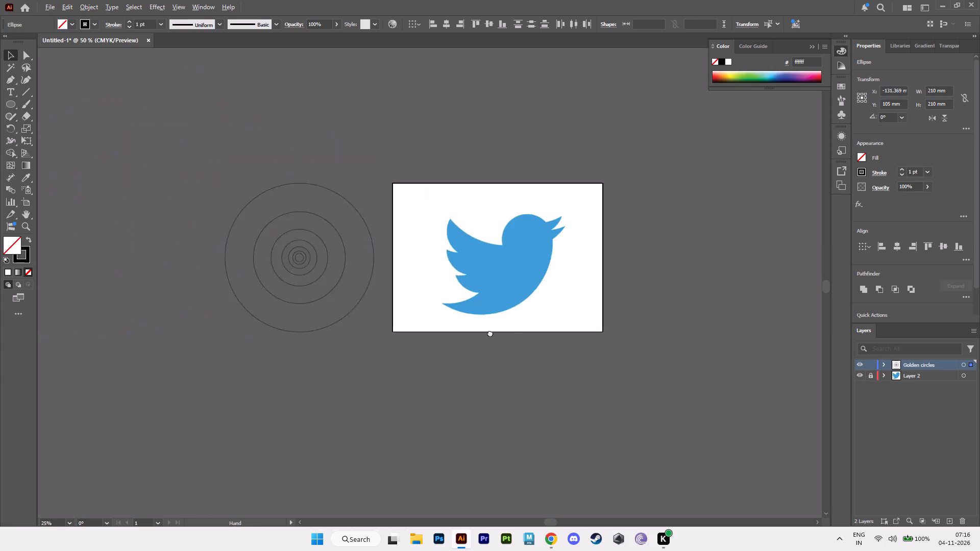
middle_click_drag(490, 333, 473, 385, "alt")
scroll(473, 385, "up", 2, "alt")
scroll(470, 382, "down", 1, "alt")
left_click(269, 240)
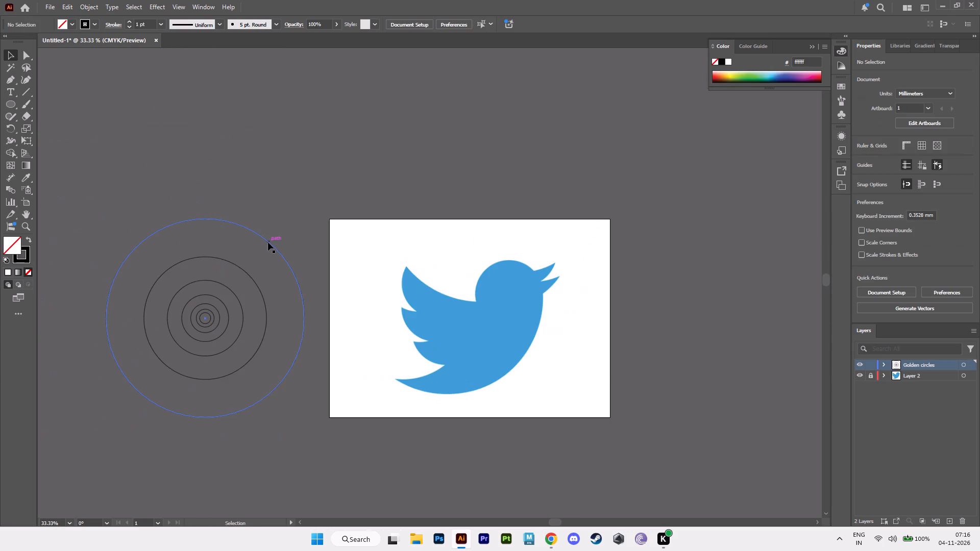
left_click_drag(276, 201, 246, 249)
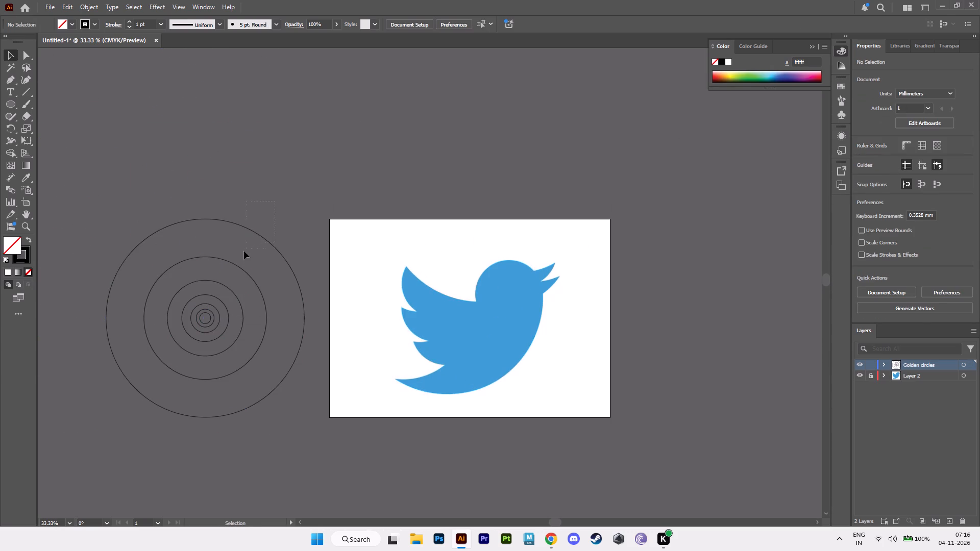
left_click_drag(206, 319, 464, 329, "alt")
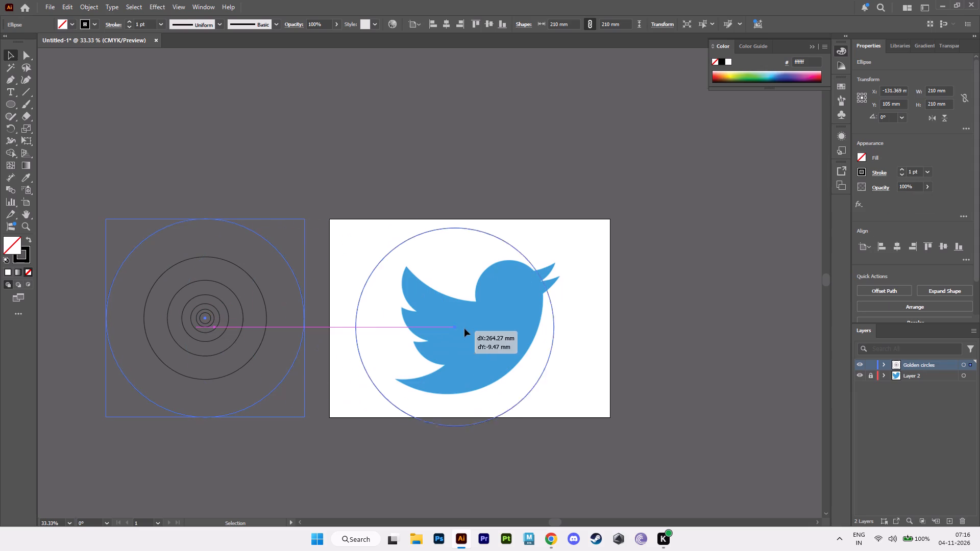
left_click_drag(464, 329, 447, 296, "alt")
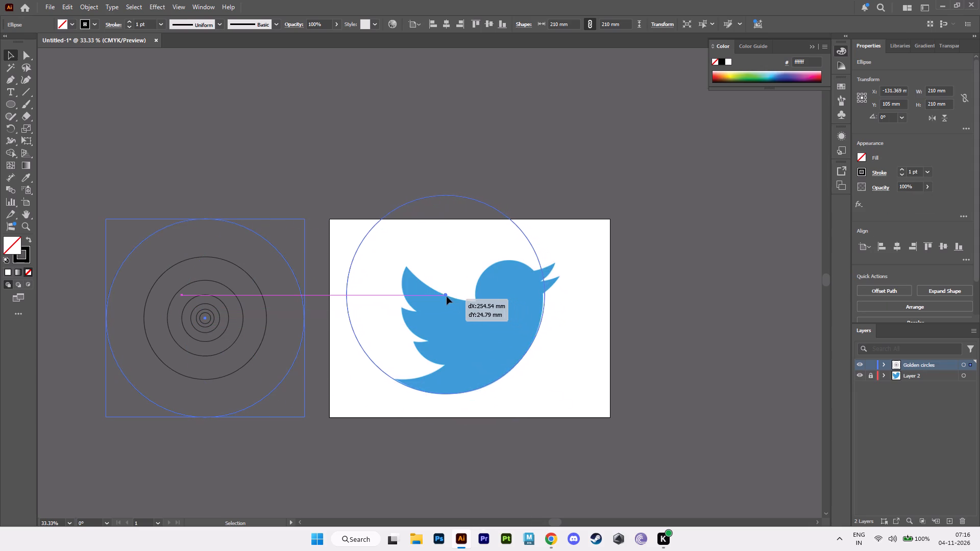
left_click_drag(447, 296, 449, 297, "alt")
Nudge the 210 mm circle left to X about 124.5 mm so its lower arc follows the bird's tail and belly edge.
scroll(509, 359, "up", 3, "alt")
middle_click_drag(509, 364, 527, 375, "alt")
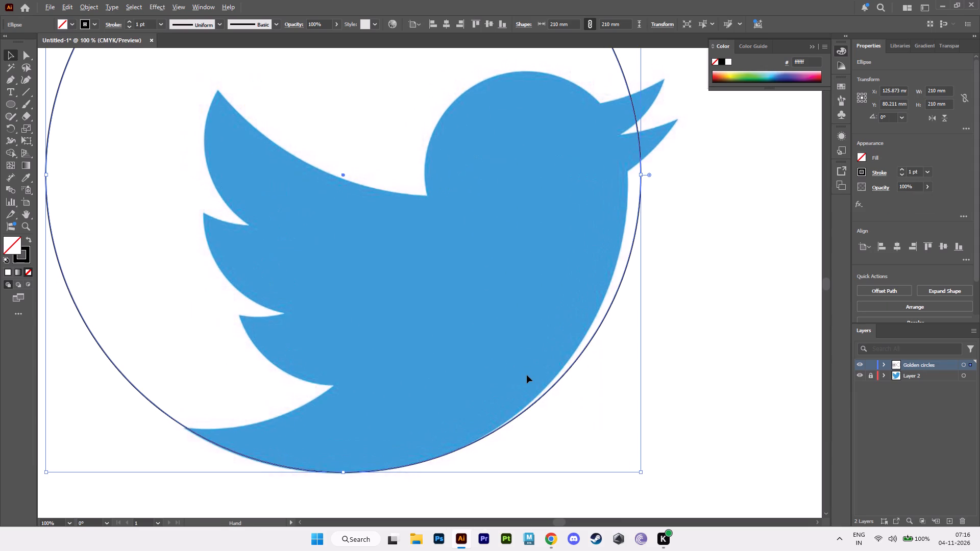
key("Left")
key("Left")
key("Left")
key("Left")
key("Left")
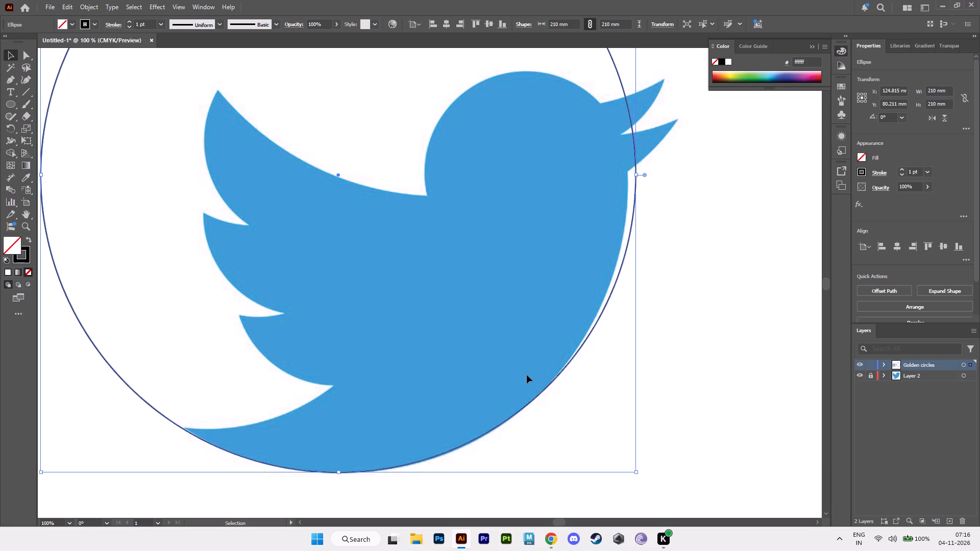
key("Left")
key("Left")
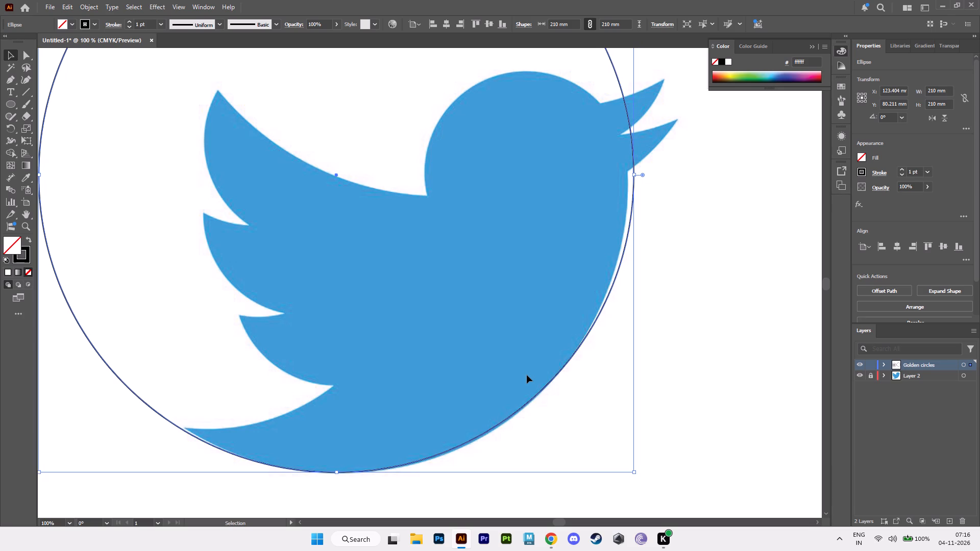
key("Left")
key("Right")
key("Right")
key("Right")
key("Right")
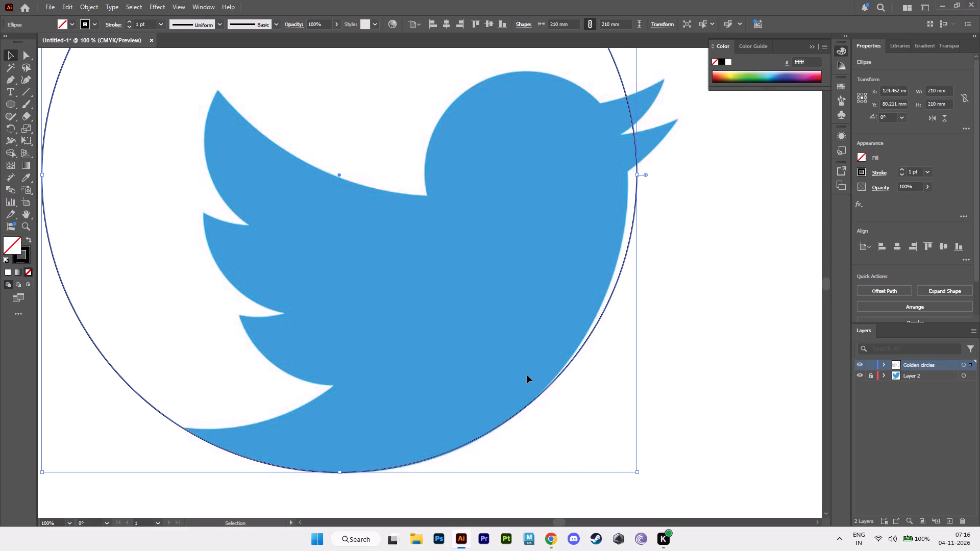
Copy the 210 mm circle to about X 120.9, Y 83.5 mm so its arc follows the bird's chest below the beak.
scroll(646, 328, "down", 2, "alt")
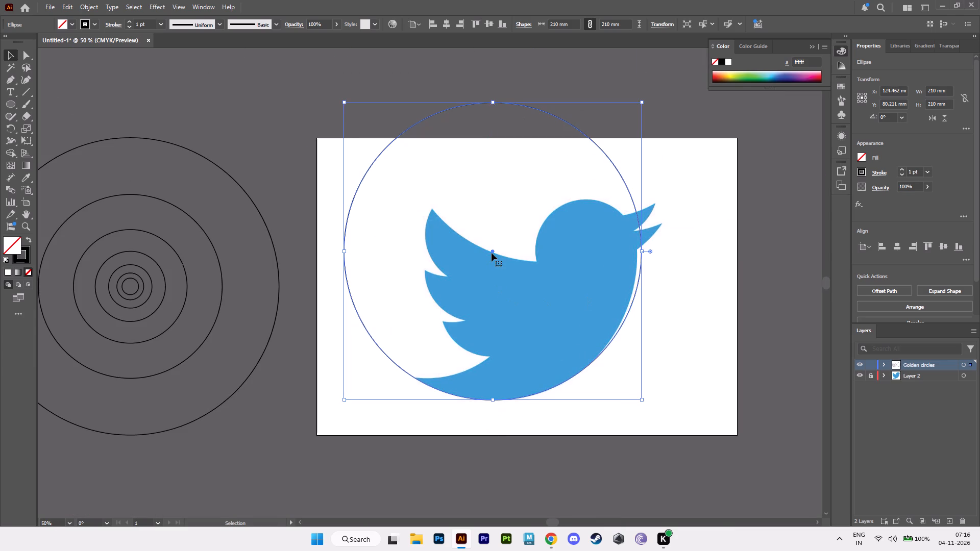
left_click_drag(492, 250, 487, 248, "alt")
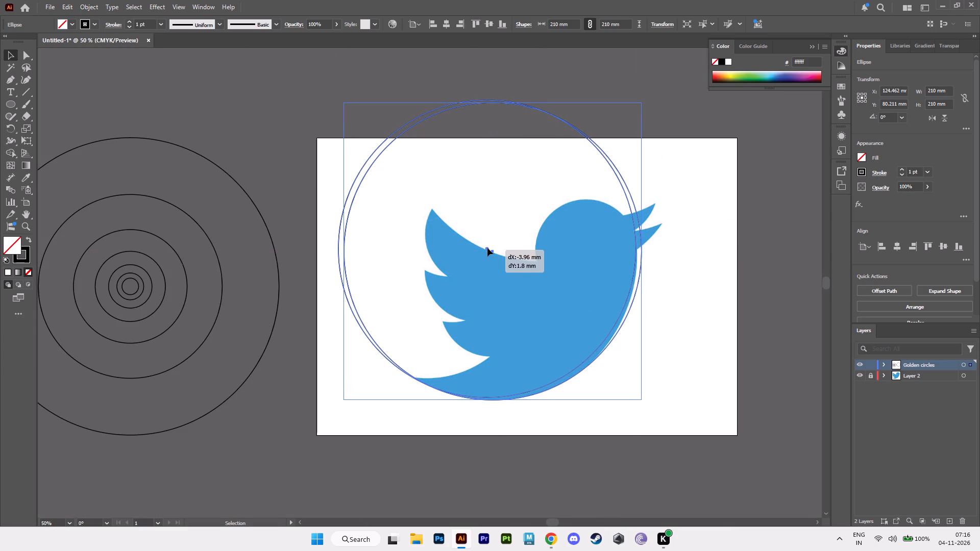
left_click_drag(487, 248, 487, 255, "alt")
scroll(669, 350, "up", 3, "alt")
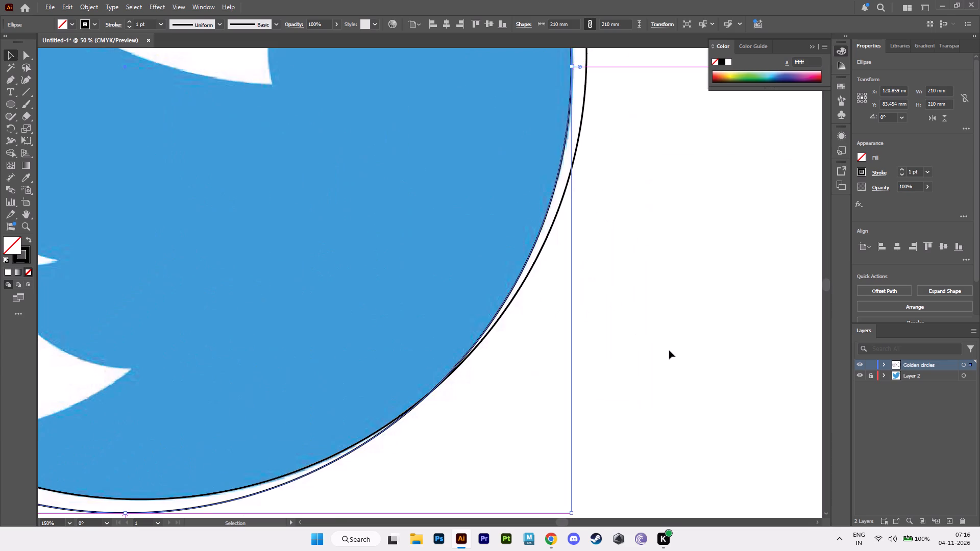
middle_click_drag(628, 274, 628, 405, "alt")
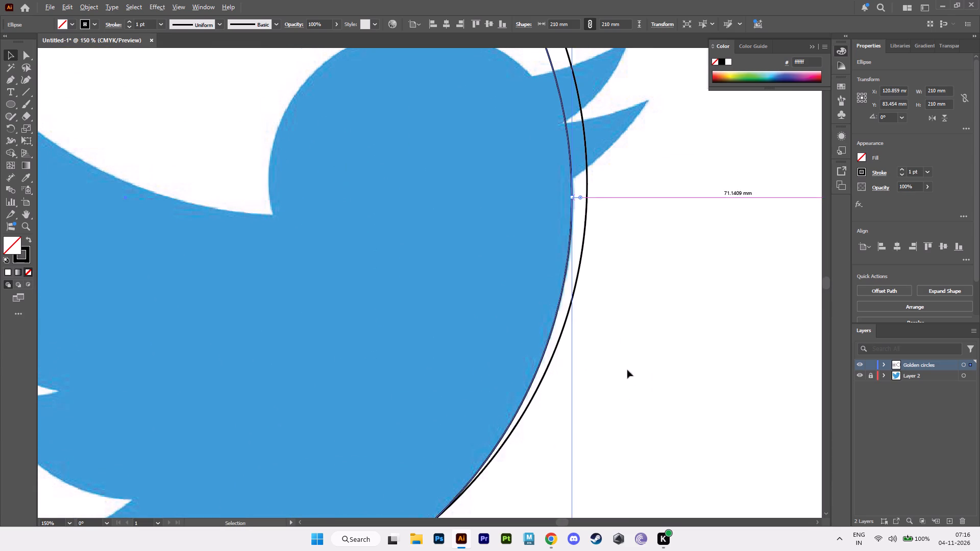
left_click(651, 198)
Copy the 129.79 mm golden circle to about X 80.8, Y 105 mm so its lower arc follows the tail's upper curve.
scroll(650, 198, "down", 2, "alt")
middle_click_drag(623, 222, 640, 337, "alt")
scroll(640, 337, "up", 1, "alt")
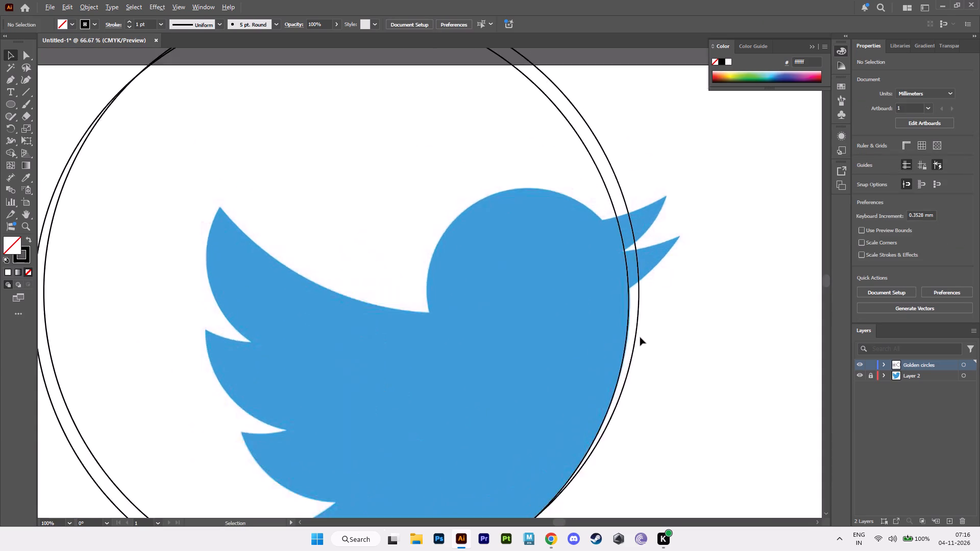
scroll(640, 337, "down", 1, "alt")
scroll(370, 315, "down", 1, "alt")
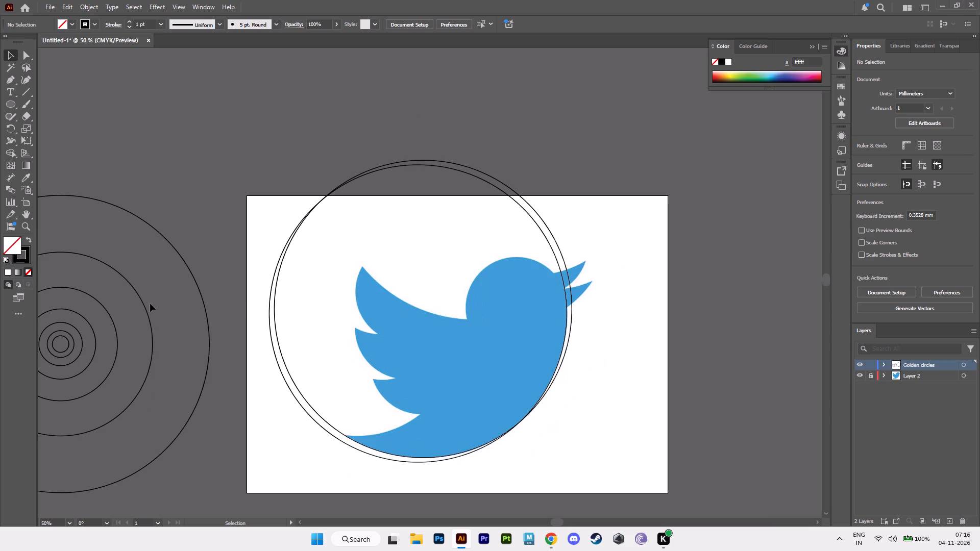
left_click(143, 305)
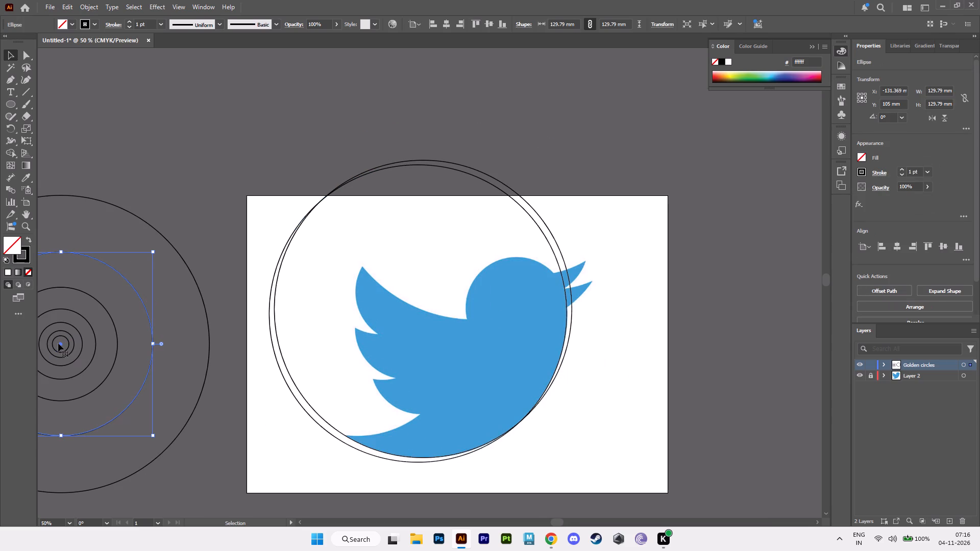
left_click_drag(61, 343, 363, 341, "alt")
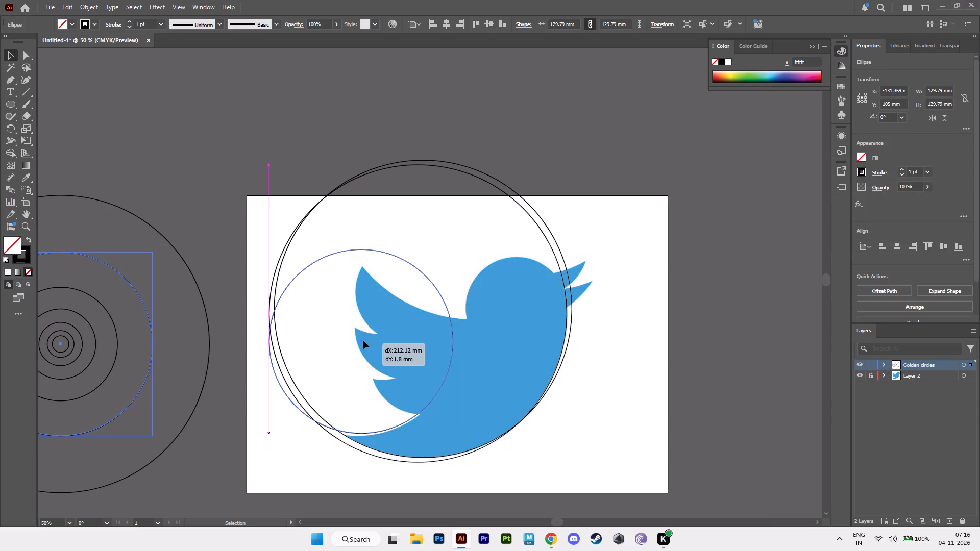
left_click_drag(363, 341, 362, 344, "alt")
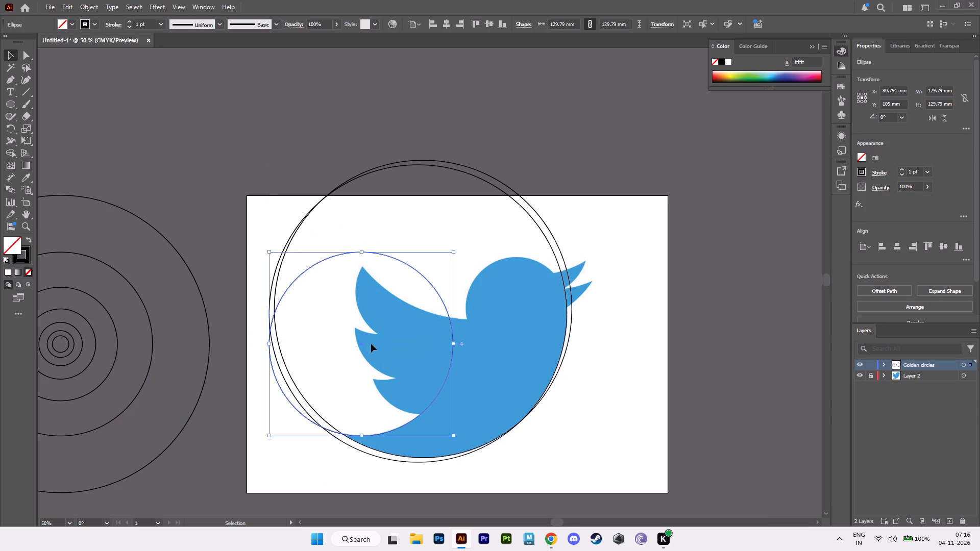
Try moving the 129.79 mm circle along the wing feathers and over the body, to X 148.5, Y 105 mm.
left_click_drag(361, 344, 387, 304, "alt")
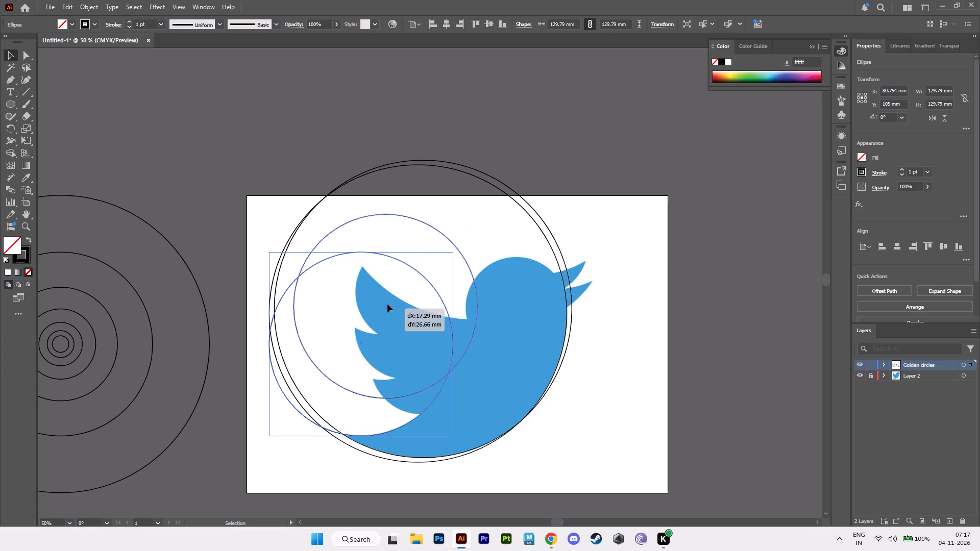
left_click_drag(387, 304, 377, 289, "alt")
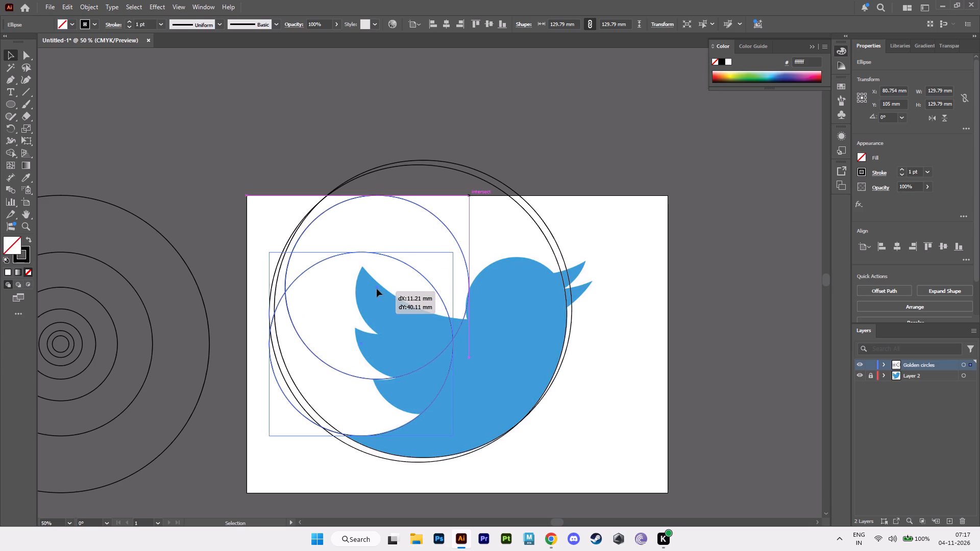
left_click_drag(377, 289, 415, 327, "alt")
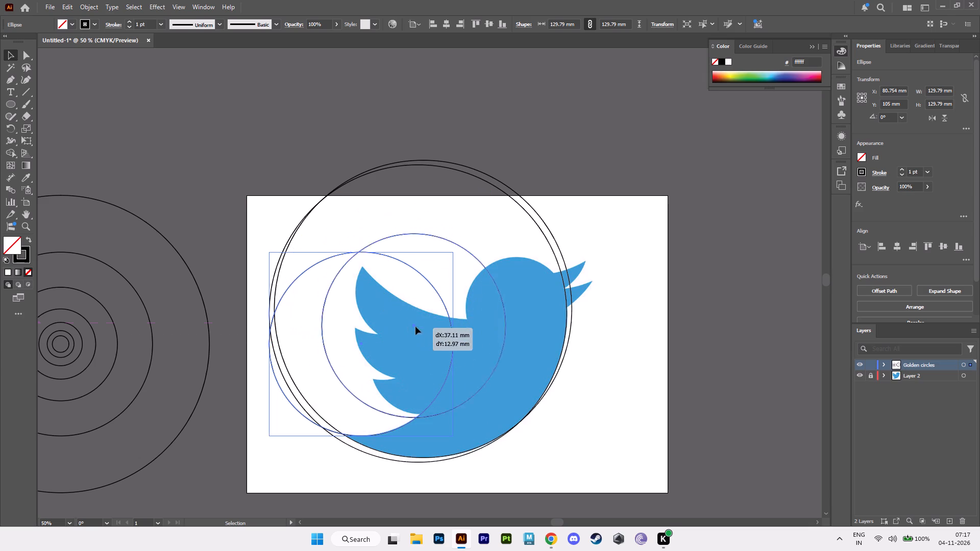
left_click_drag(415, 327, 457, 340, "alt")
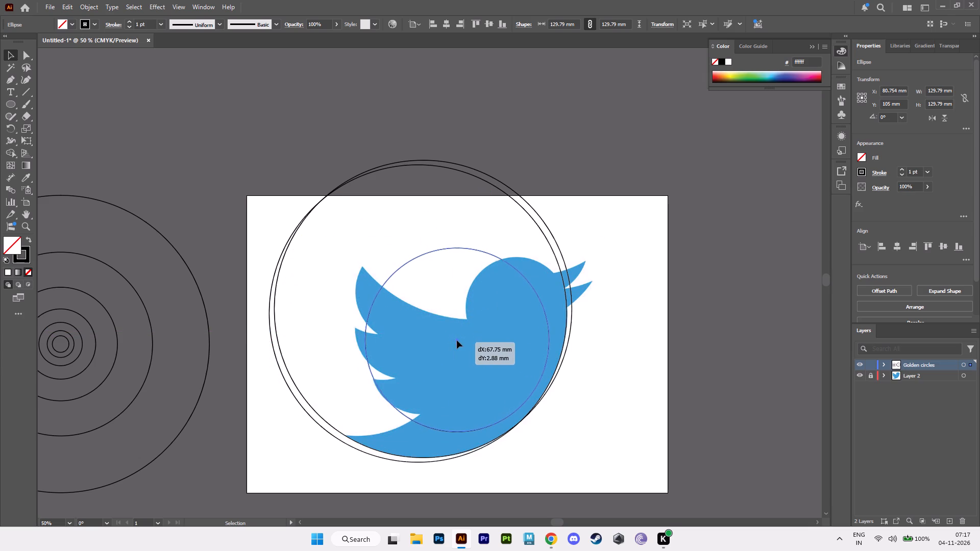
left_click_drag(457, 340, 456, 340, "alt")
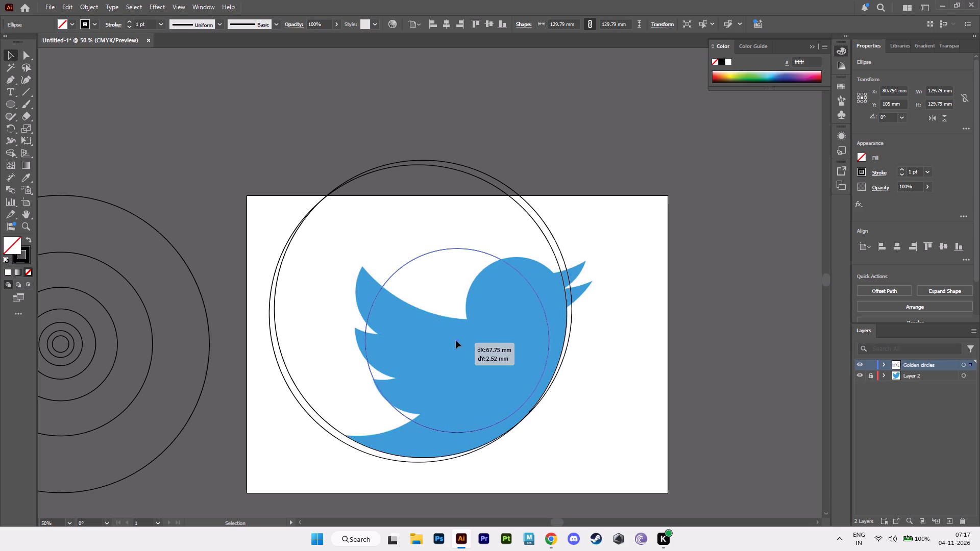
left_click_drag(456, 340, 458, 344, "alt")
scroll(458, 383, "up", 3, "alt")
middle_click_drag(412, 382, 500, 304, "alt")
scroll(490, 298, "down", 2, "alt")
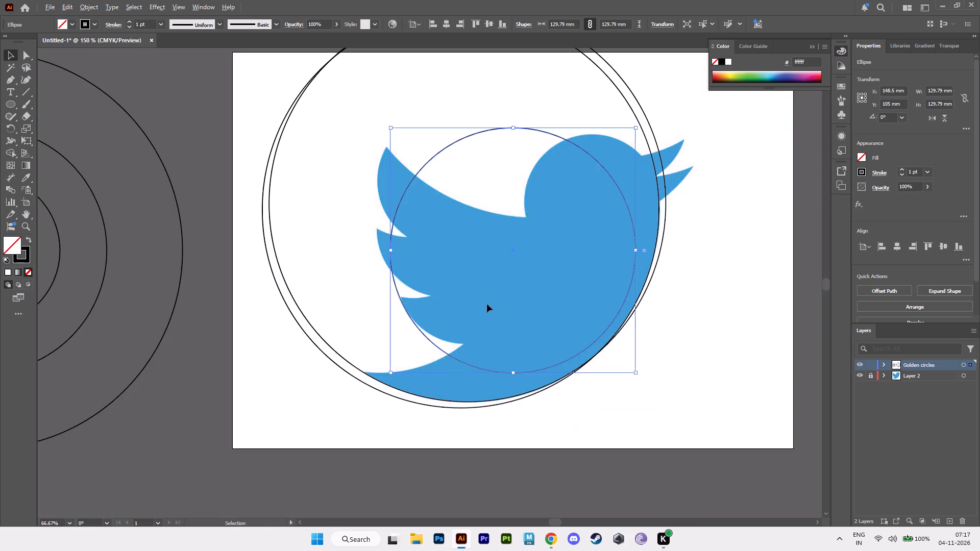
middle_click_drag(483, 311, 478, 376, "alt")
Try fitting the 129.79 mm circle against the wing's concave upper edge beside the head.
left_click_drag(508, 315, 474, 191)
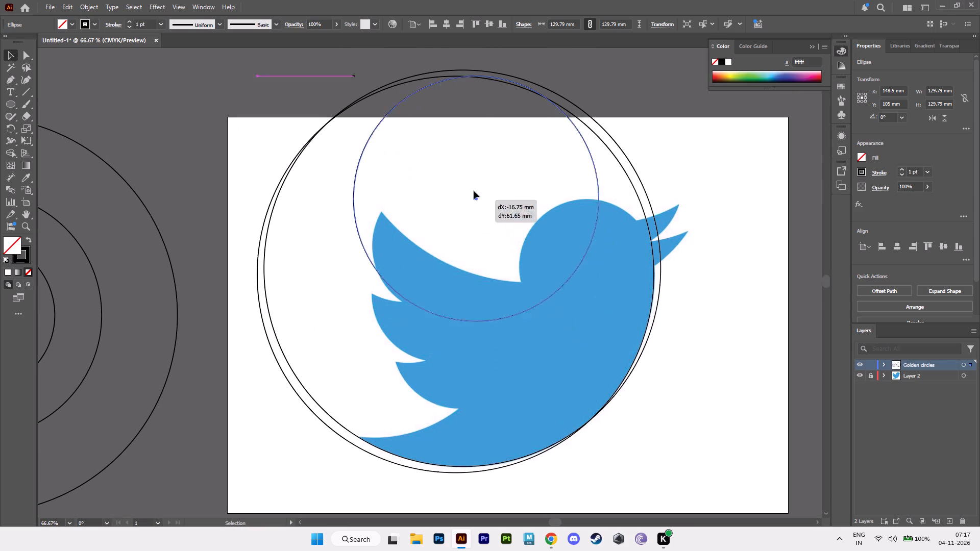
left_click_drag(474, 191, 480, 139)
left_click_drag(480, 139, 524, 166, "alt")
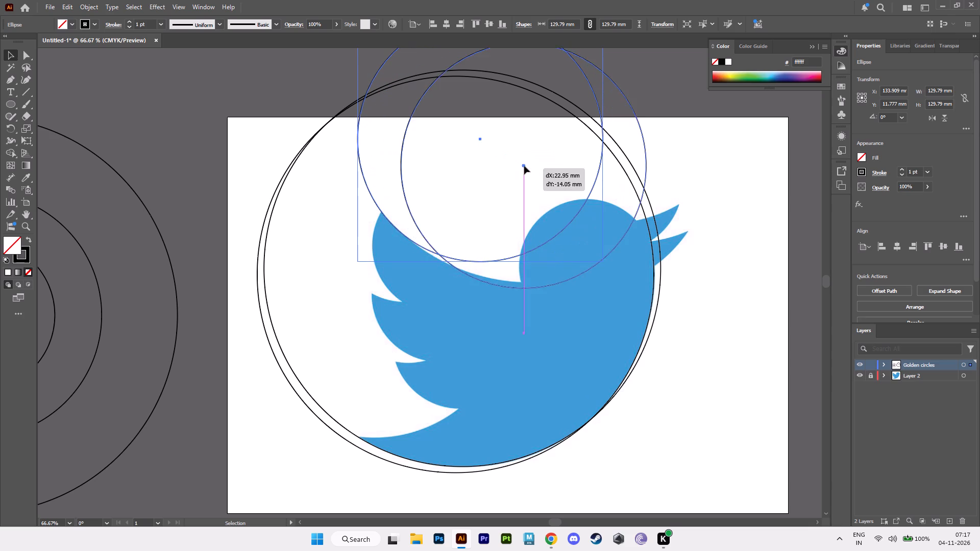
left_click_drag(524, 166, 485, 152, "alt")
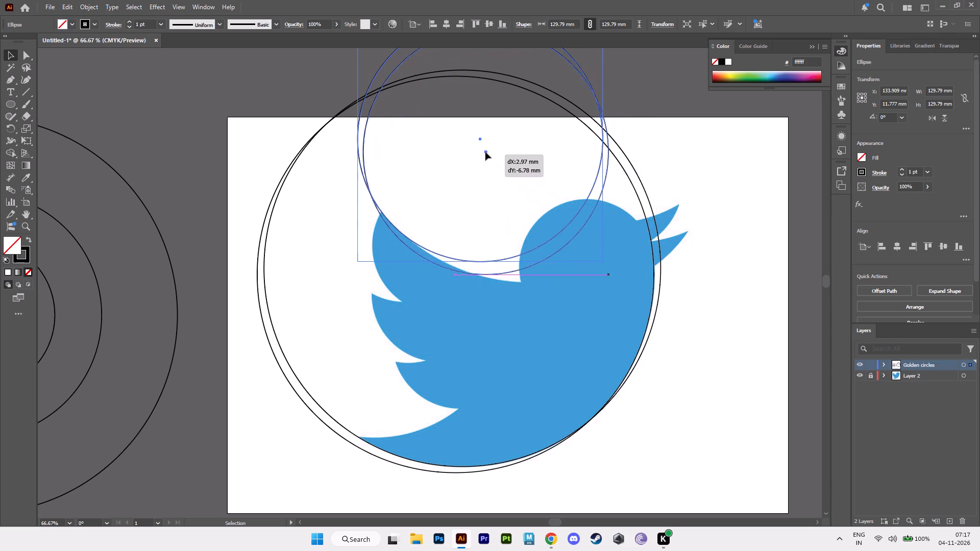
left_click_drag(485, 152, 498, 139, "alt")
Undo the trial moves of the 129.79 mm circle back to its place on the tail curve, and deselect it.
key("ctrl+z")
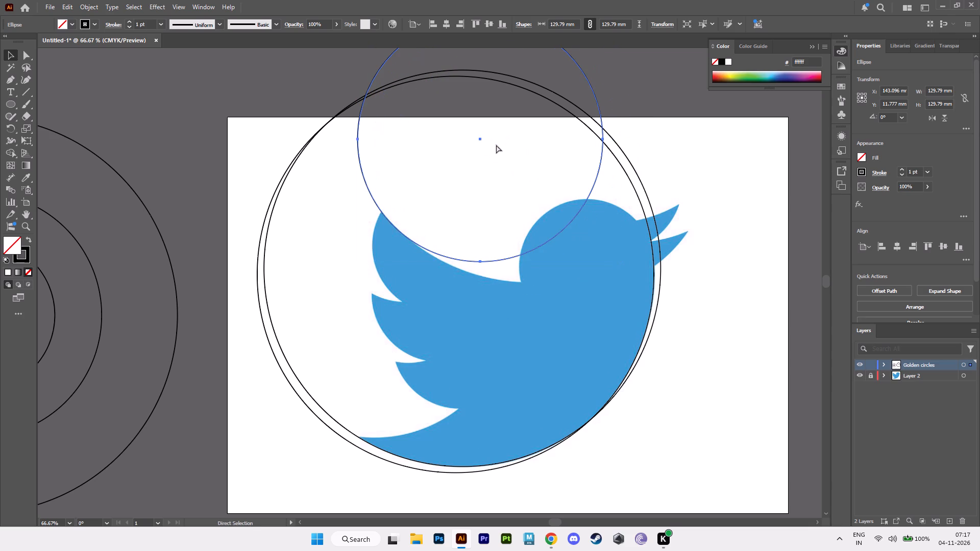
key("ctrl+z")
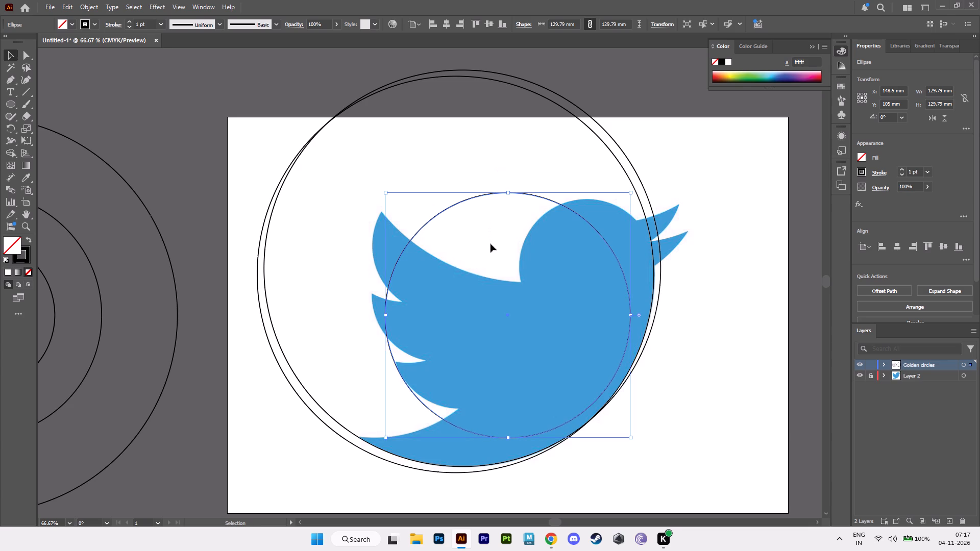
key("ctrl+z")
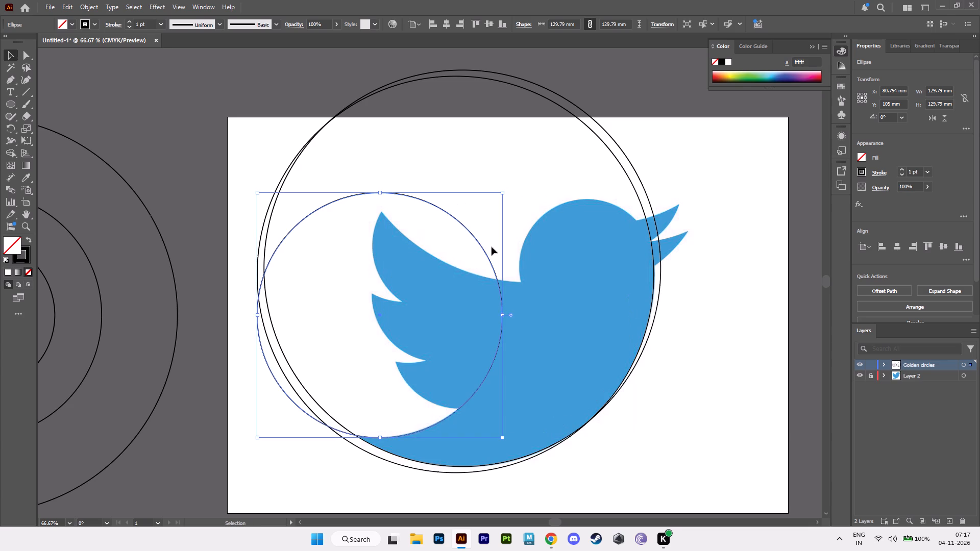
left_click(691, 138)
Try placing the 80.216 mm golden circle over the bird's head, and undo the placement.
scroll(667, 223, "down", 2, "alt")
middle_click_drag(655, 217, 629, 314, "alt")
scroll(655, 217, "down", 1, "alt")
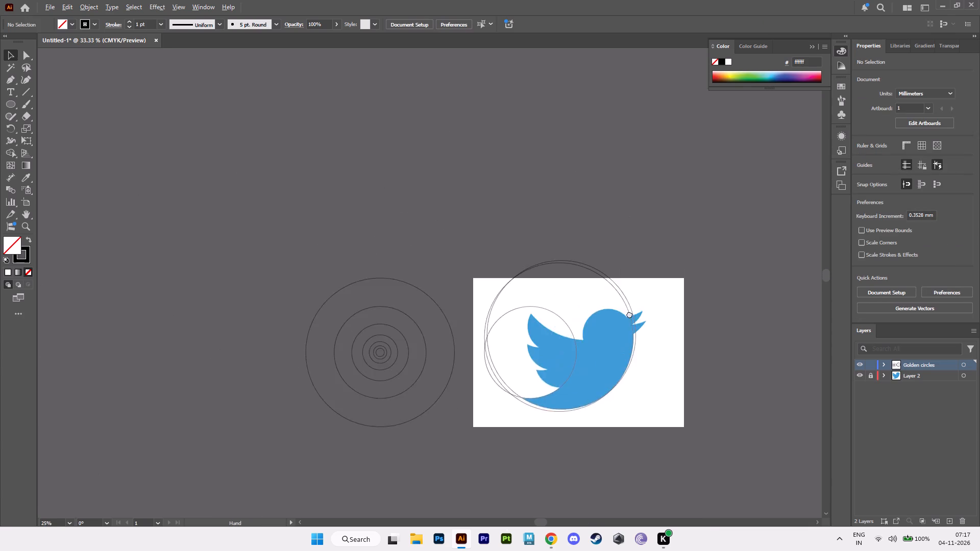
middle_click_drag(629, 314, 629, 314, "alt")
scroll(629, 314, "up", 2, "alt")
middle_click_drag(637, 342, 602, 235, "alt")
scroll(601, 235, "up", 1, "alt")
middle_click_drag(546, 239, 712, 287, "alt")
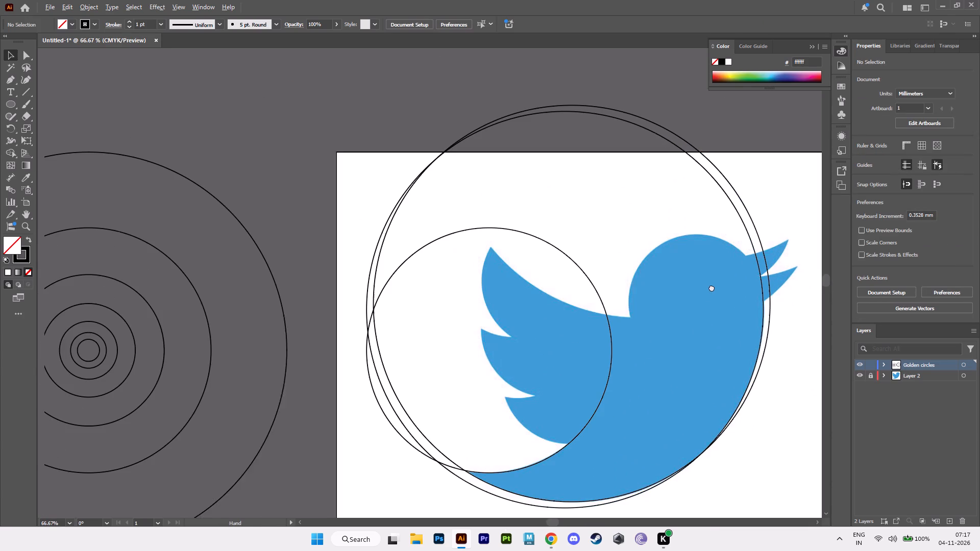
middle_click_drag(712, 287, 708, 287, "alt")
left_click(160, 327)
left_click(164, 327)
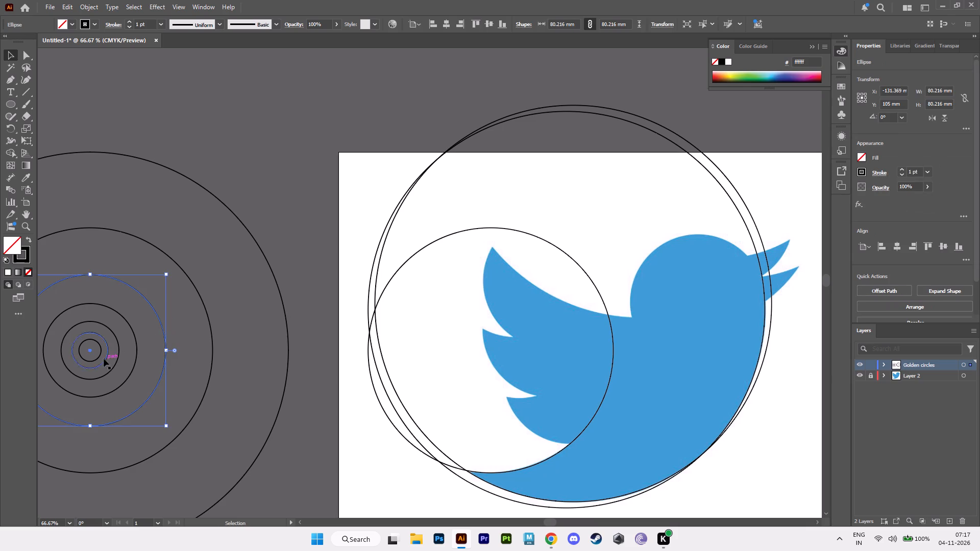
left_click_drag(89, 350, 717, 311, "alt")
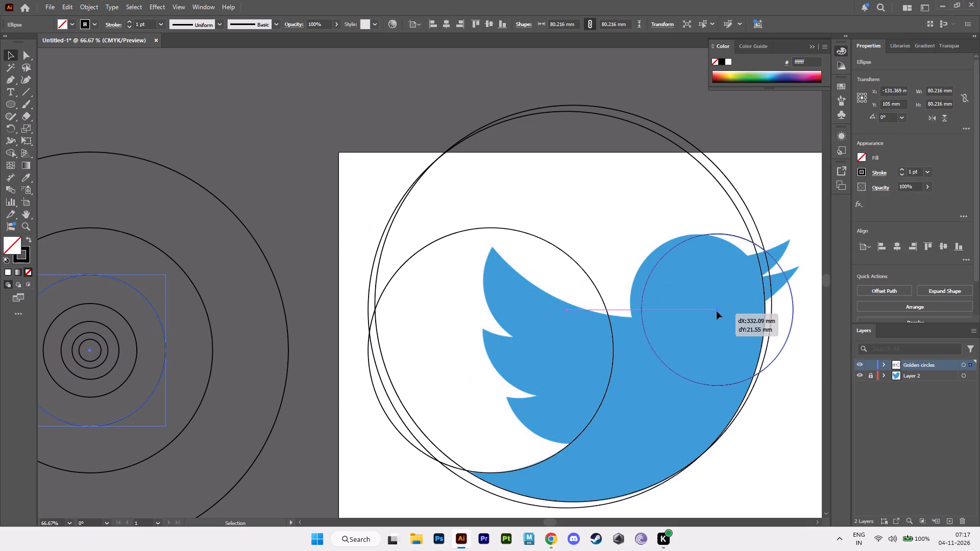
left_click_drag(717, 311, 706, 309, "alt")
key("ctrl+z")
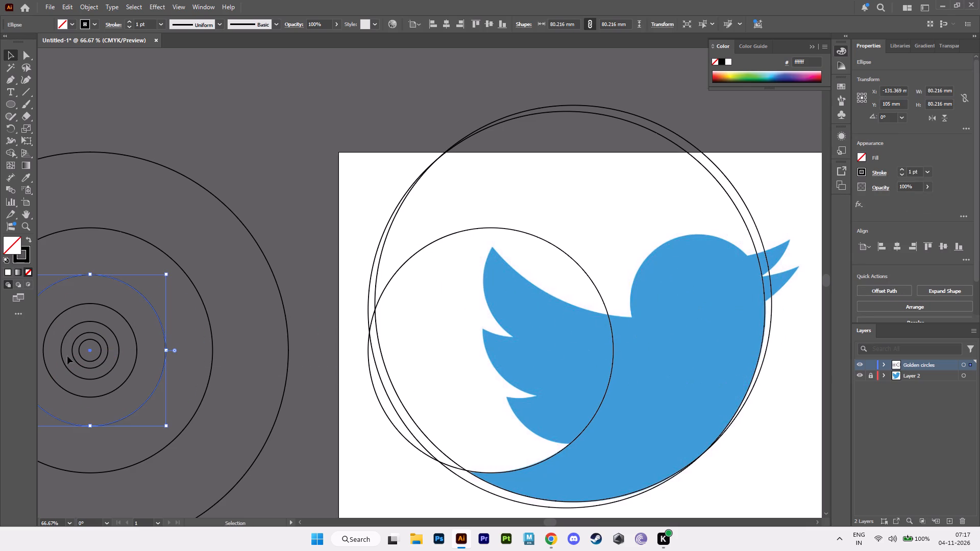
Copy the 80.216 mm golden circle onto the bird's head and fit it beside the beak at about X 186.3, Y 81.6 mm.
left_click_drag(90, 352, 654, 277, "alt")
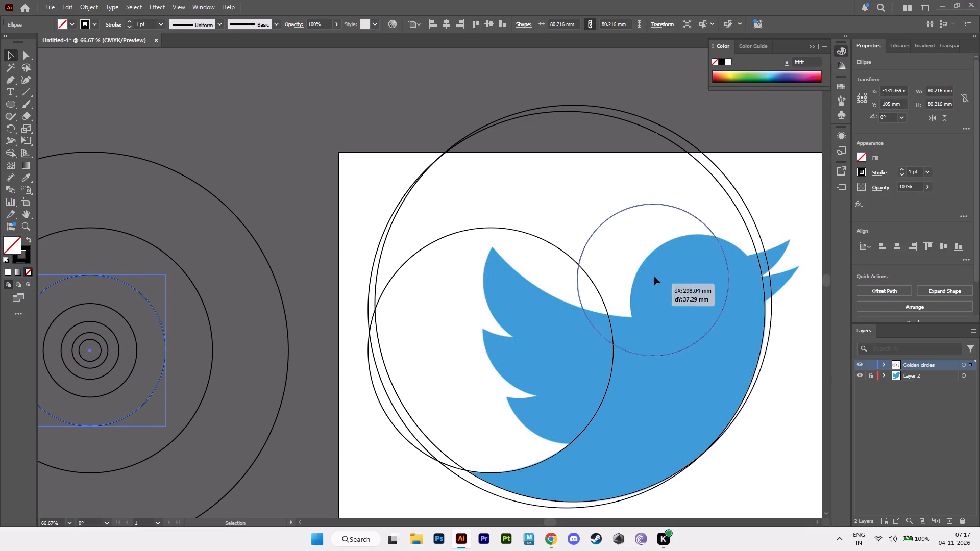
left_click_drag(654, 277, 676, 265, "alt")
scroll(671, 311, "down", 1, "alt")
middle_click_drag(656, 311, 497, 336, "alt")
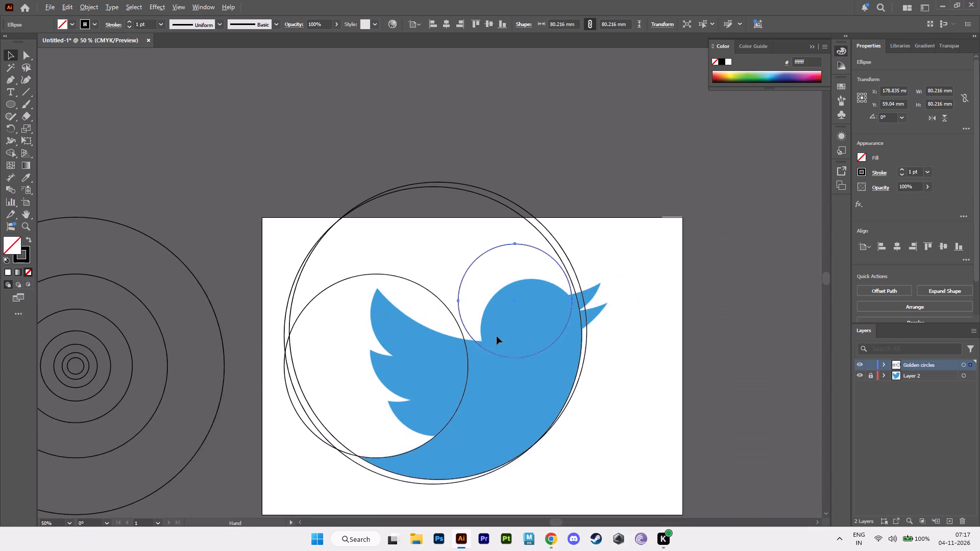
scroll(497, 336, "up", 3, "alt")
left_click_drag(514, 250, 563, 320)
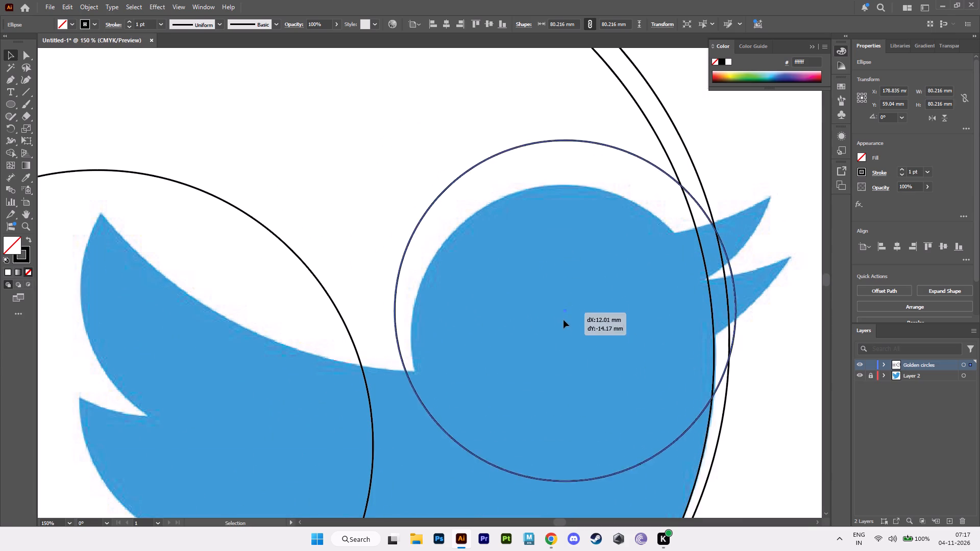
left_click_drag(563, 320, 549, 348)
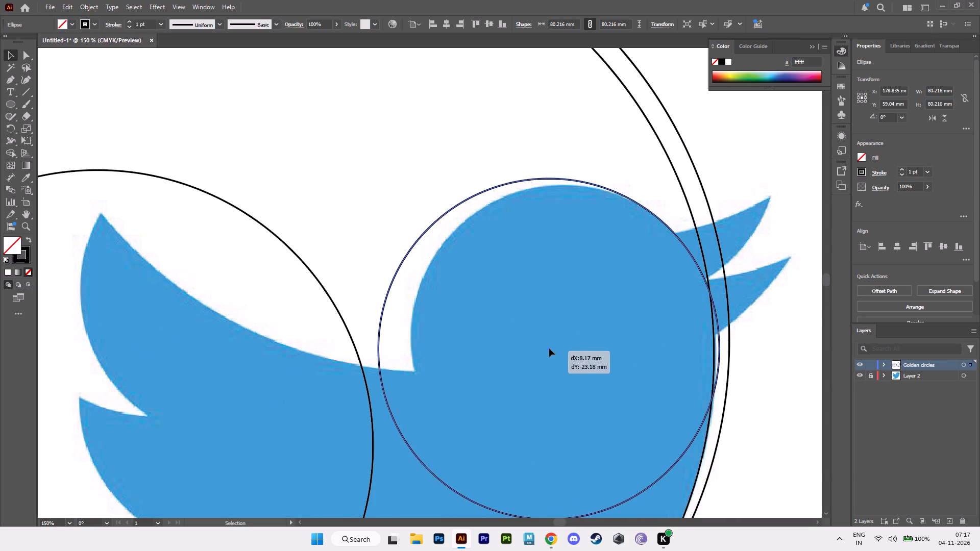
left_click_drag(549, 348, 546, 346)
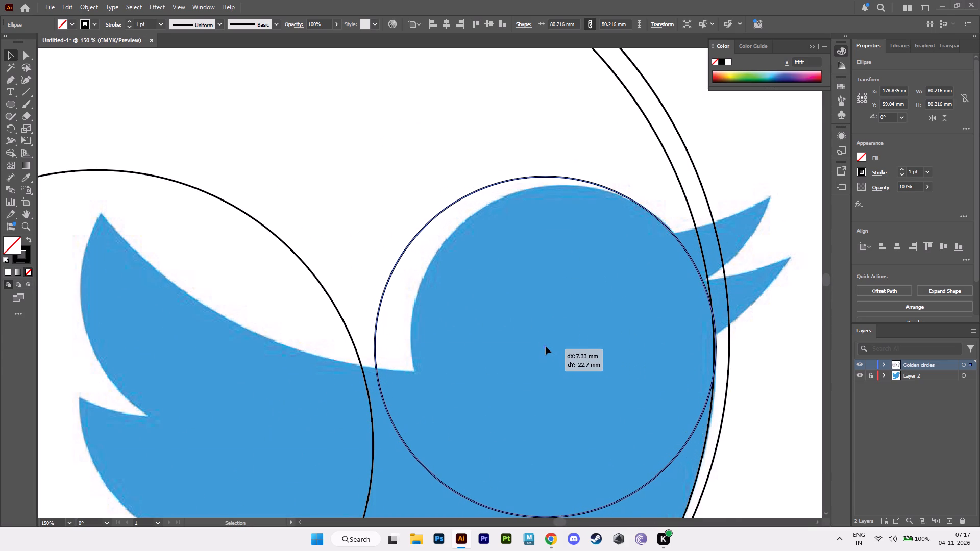
left_click_drag(546, 346, 544, 346)
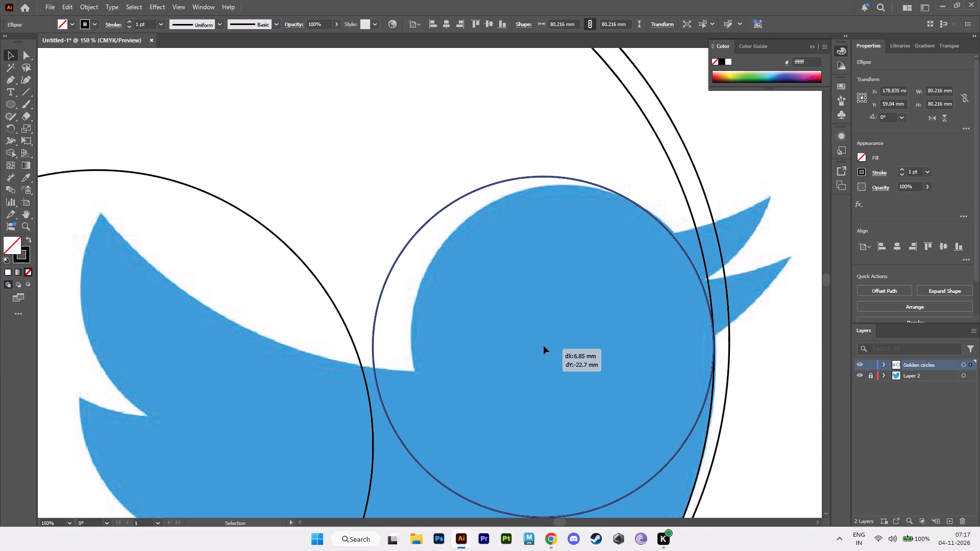
left_click_drag(544, 346, 545, 346)
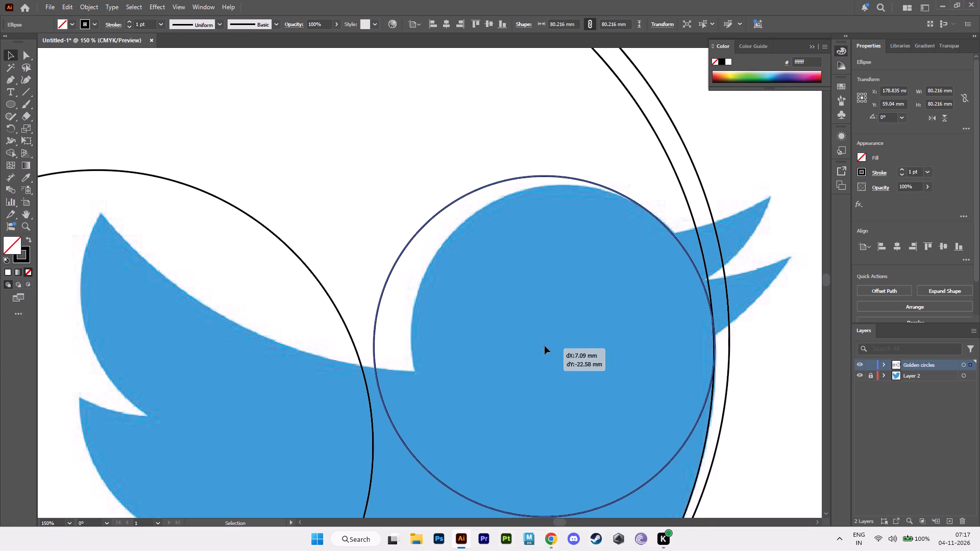
left_click_drag(545, 346, 546, 346)
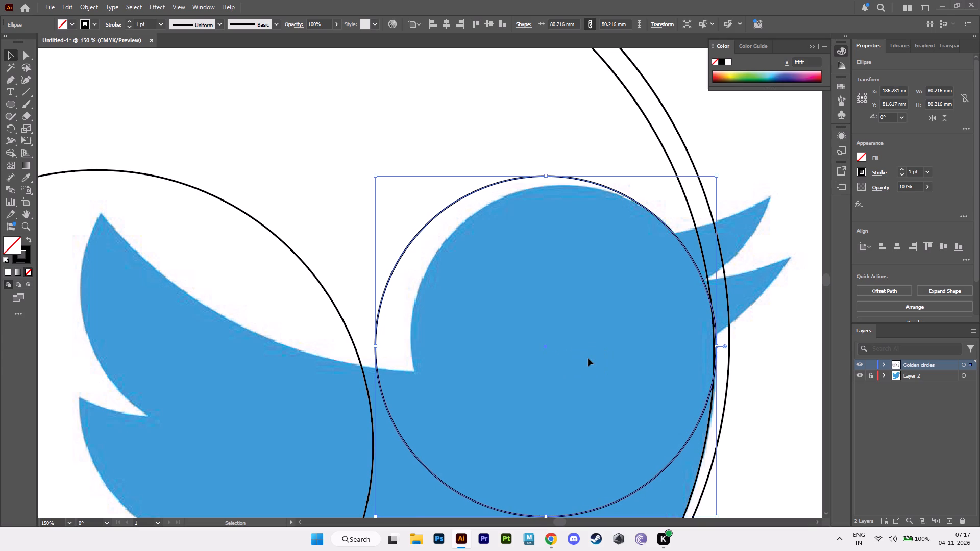
Nudge the 80.216 mm head circle slightly up and left to about X 185.9, Y 80.6 mm.
scroll(589, 359, "down", 1, "alt")
scroll(589, 359, "up", 3, "alt")
middle_click_drag(609, 362, 439, 282, "alt")
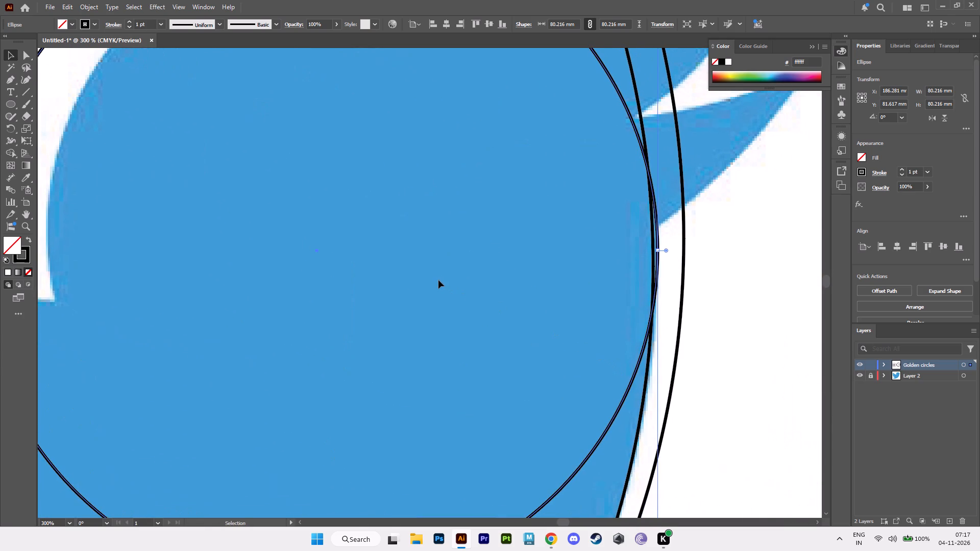
key("Up")
key("Up")
key("Up")
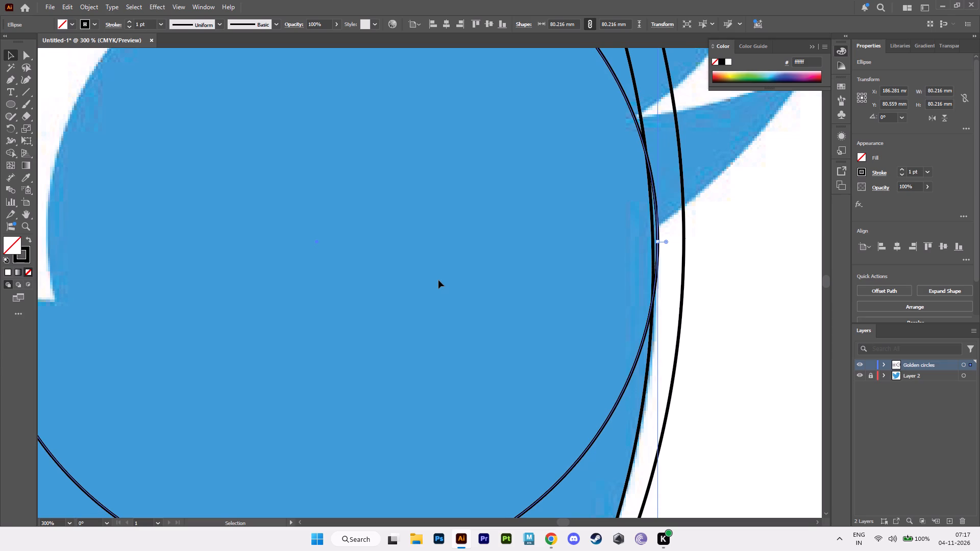
key("Left")
scroll(443, 280, "down", 2, "alt")
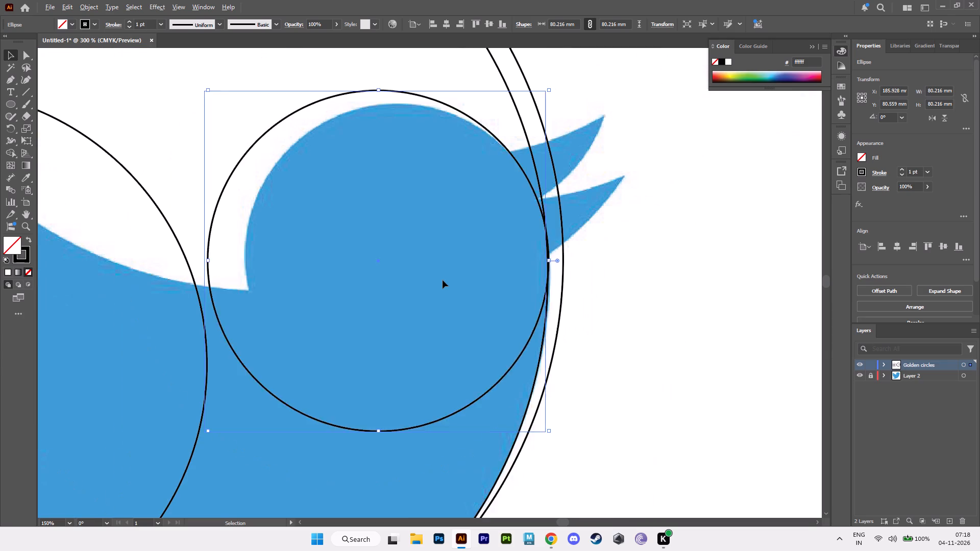
middle_click_drag(446, 269, 525, 324, "alt")
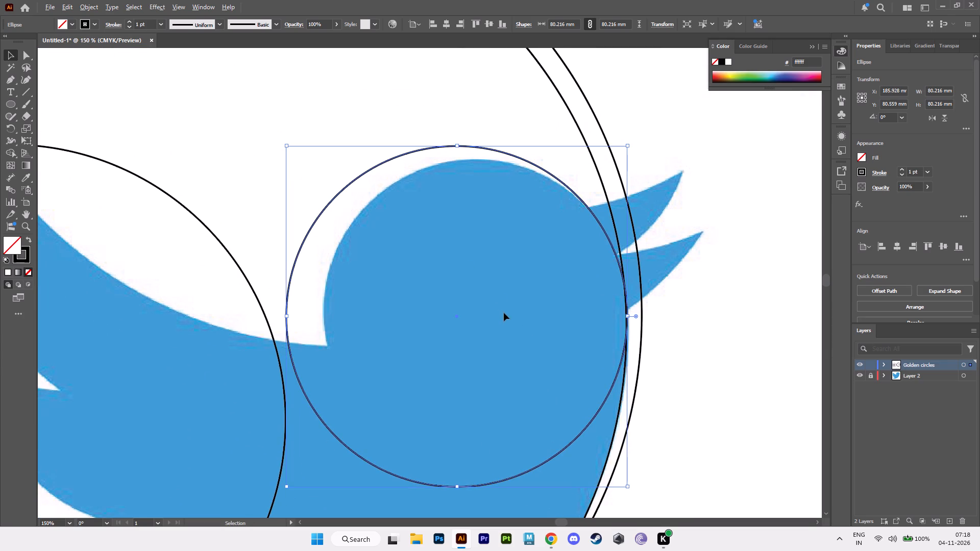
Place a second copy of the 80.216 mm circle along the head's crown at about X 188.1, Y 83.5 mm.
scroll(493, 311, "down", 1, "alt")
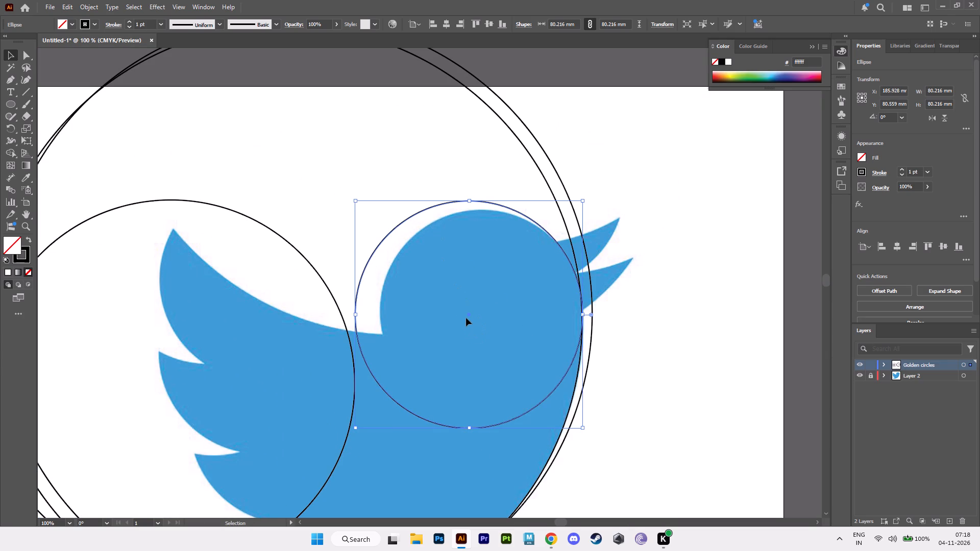
left_click_drag(468, 316, 482, 322, "alt")
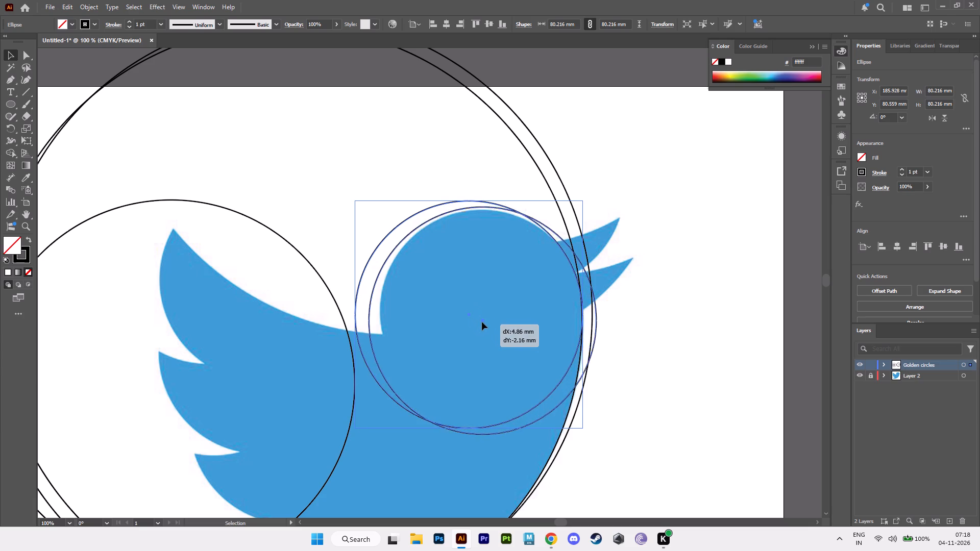
left_click_drag(482, 322, 493, 320, "alt")
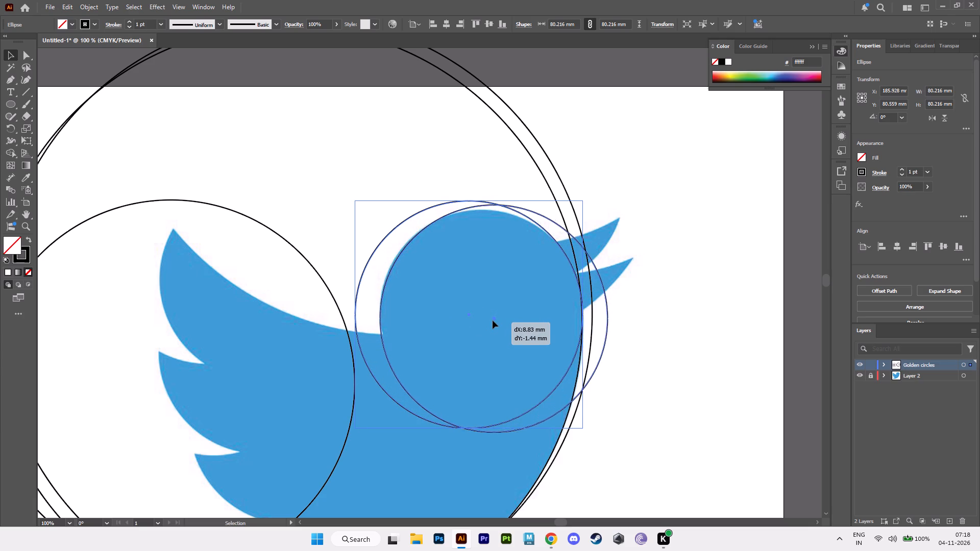
left_click_drag(493, 320, 474, 322, "alt")
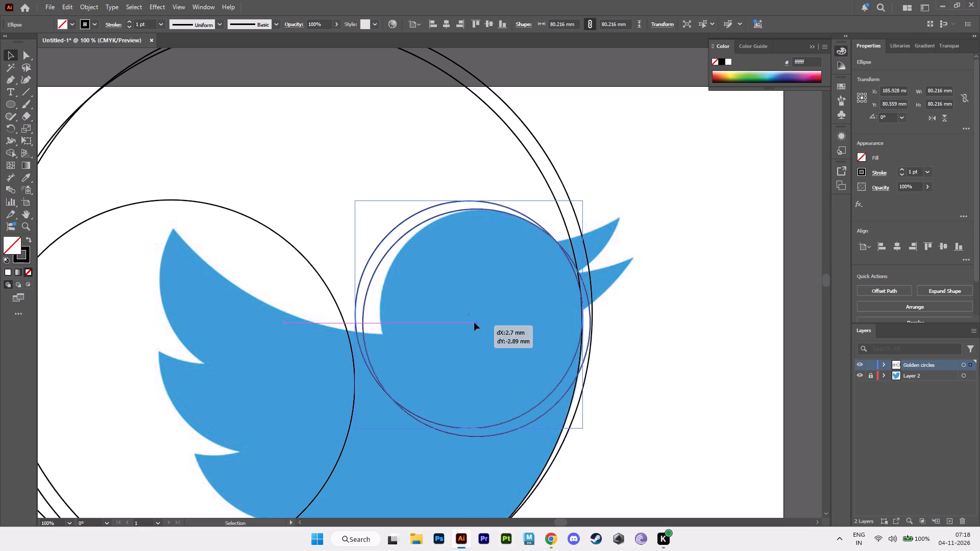
left_click_drag(474, 322, 474, 323, "alt")
Place two more 80.216 mm copies along the back of the head, one at about X 193.5, Y 83.5 mm and one about 3 mm higher, and deselect.
left_click_drag(474, 323, 492, 317, "alt")
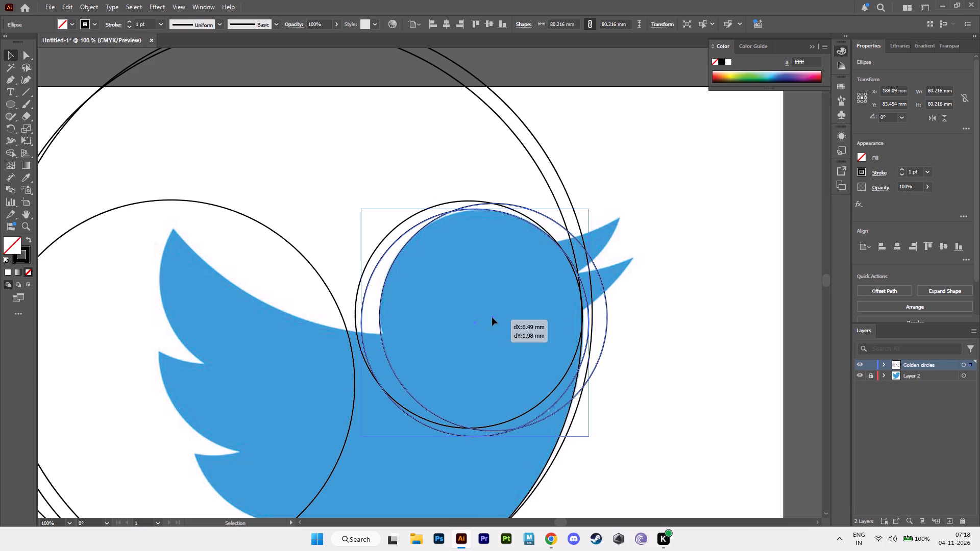
left_click_drag(492, 317, 489, 321, "alt")
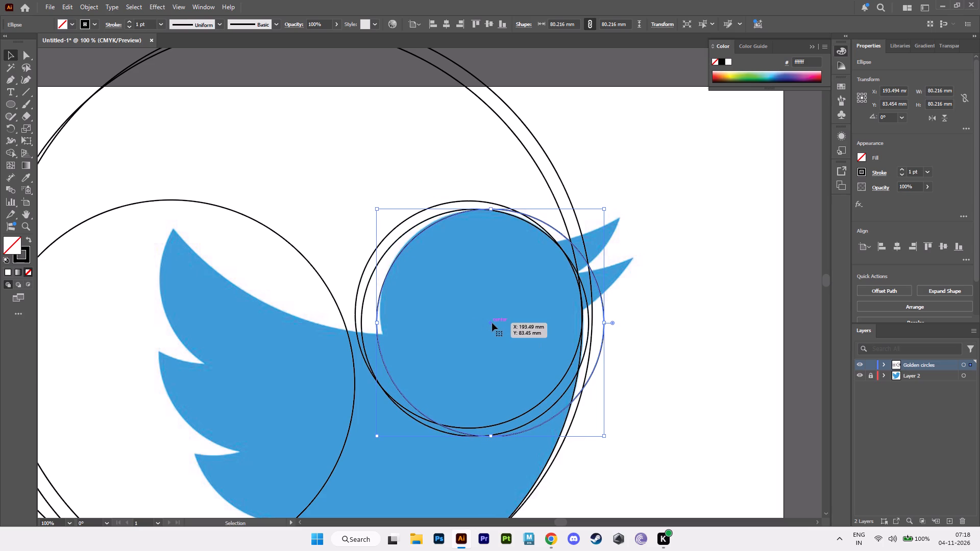
left_click_drag(492, 322, 493, 313, "alt")
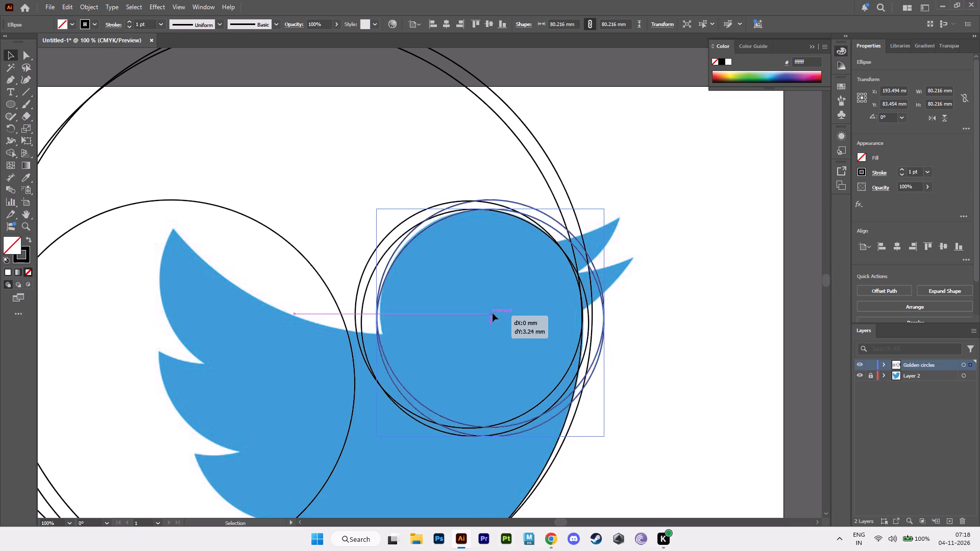
left_click_drag(493, 313, 495, 311, "alt")
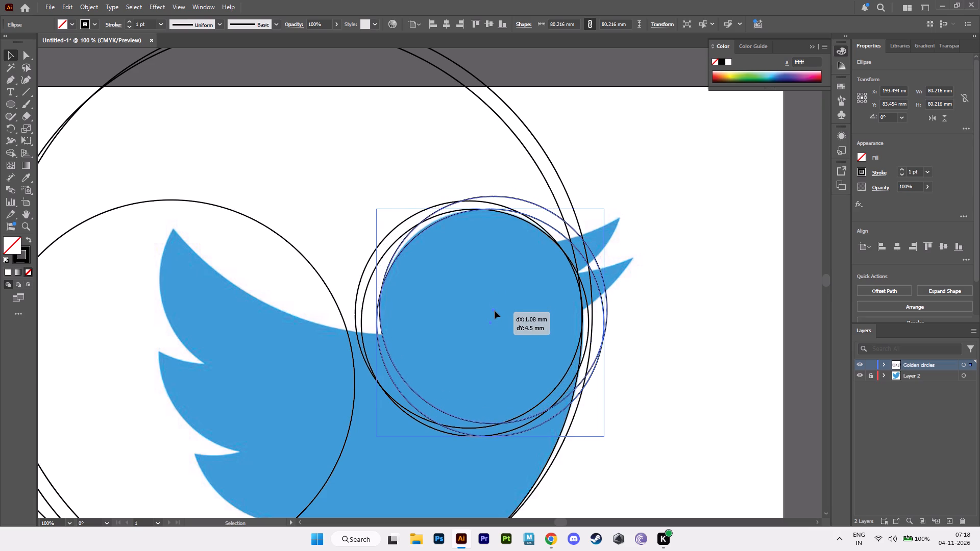
left_click_drag(495, 311, 496, 311, "alt")
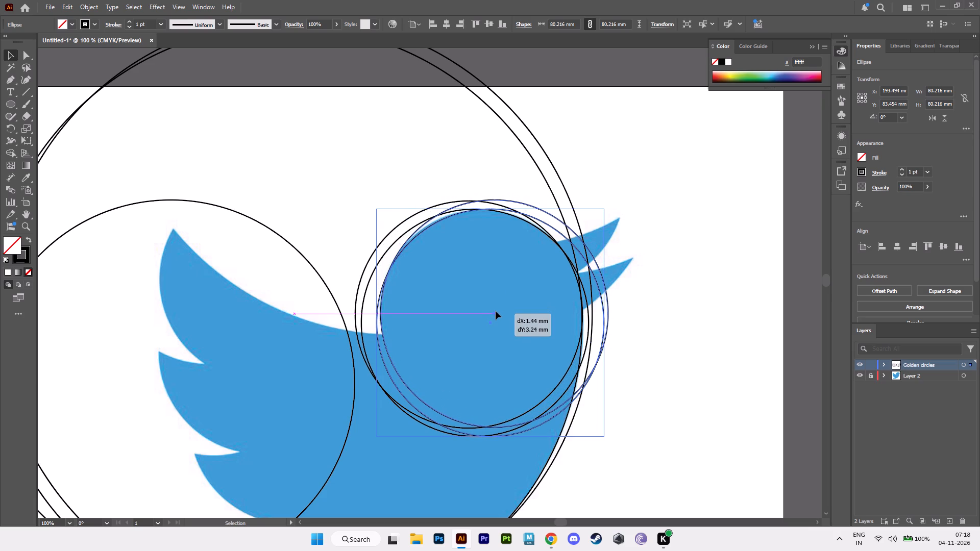
left_click_drag(496, 311, 495, 311, "alt")
left_click(615, 173)
Examine how the placed circles line up with the bird's head, wing and body, and compare them with the source golden circles.
scroll(612, 253, "down", 3, "alt")
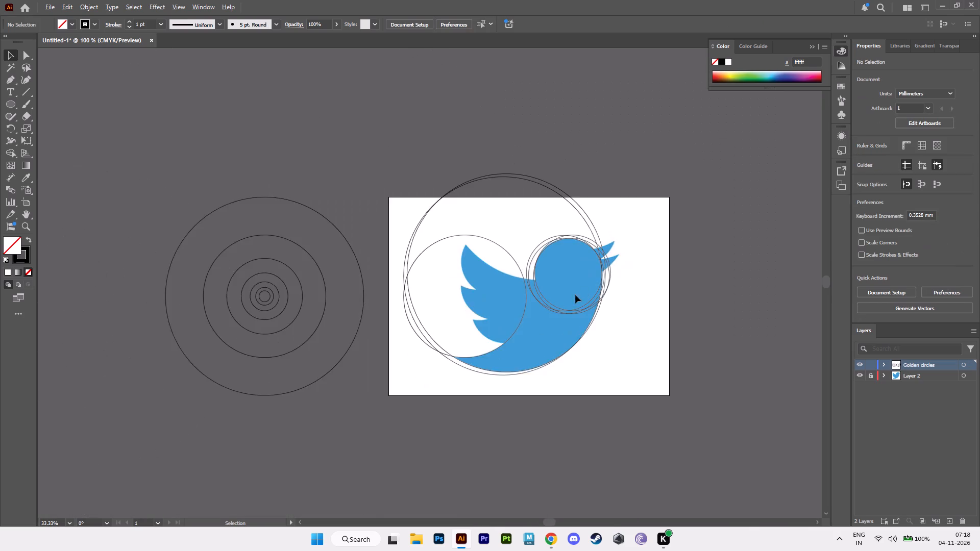
middle_click_drag(575, 295, 626, 312, "alt")
scroll(625, 311, "up", 4, "alt")
scroll(597, 286, "down", 3, "alt")
middle_click_drag(562, 295, 661, 339, "alt")
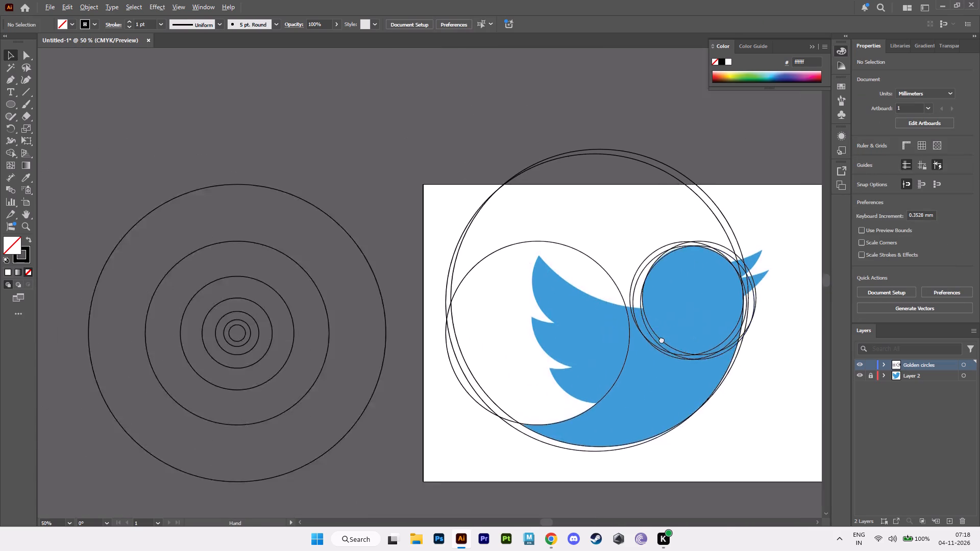
middle_click_drag(661, 339, 661, 340, "alt")
scroll(661, 339, "up", 2, "alt")
middle_click_drag(584, 316, 599, 381, "alt")
scroll(593, 381, "down", 2, "alt")
middle_click_drag(582, 375, 554, 339, "alt")
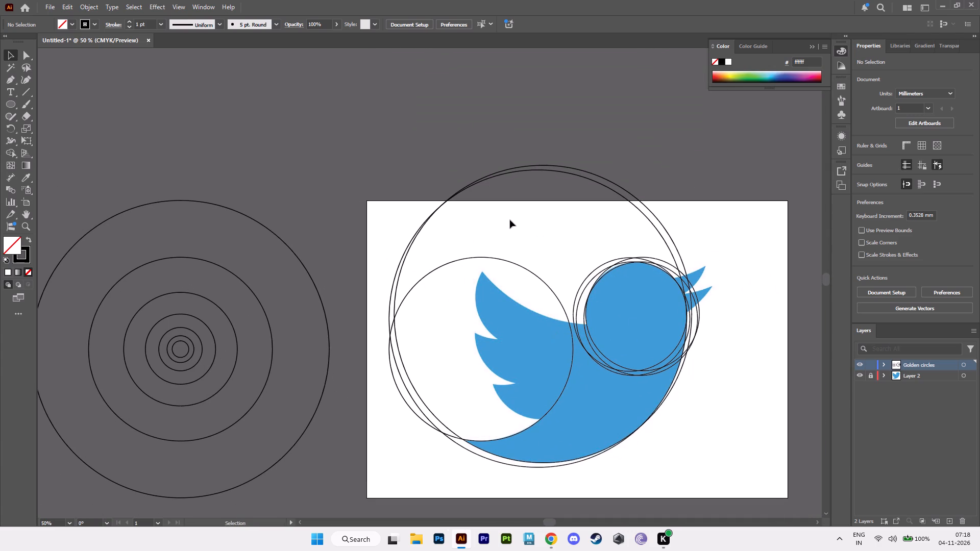
scroll(522, 419, "up", 2, "alt")
scroll(443, 351, "down", 2, "alt")
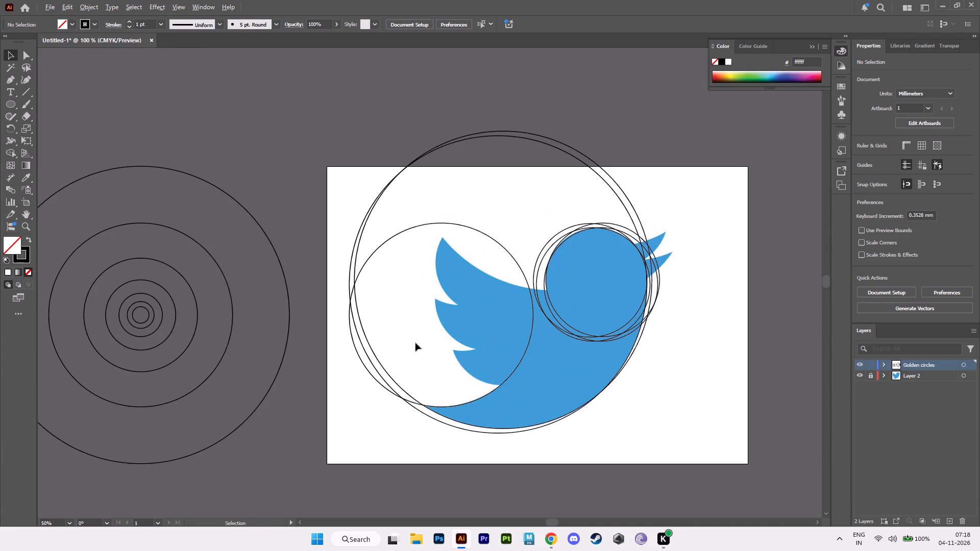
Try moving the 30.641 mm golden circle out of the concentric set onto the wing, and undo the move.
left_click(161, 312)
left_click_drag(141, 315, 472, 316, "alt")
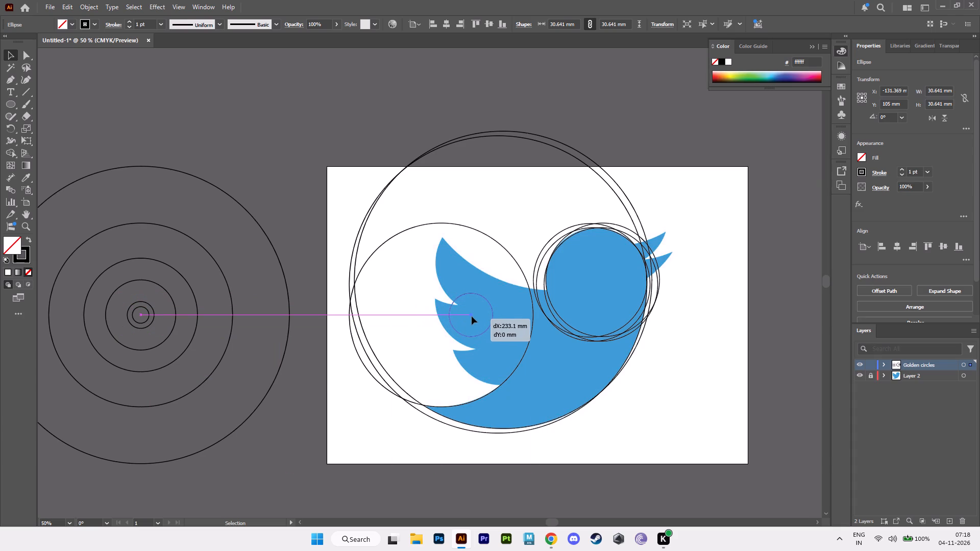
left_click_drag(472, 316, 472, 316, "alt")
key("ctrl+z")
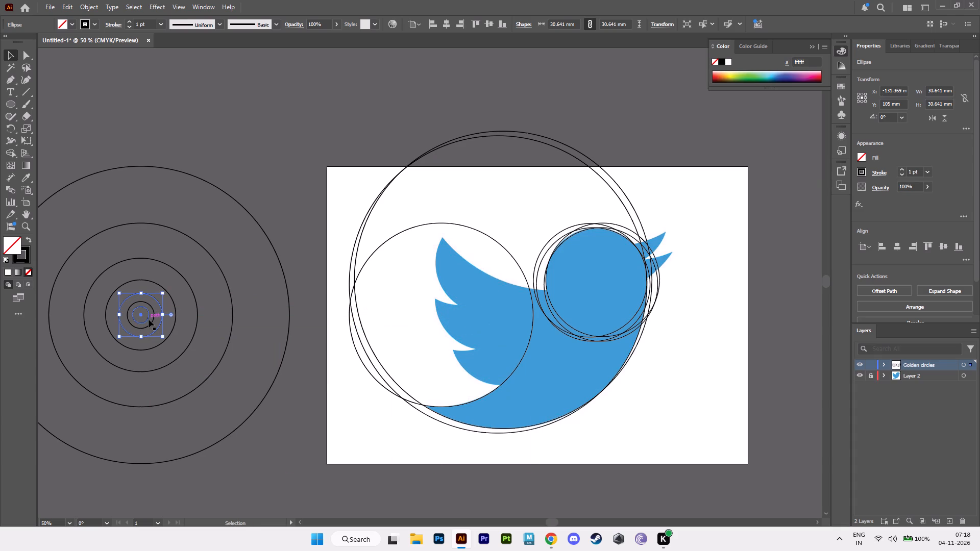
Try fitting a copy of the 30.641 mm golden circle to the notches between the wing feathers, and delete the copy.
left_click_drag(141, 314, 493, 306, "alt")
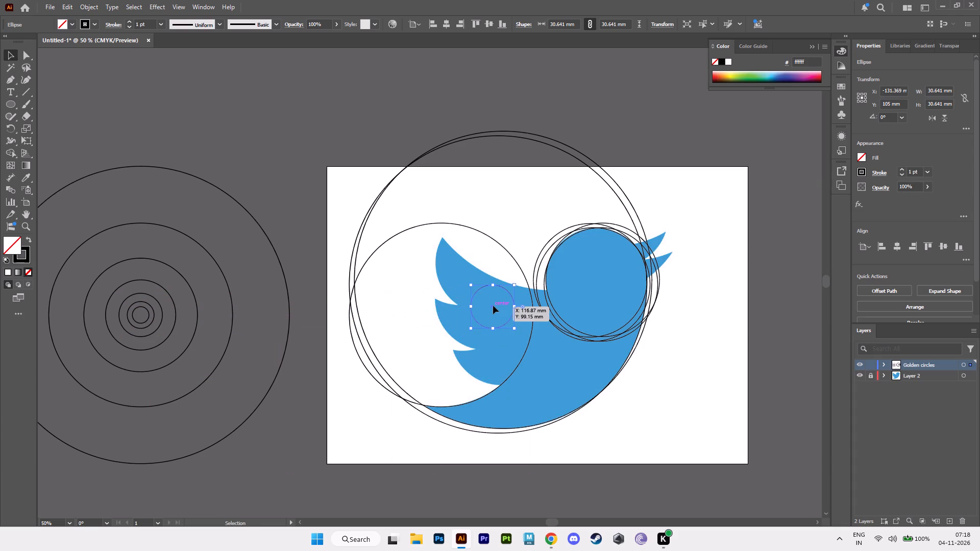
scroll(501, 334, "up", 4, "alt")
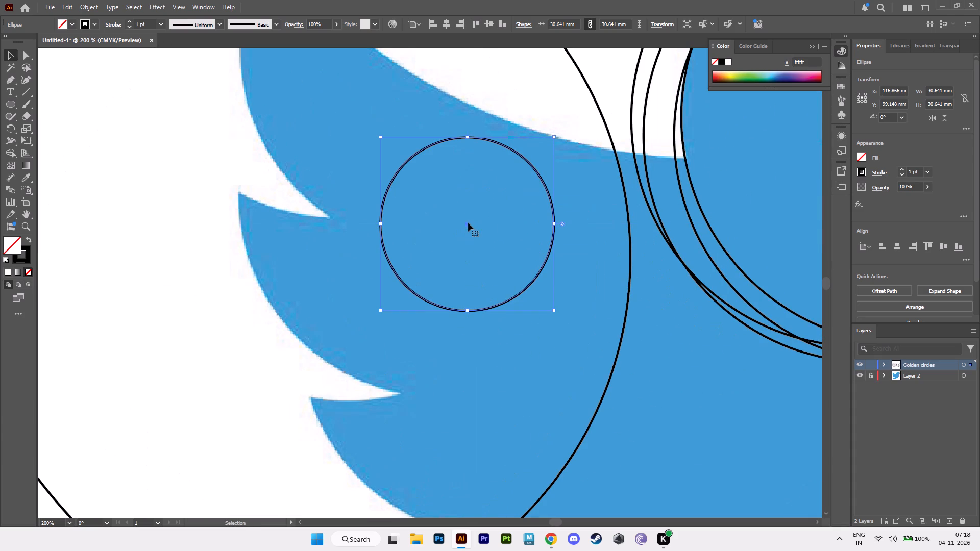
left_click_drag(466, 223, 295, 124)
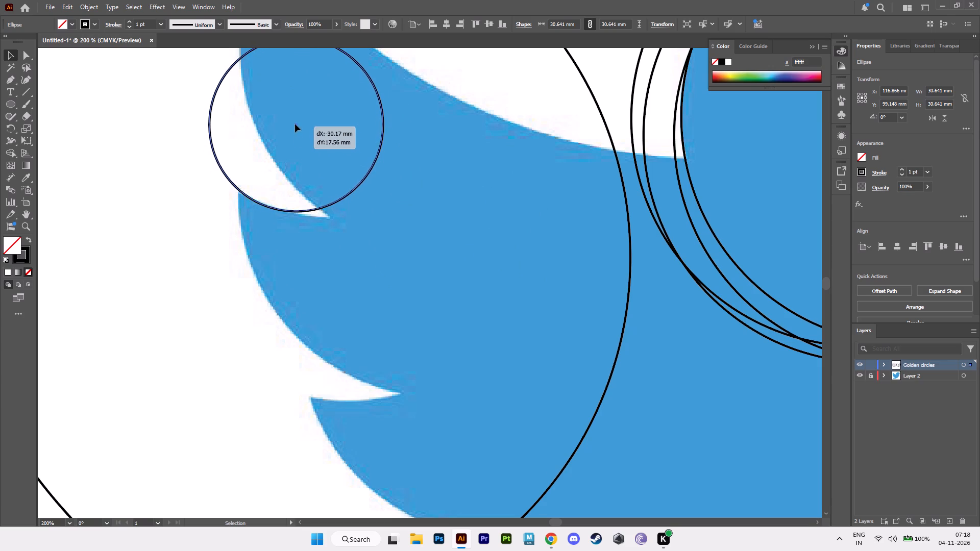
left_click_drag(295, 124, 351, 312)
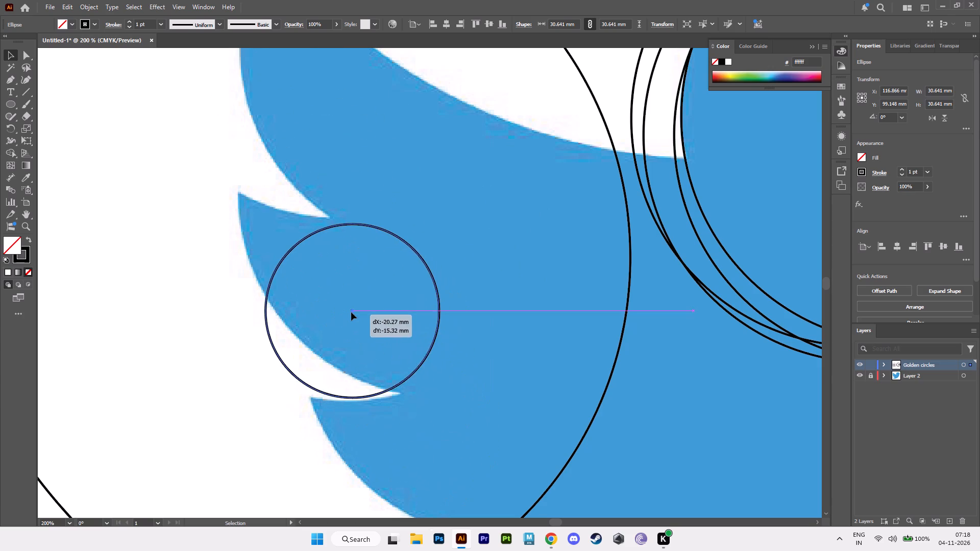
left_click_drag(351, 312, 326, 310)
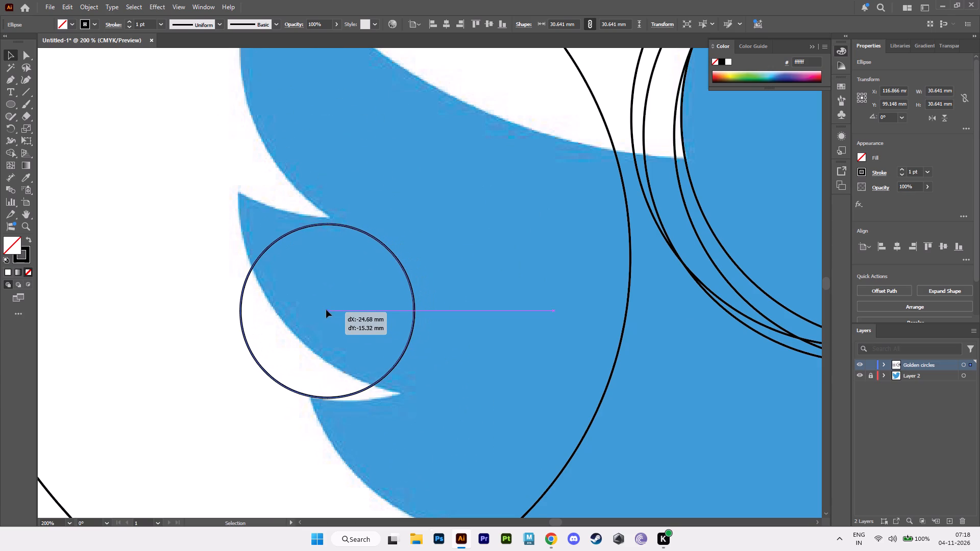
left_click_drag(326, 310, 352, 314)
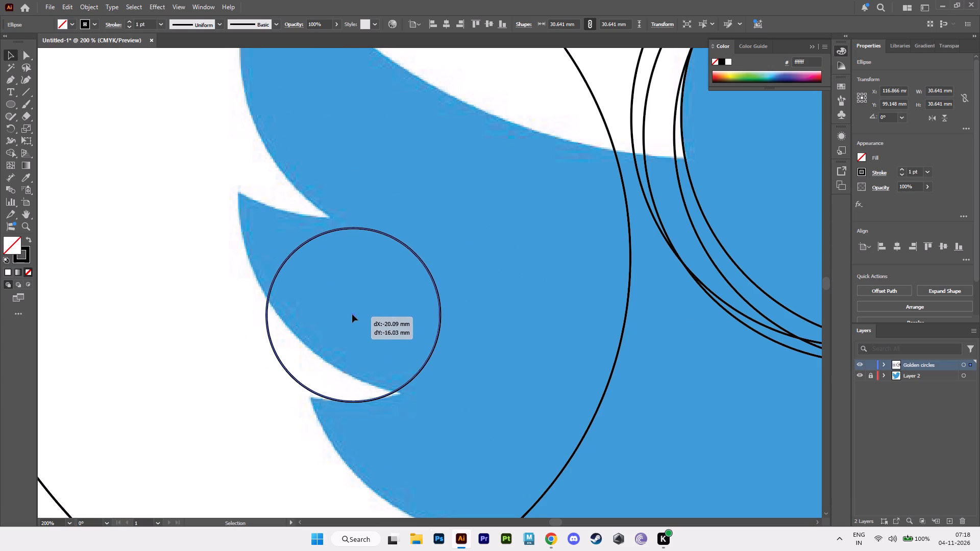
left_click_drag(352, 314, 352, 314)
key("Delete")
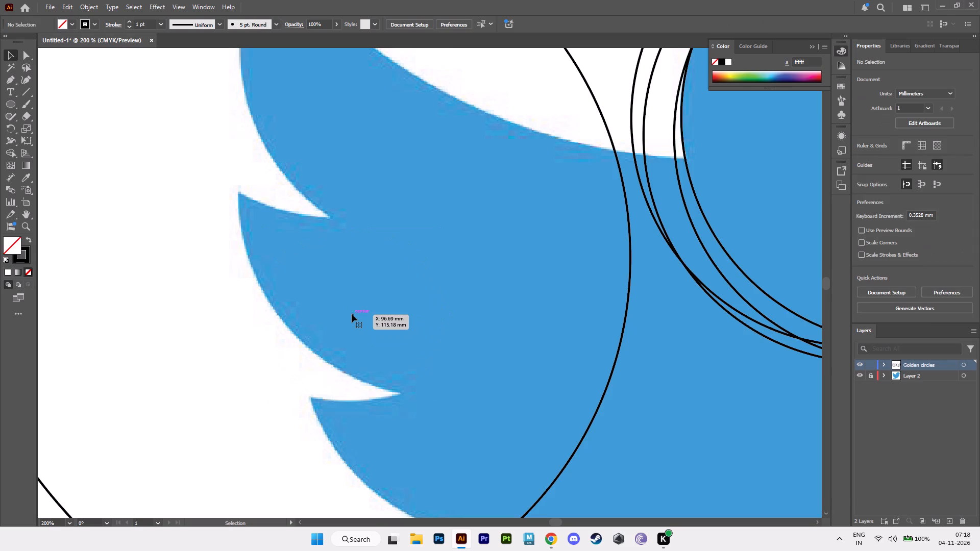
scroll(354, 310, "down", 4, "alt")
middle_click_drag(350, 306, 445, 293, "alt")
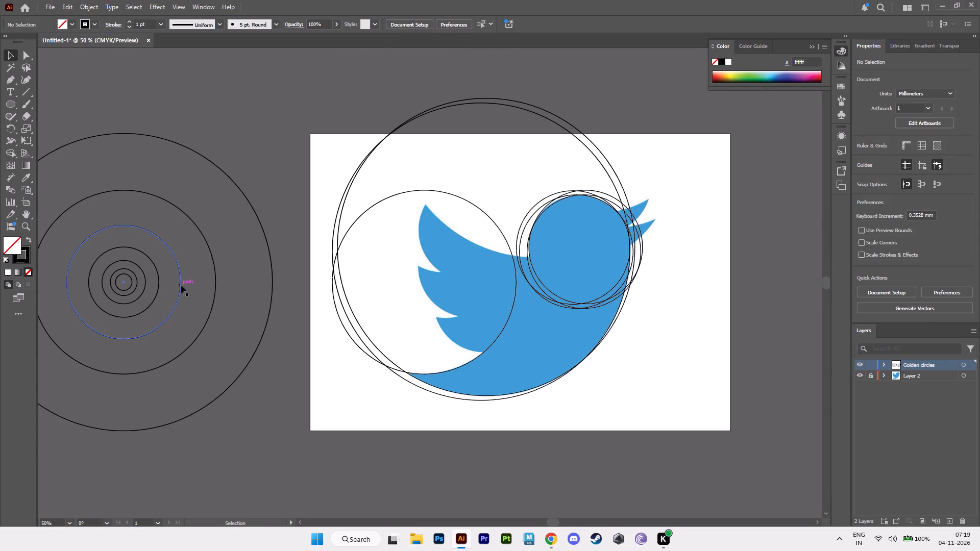
Place a copy of the 129.79 mm golden circle along the lowest wing feather's outer edge, at about X 150.4, Y 108.2 mm.
left_click(217, 277)
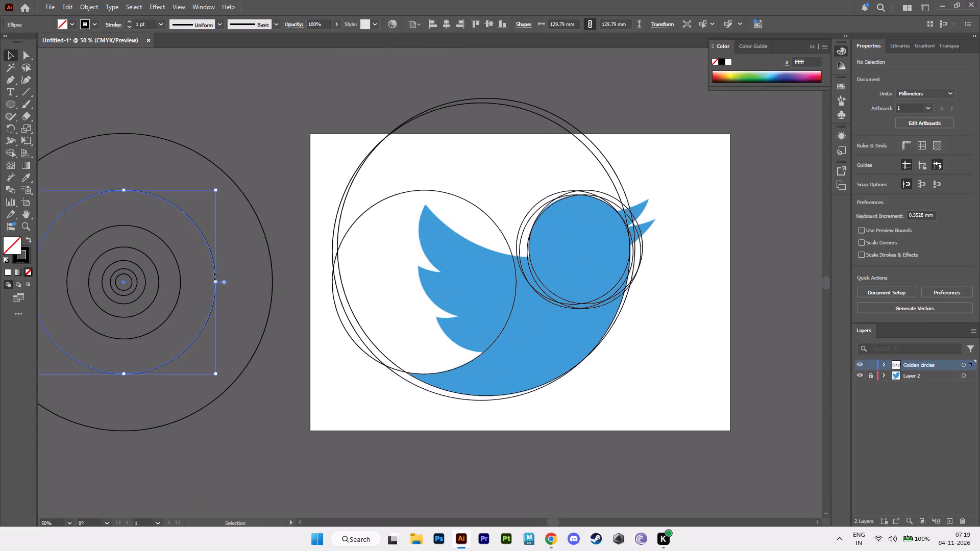
left_click_drag(125, 283, 498, 273)
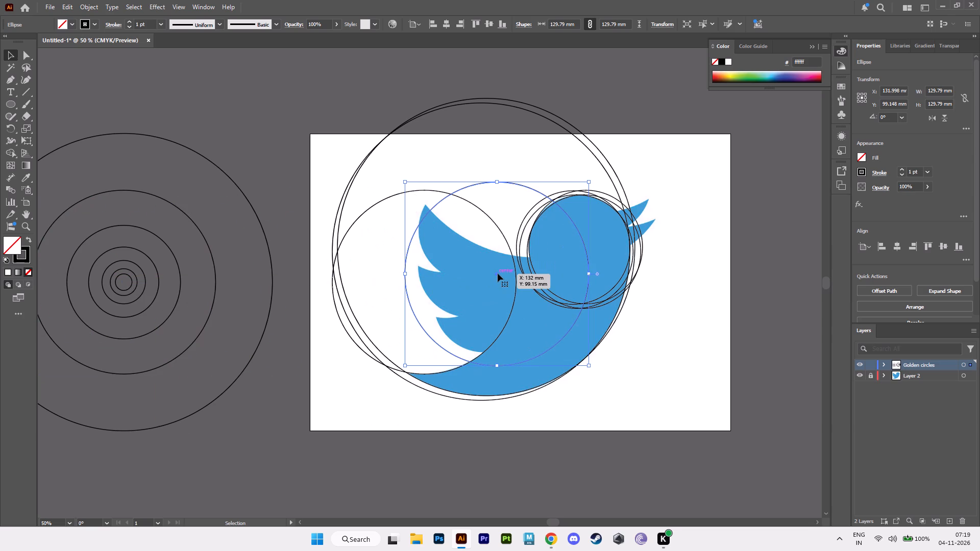
left_click_drag(498, 274, 505, 276)
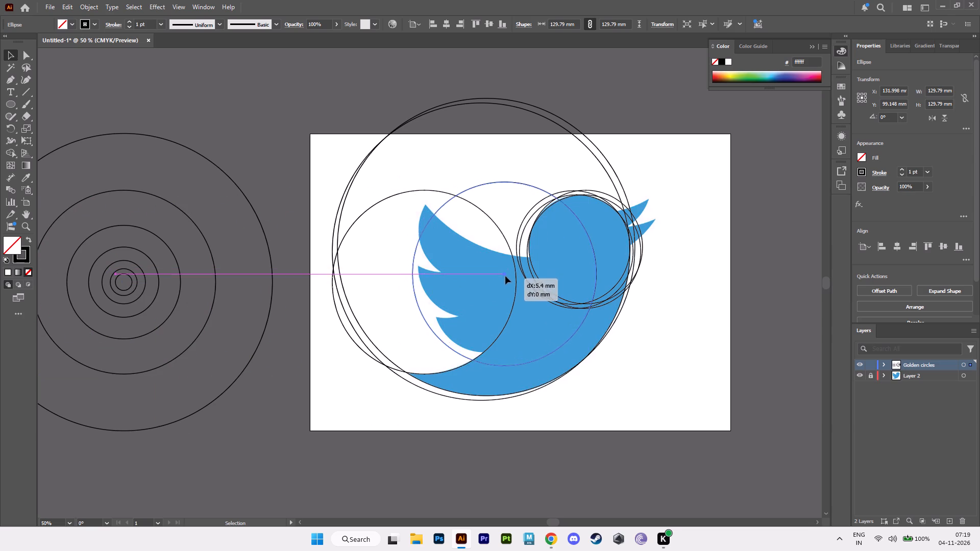
left_click_drag(505, 276, 523, 288)
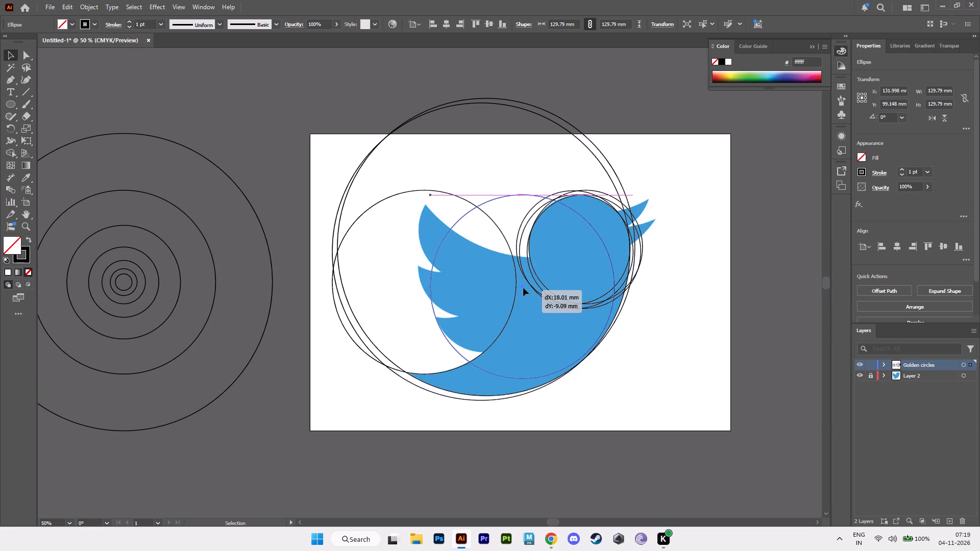
left_click_drag(523, 288, 524, 288)
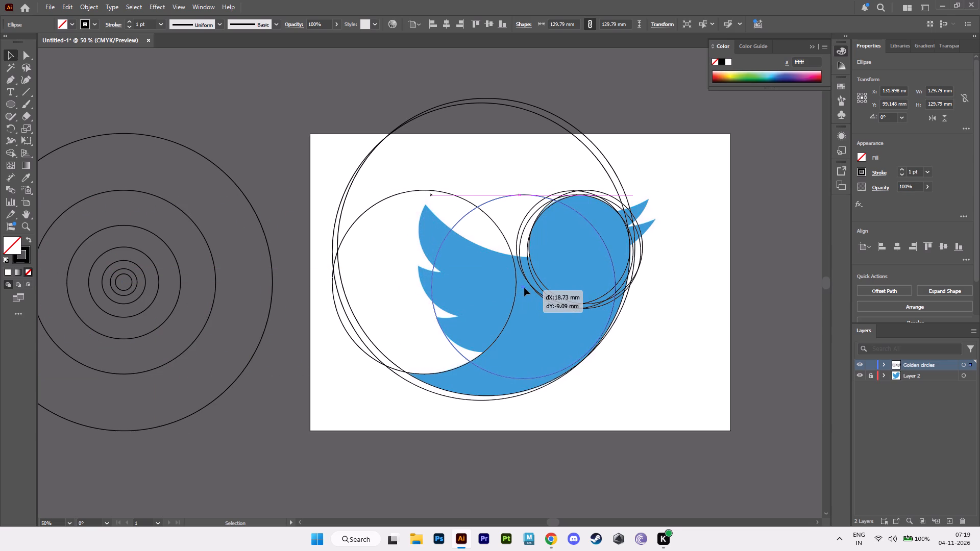
left_click_drag(524, 288, 524, 288)
scroll(506, 294, "up", 4, "alt")
scroll(504, 296, "down", 2, "alt")
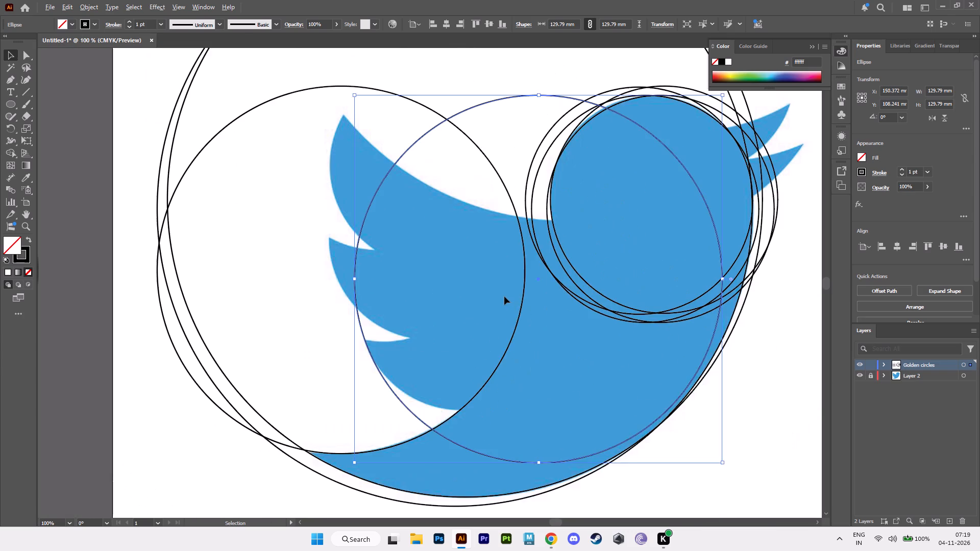
Place another 129.79 mm copy against the lowest feather's outer curve, at about X 144.4, Y 98.9 mm.
middle_click_drag(503, 296, 411, 252, "alt")
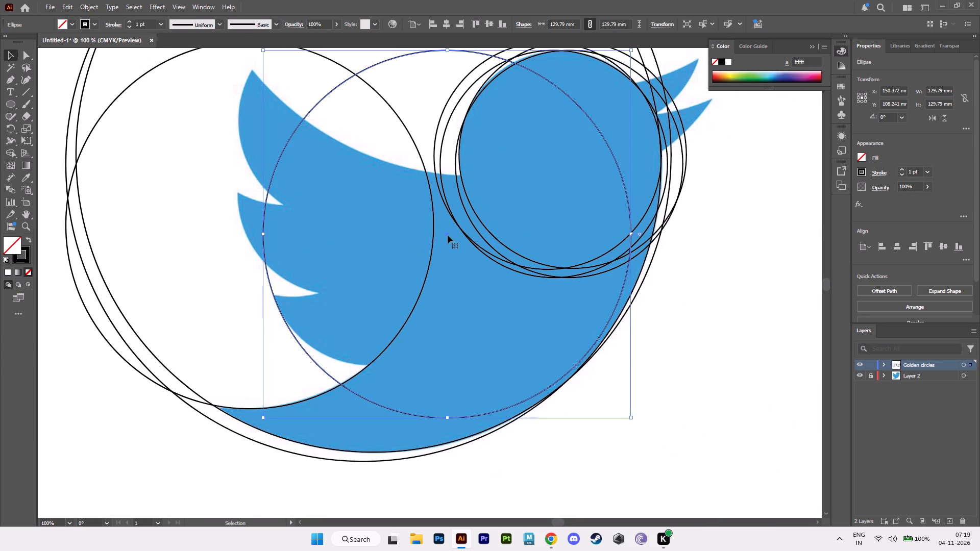
left_click_drag(448, 235, 397, 189, "alt")
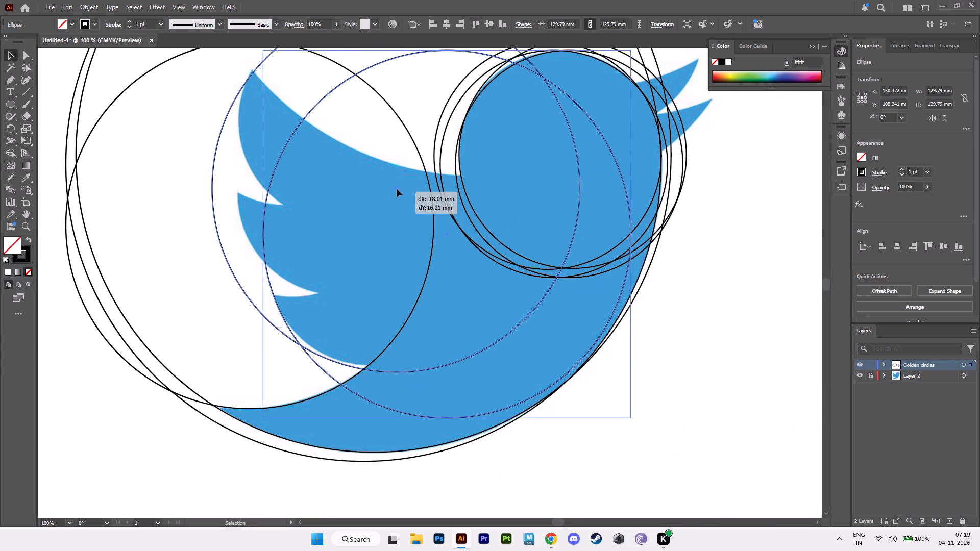
left_click_drag(397, 189, 380, 180, "alt")
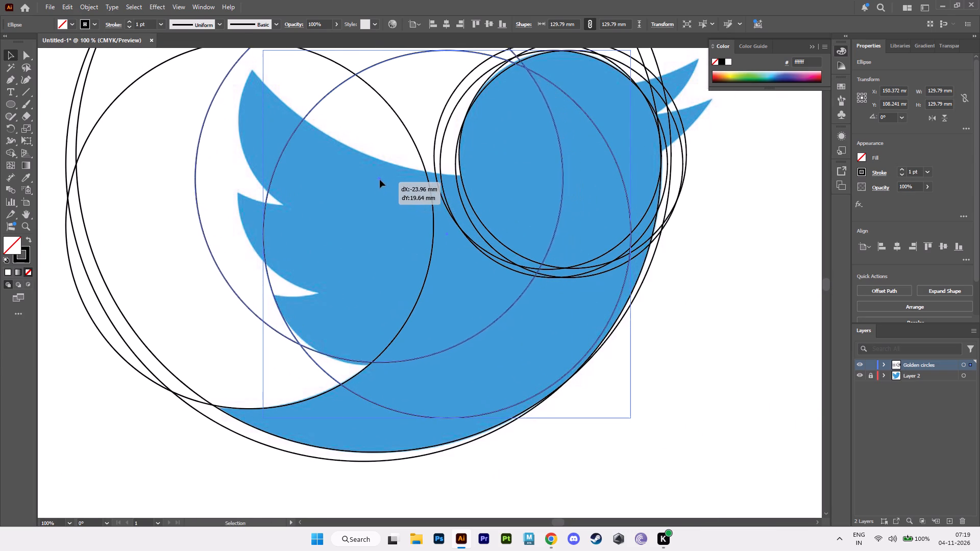
left_click_drag(380, 180, 431, 207, "alt")
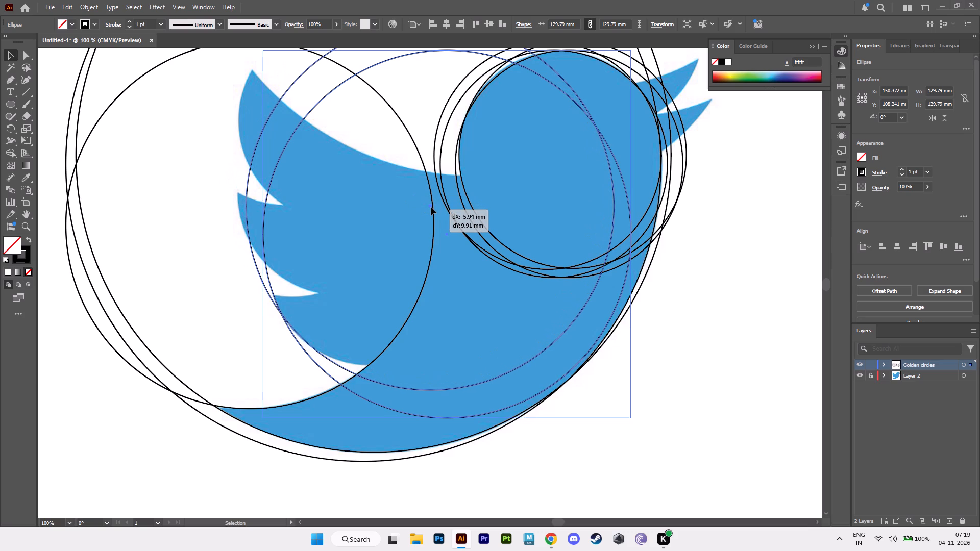
left_click_drag(431, 207, 431, 209, "alt")
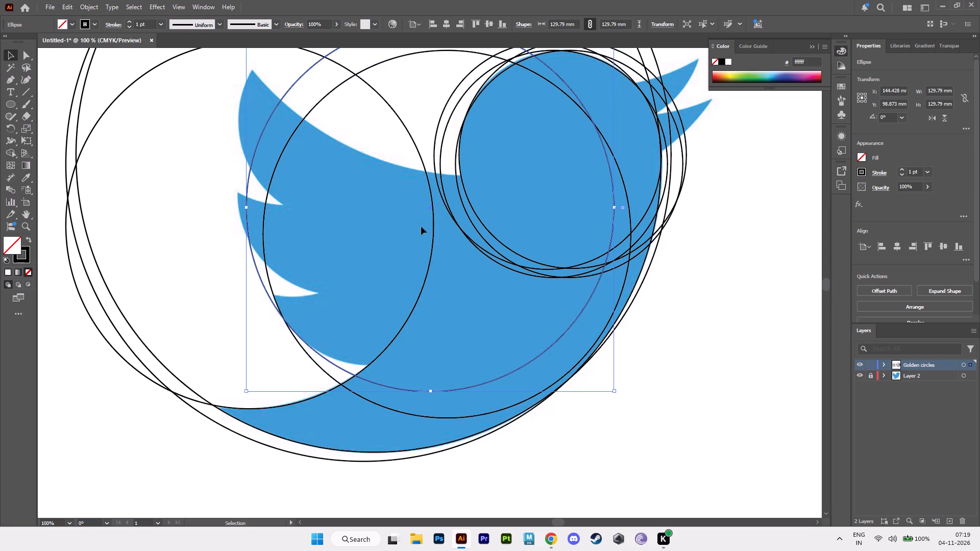
Place a third 129.79 mm copy further around the lowest feather's curve, at about X 136.9, Y 92.9 mm.
left_click_drag(432, 206, 422, 199, "alt")
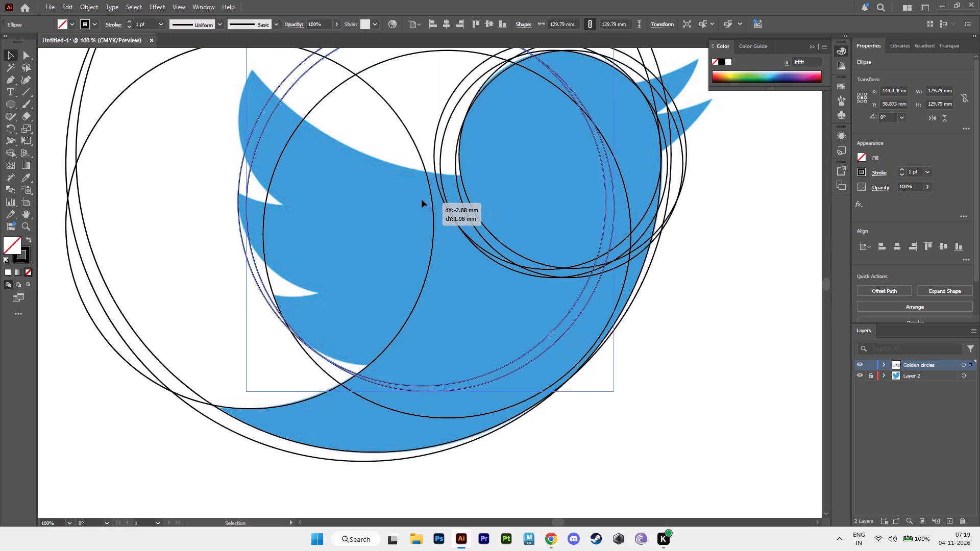
left_click_drag(422, 199, 409, 189, "alt")
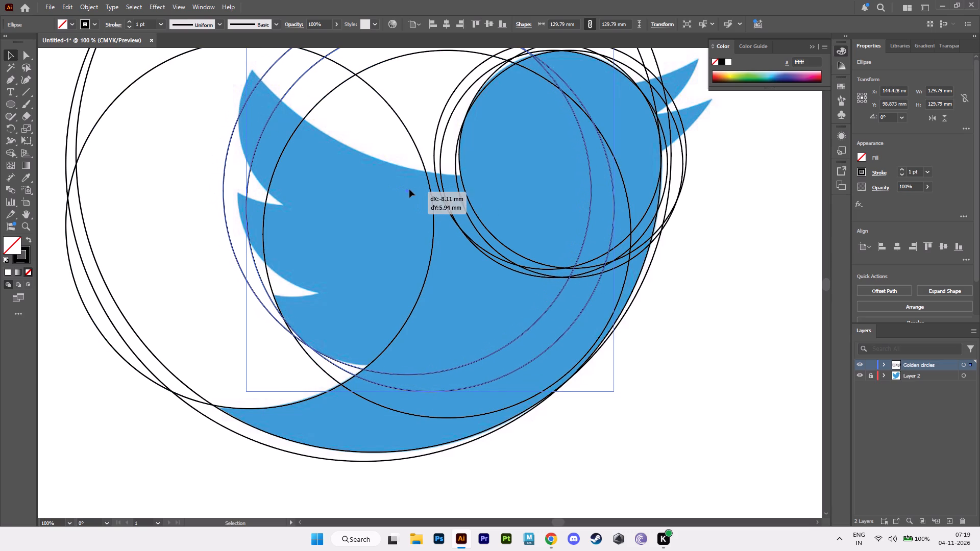
left_click_drag(409, 189, 410, 189, "alt")
Place a fourth 129.79 mm copy touching the bottom edge of the lowest feather, at about X 125.7, Y 89.7 mm.
scroll(384, 275, "up", 1, "alt")
middle_click_drag(371, 314, 395, 240, "alt")
scroll(395, 240, "up", 2, "alt")
scroll(395, 241, "down", 2, "alt")
middle_click_drag(395, 242, 368, 307, "alt")
scroll(367, 307, "down", 1, "alt")
middle_click_drag(366, 307, 354, 315, "alt")
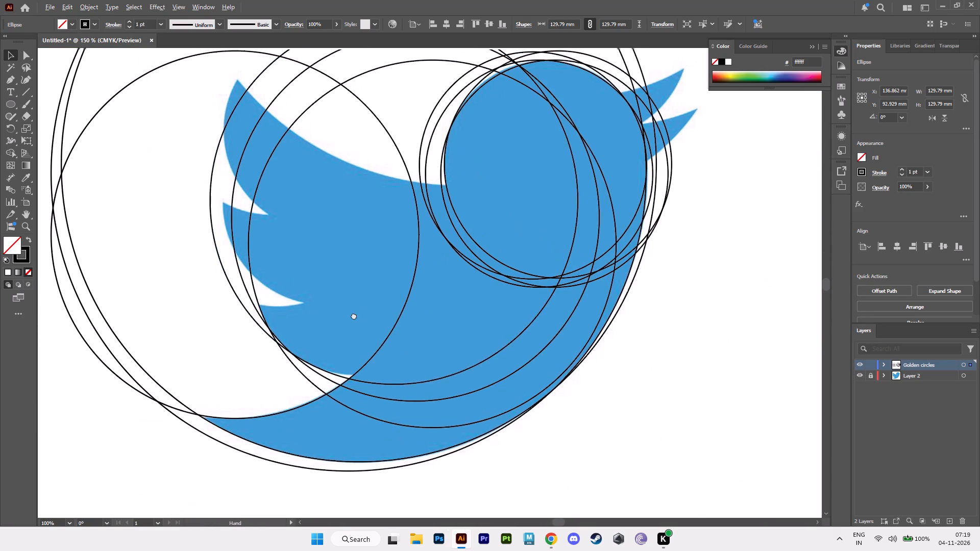
middle_click_drag(354, 315, 346, 321, "alt")
left_click_drag(382, 211, 382, 210, "alt")
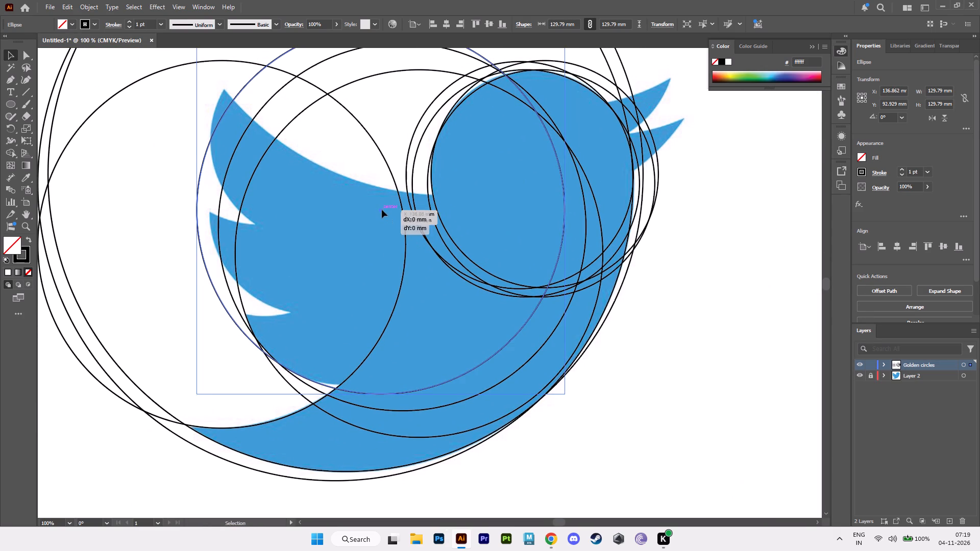
left_click_drag(382, 210, 350, 203, "alt")
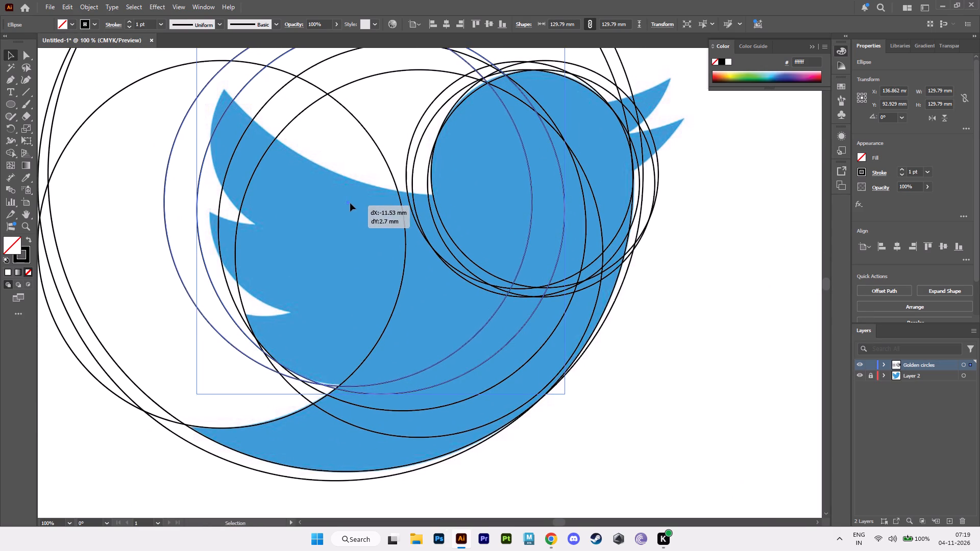
left_click_drag(350, 203, 351, 202, "alt")
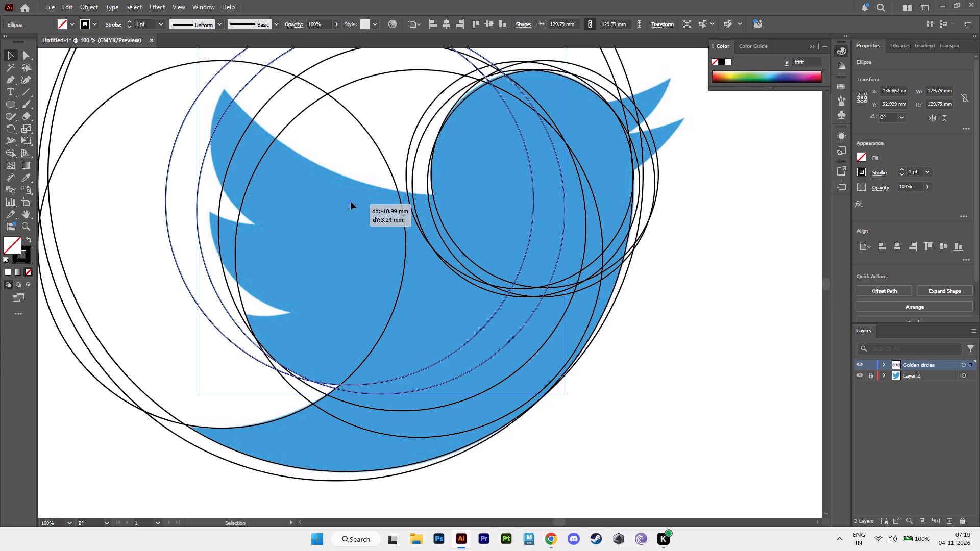
left_click_drag(351, 202, 350, 202, "alt")
Copy the 129.79 mm circle from the concentric source set to above the wing, at about X 115.9, Y 40.1 mm.
scroll(327, 254, "down", 2, "alt")
middle_click_drag(327, 255, 411, 334, "alt")
scroll(407, 330, "up", 3, "alt")
middle_click_drag(411, 334, 408, 332, "alt")
scroll(309, 342, "down", 3, "alt")
middle_click_drag(308, 343, 412, 373, "alt")
scroll(412, 373, "up", 1, "alt")
scroll(262, 327, "down", 3, "alt")
left_click(200, 320)
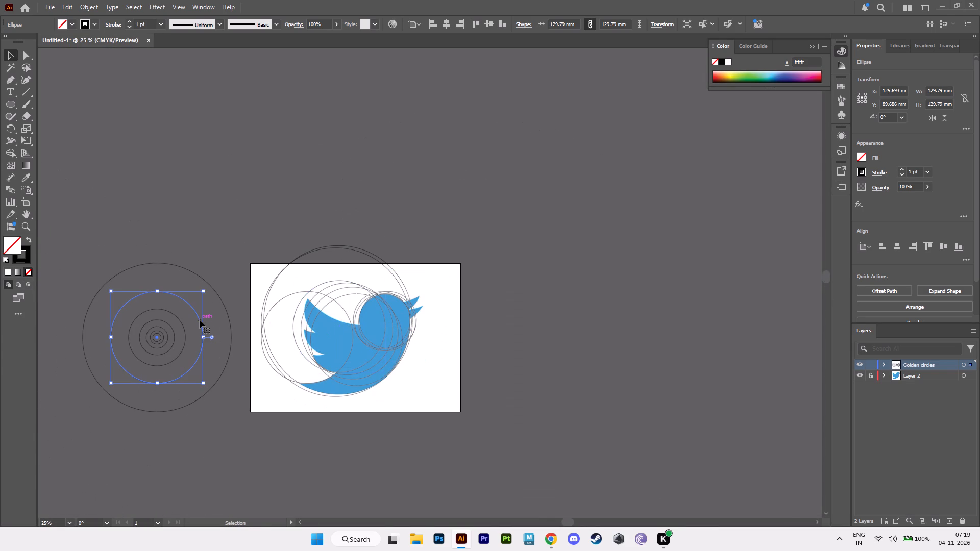
left_click_drag(200, 320, 375, 274, "alt")
Fit this circle to the top wing feather's outer edge and tip, nudging it to about X 140.1, Y 78.3 mm.
scroll(365, 320, "up", 4, "alt")
middle_click_drag(354, 324, 461, 317, "alt")
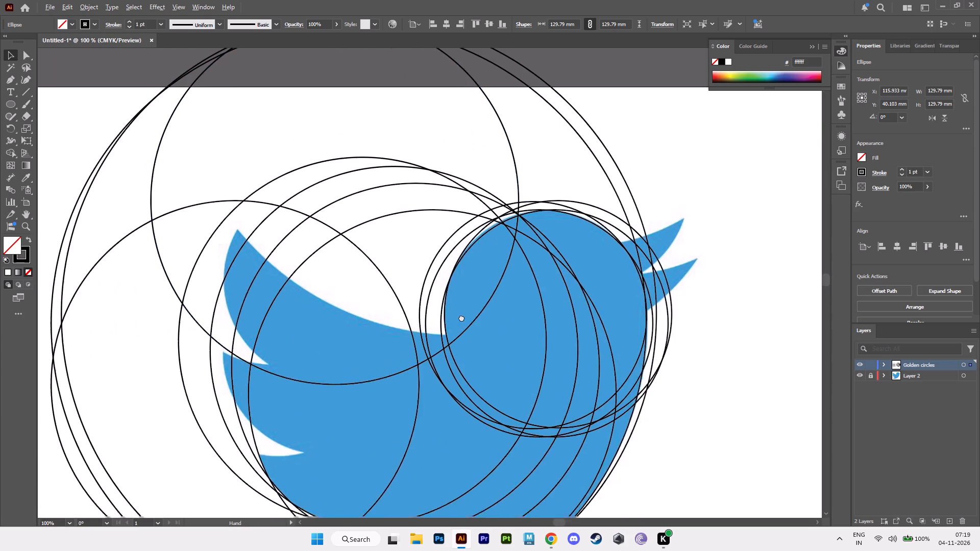
middle_click_drag(461, 317, 505, 398, "alt")
scroll(494, 372, "up", 1, "alt")
scroll(505, 398, "down", 1, "alt")
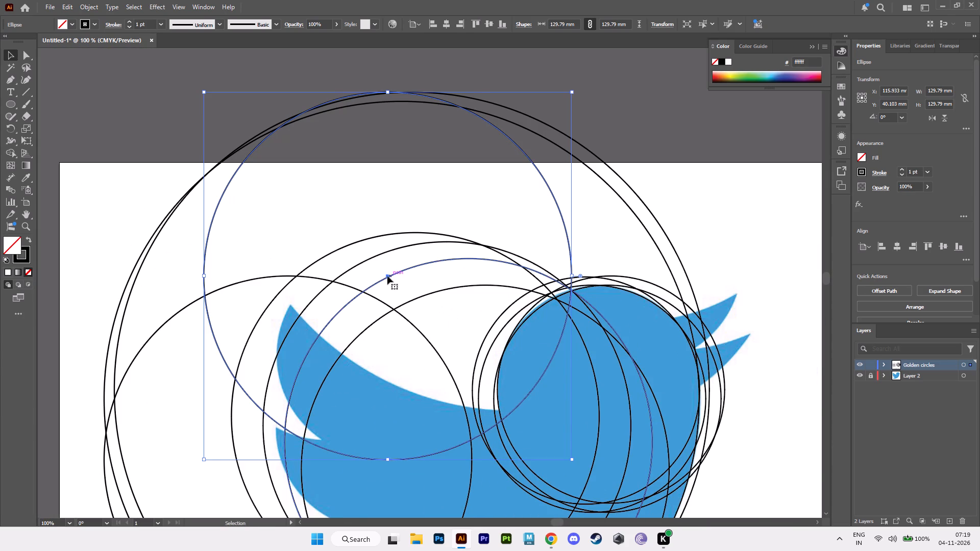
left_click_drag(387, 276, 446, 204)
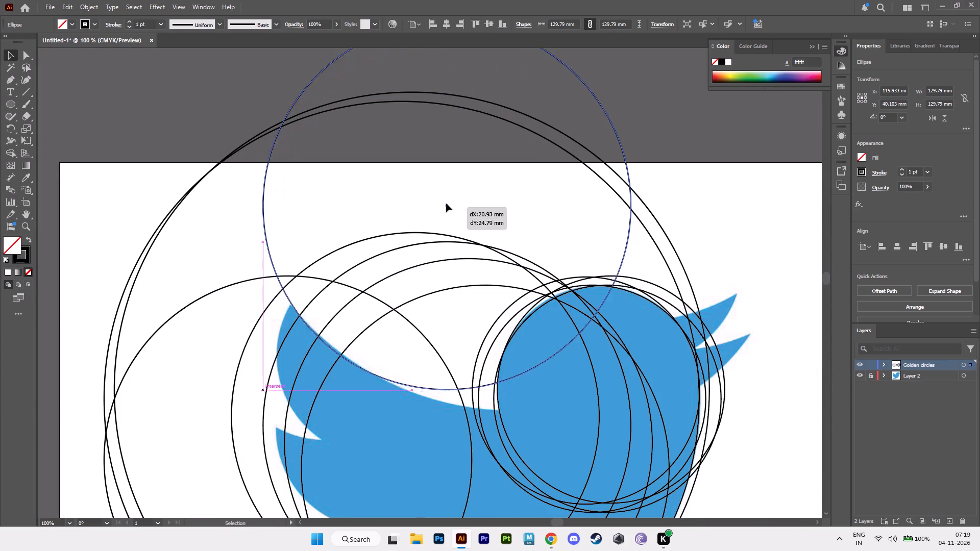
left_click_drag(446, 204, 457, 356)
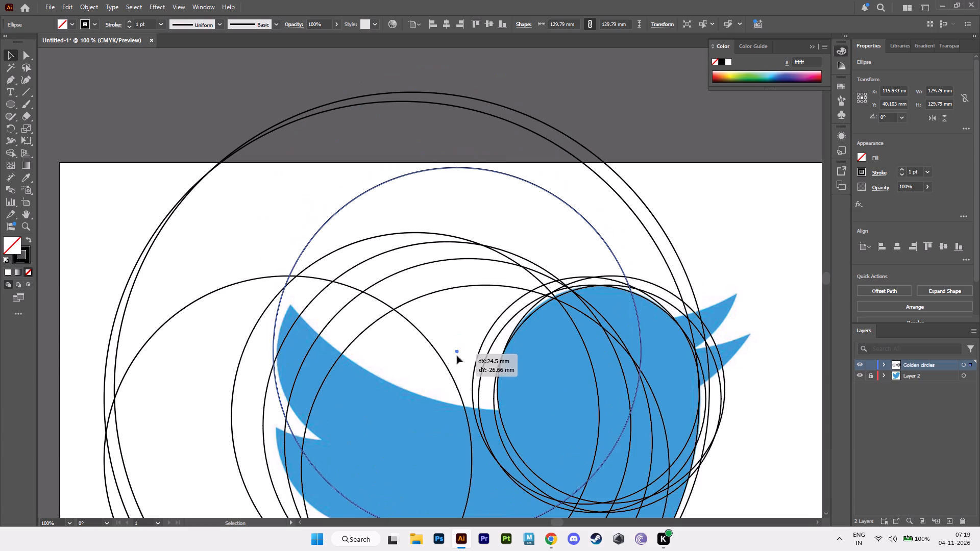
left_click_drag(457, 356, 451, 389)
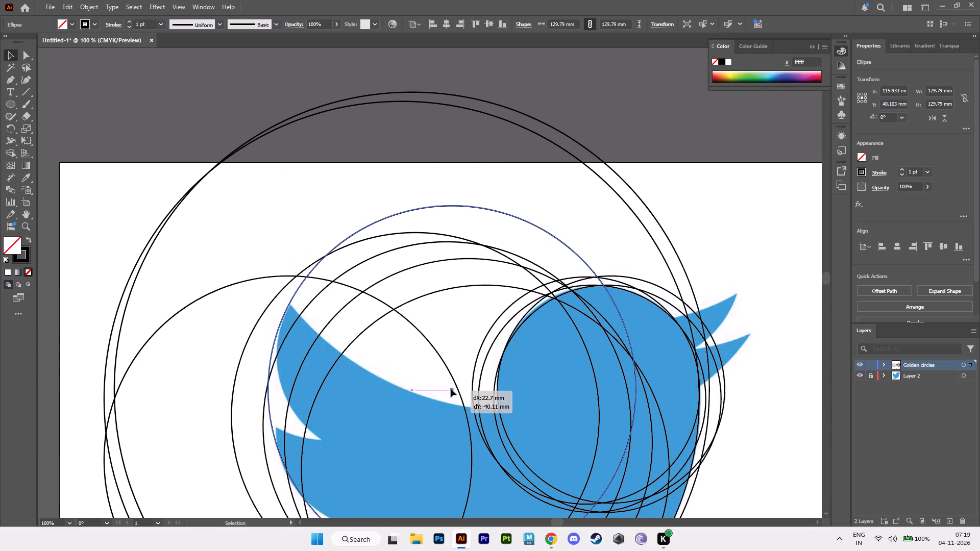
left_click_drag(451, 389, 453, 385)
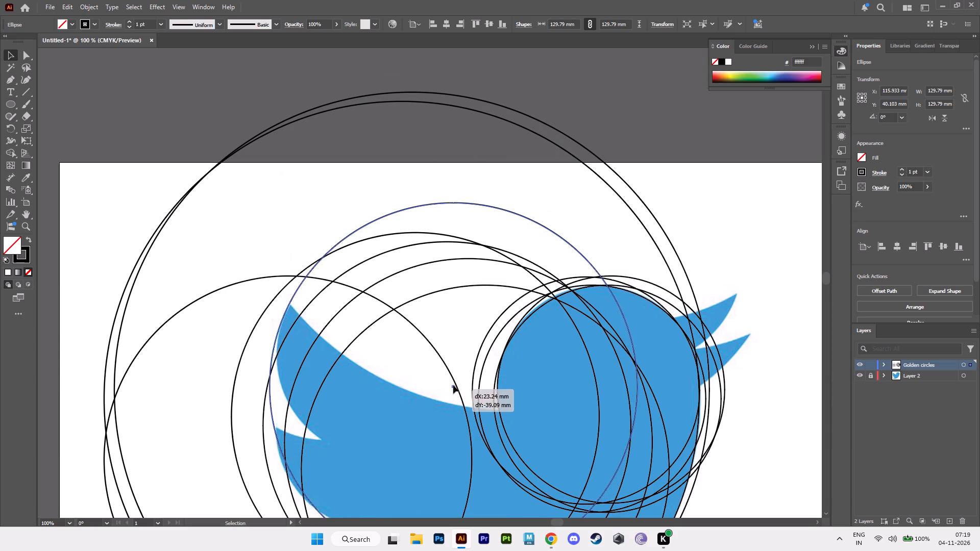
left_click_drag(453, 385, 454, 384)
scroll(392, 363, "up", 3, "alt")
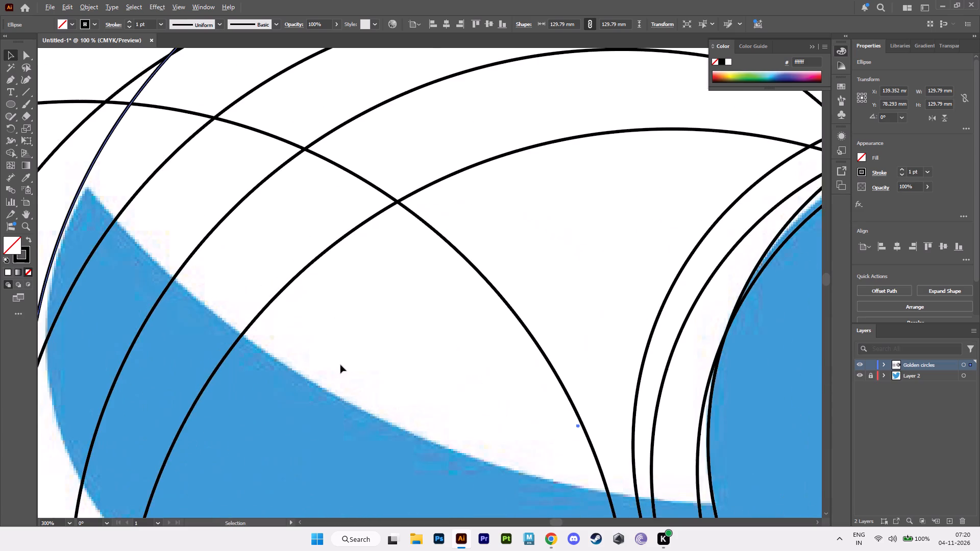
middle_click_drag(340, 365, 552, 283, "alt")
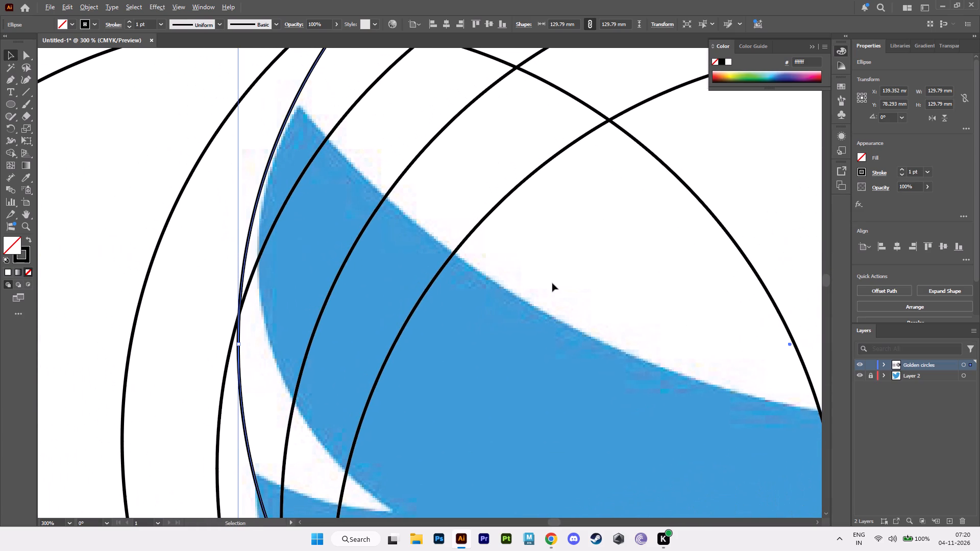
key("Right")
key("Right")
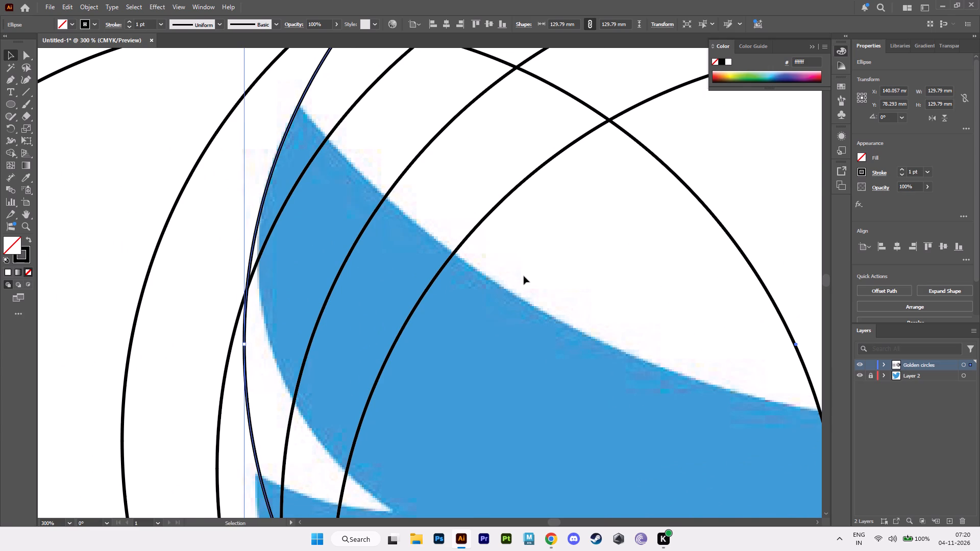
Place a 129.79 mm copy along the lower part of the top feather's curve, at about X 133, Y 47.1 mm.
scroll(524, 276, "down", 3, "alt")
middle_click_drag(451, 236, 271, 206, "alt")
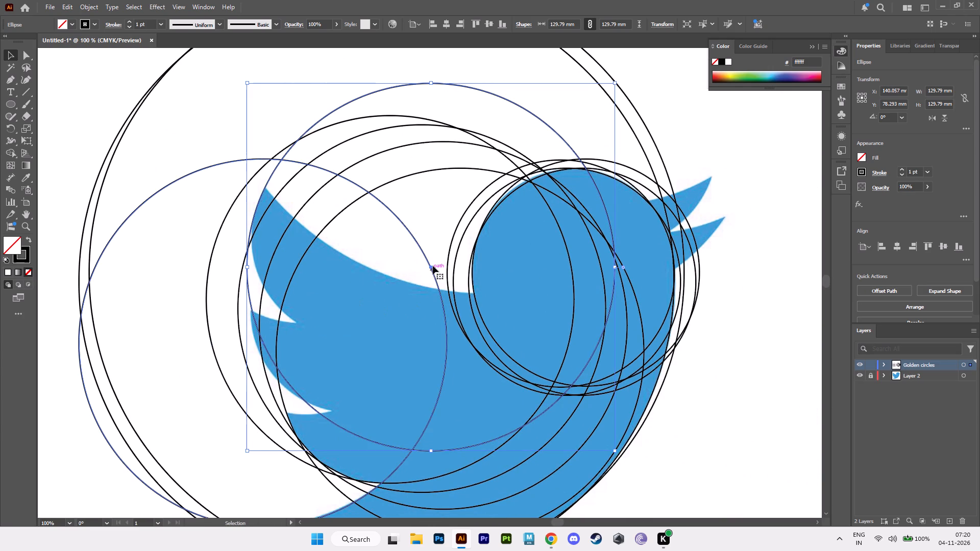
left_click_drag(433, 268, 434, 268, "alt")
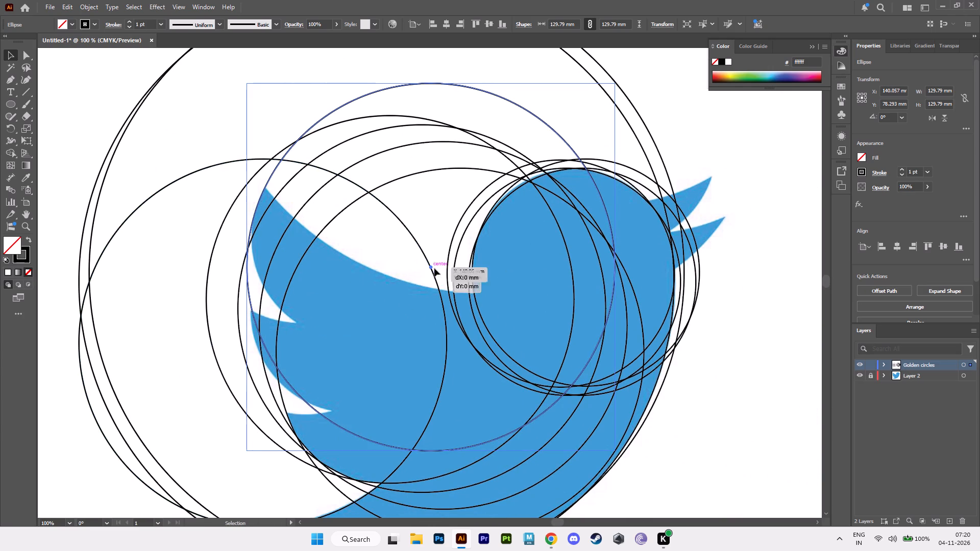
left_click_drag(434, 268, 428, 198, "alt")
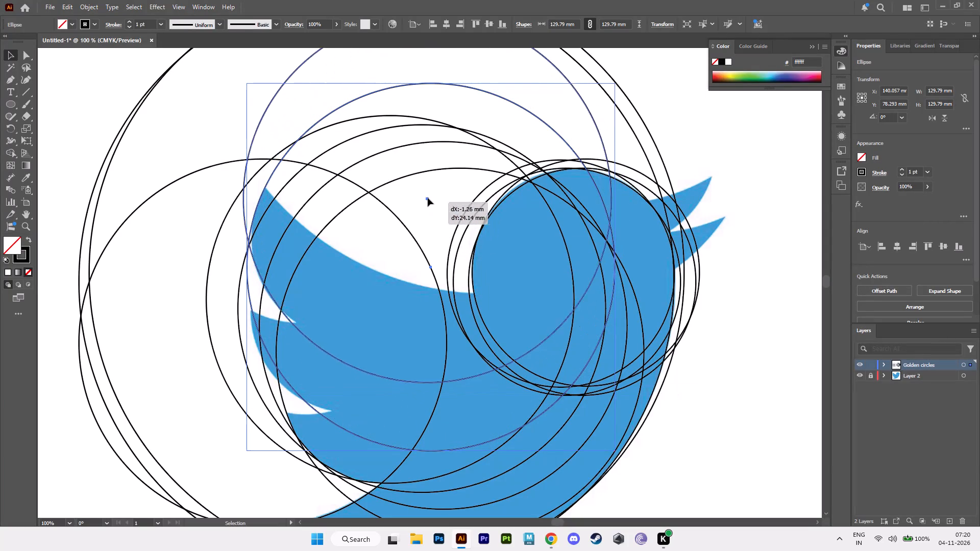
left_click_drag(428, 198, 414, 182, "alt")
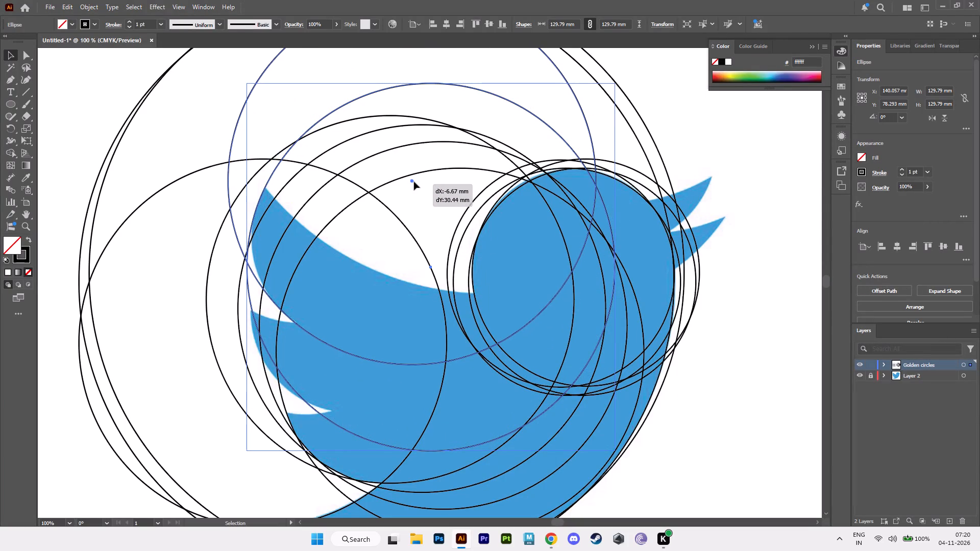
left_click_drag(414, 182, 413, 180, "alt")
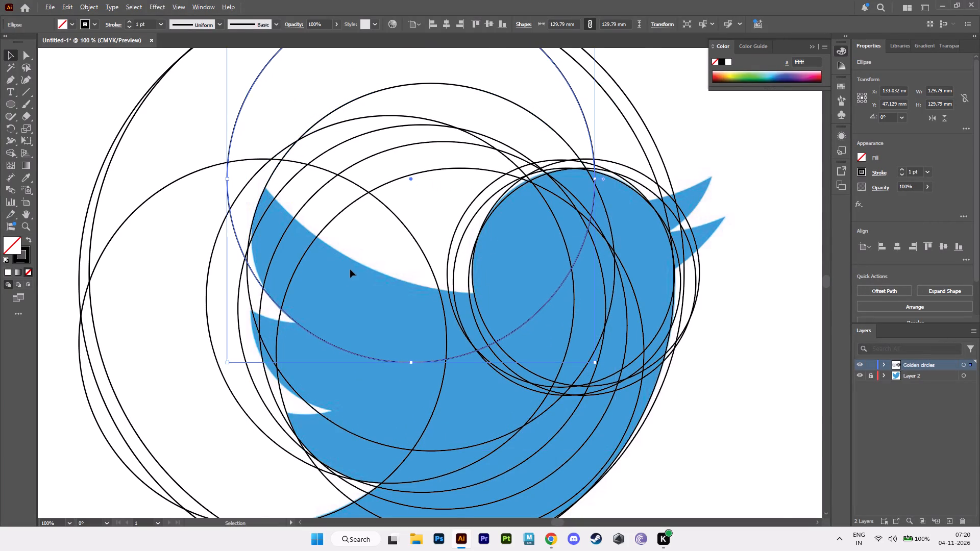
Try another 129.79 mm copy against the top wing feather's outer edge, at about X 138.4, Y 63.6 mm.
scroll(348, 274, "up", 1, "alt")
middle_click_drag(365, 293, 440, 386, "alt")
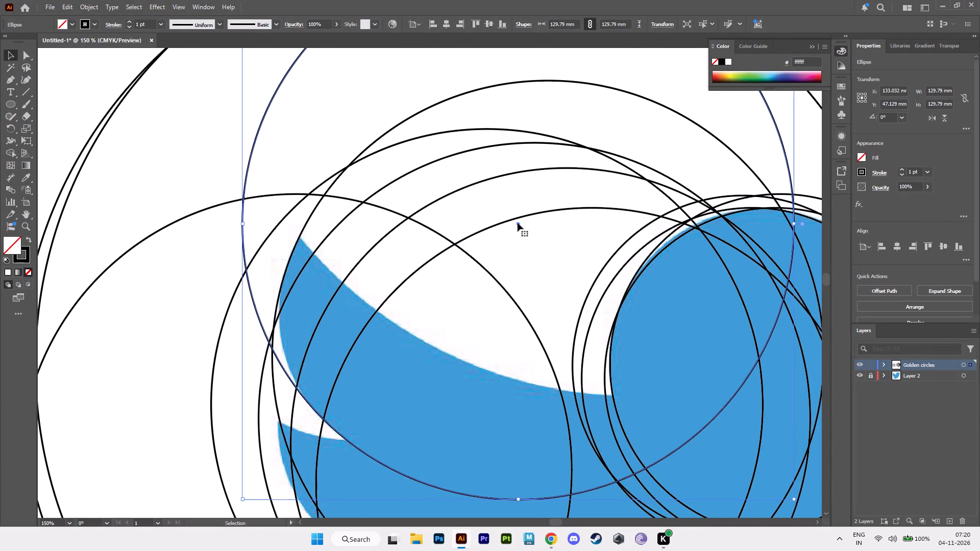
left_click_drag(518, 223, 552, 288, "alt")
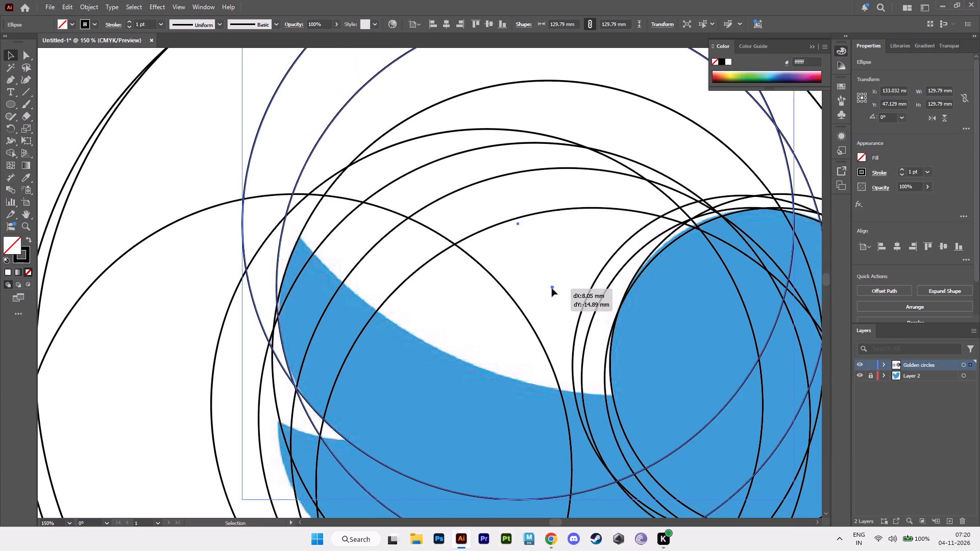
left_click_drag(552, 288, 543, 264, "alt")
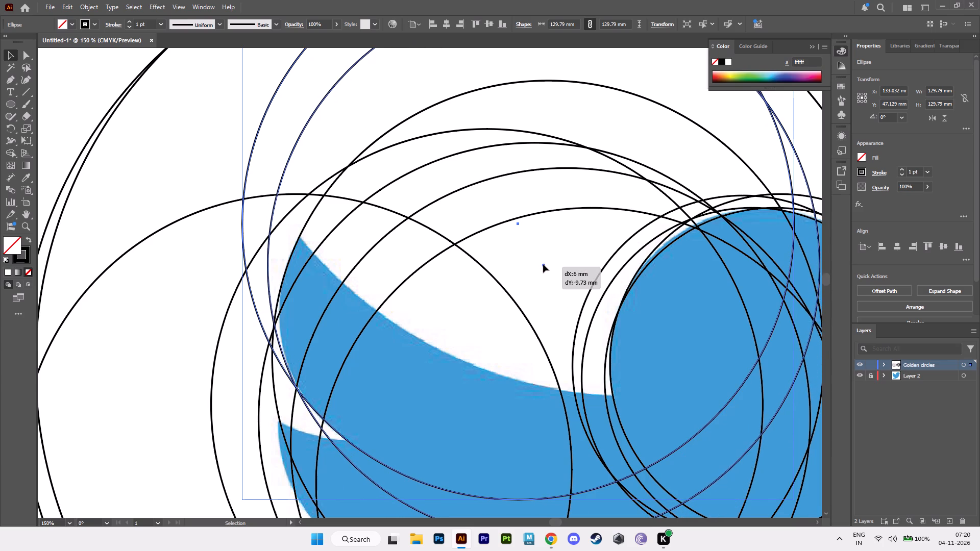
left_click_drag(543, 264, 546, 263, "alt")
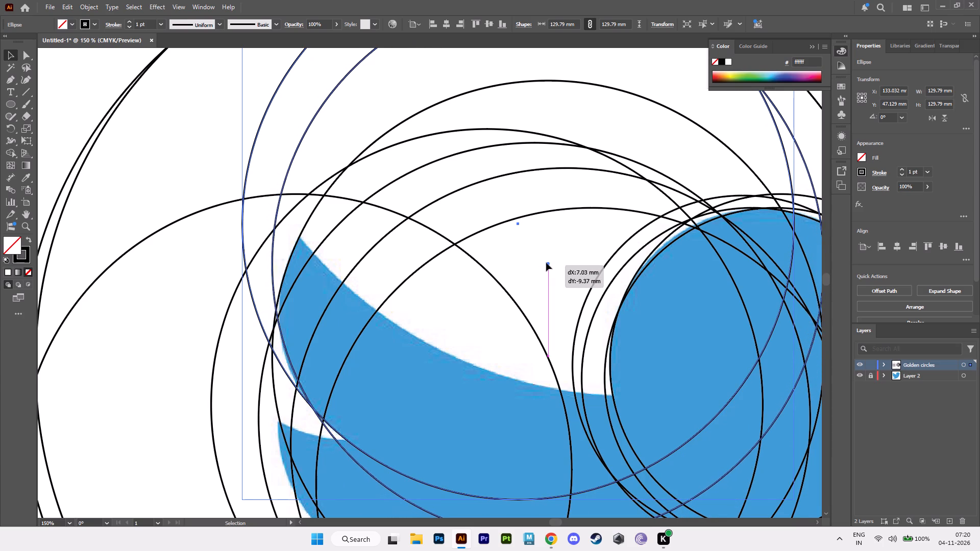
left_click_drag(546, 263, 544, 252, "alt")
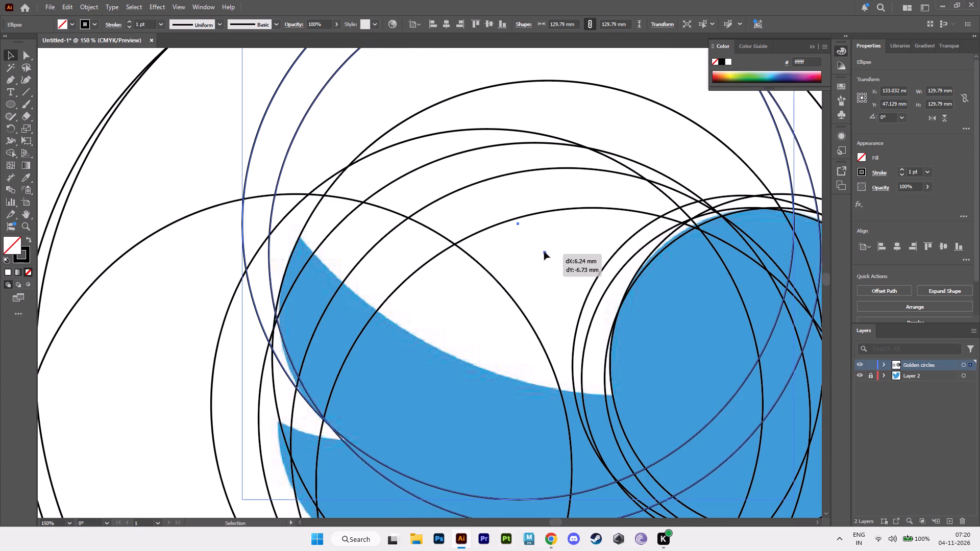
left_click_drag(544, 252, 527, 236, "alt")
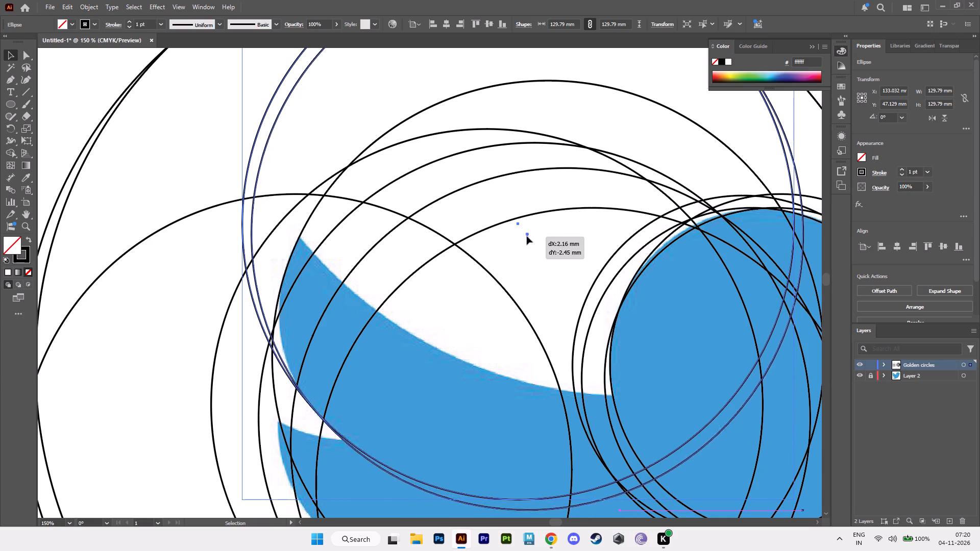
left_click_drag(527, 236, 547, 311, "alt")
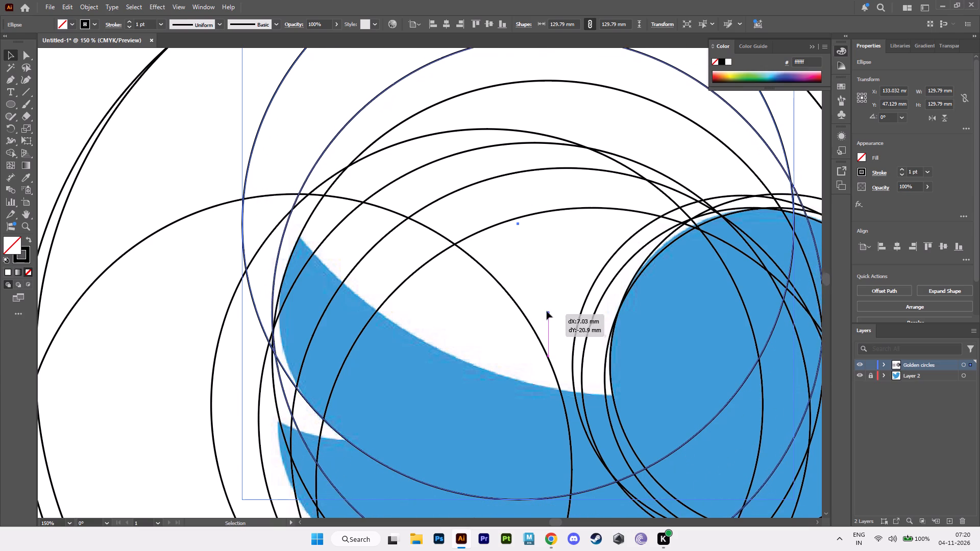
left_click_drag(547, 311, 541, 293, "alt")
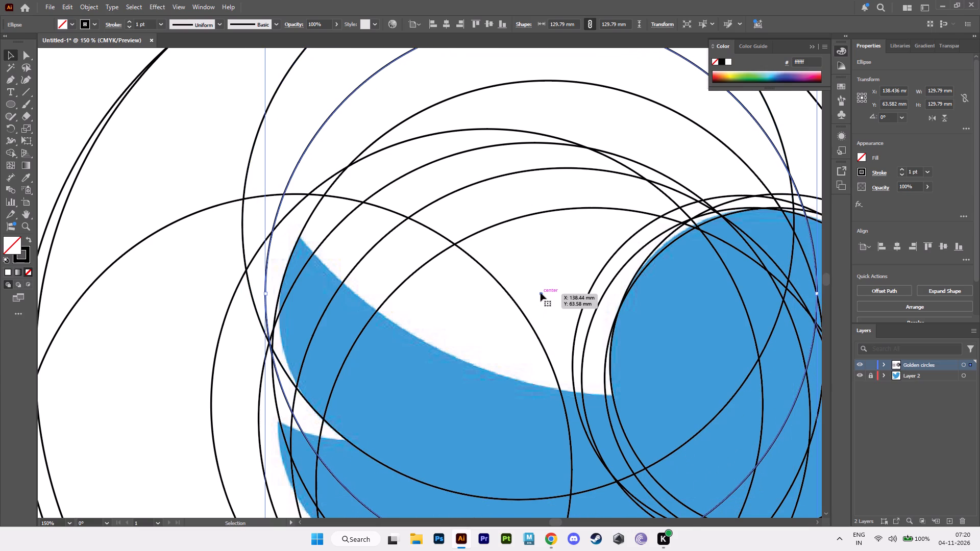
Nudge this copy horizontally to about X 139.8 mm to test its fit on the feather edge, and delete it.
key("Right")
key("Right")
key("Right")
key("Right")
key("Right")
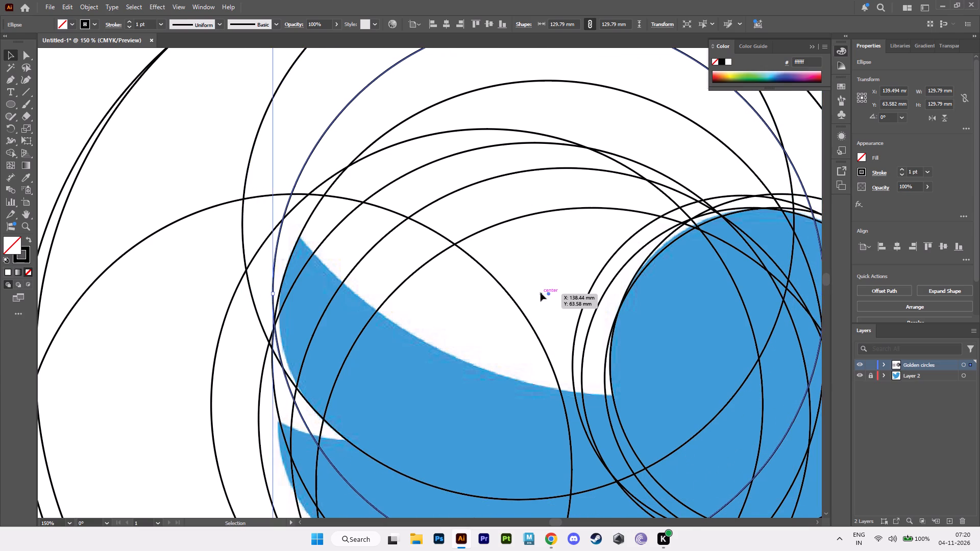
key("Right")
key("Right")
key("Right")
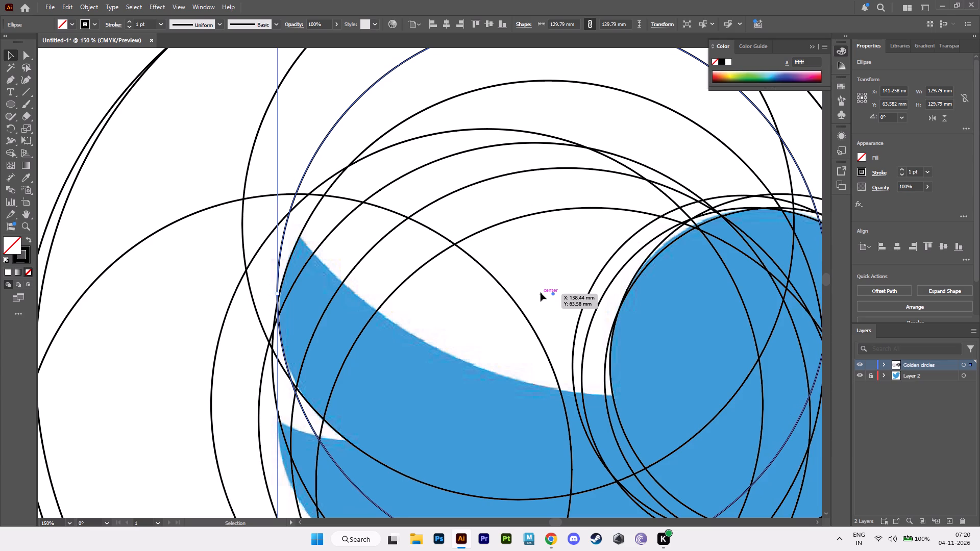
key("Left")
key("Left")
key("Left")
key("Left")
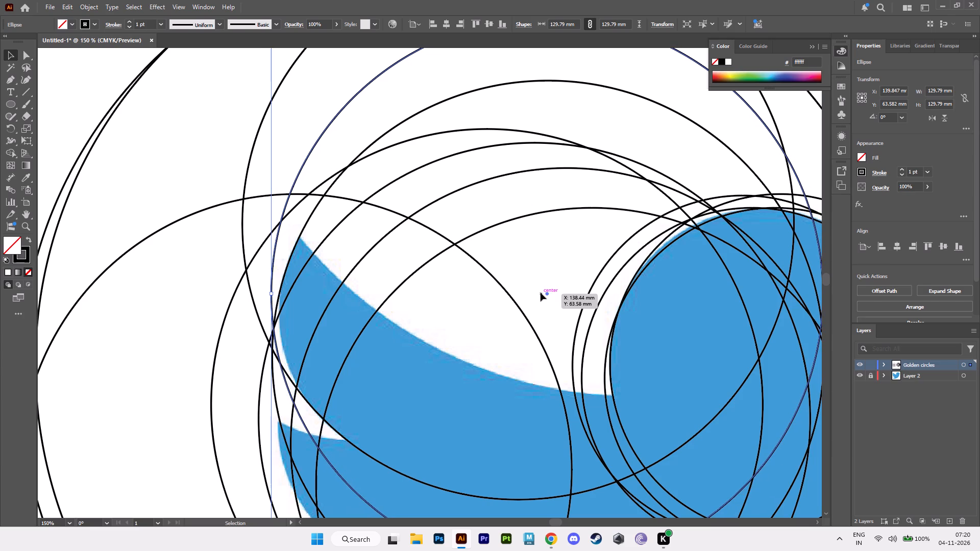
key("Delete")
Copy the 80.216 mm circle from the concentric source set to the top feather's outer edge, at about X 117, Y 67 mm.
scroll(447, 319, "down", 4, "alt")
middle_click_drag(442, 317, 476, 322, "alt")
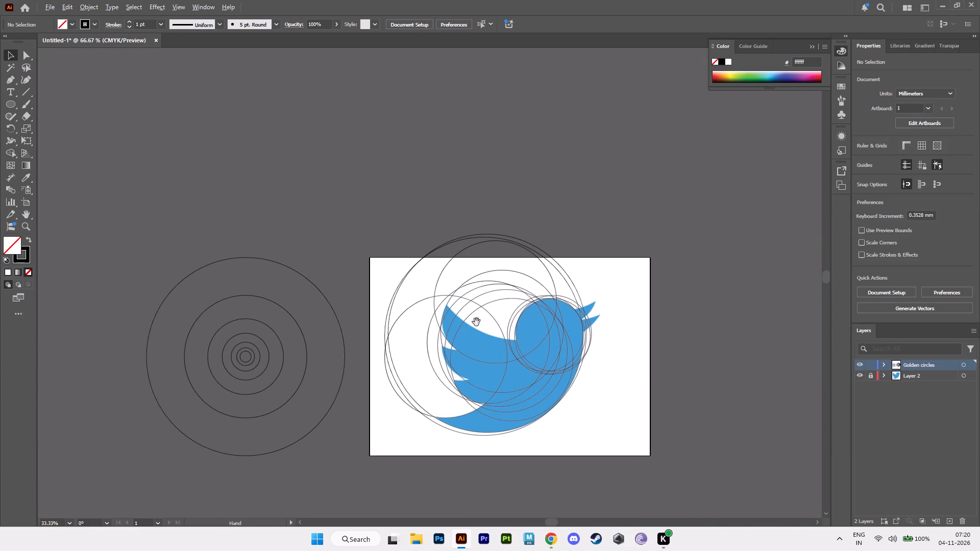
left_click(281, 347)
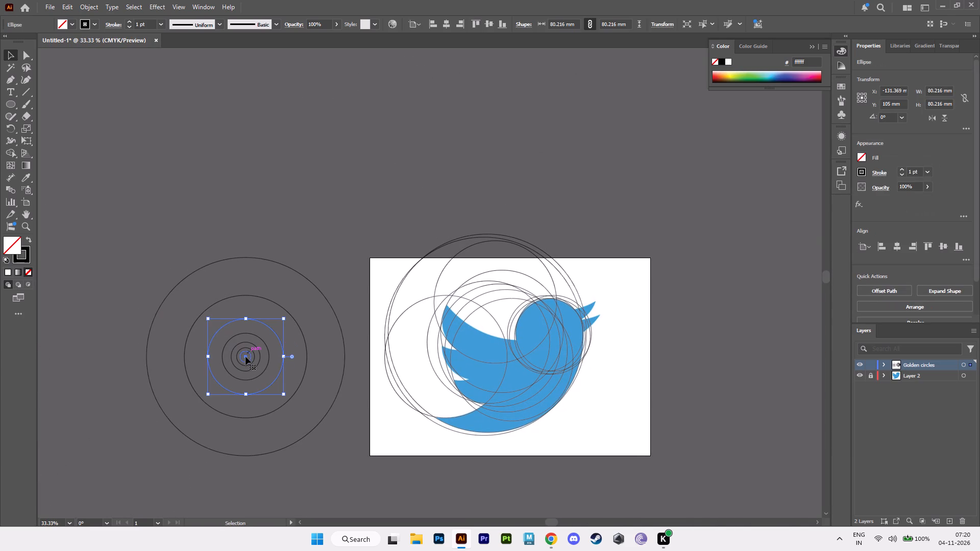
left_click_drag(246, 357, 473, 303, "alt")
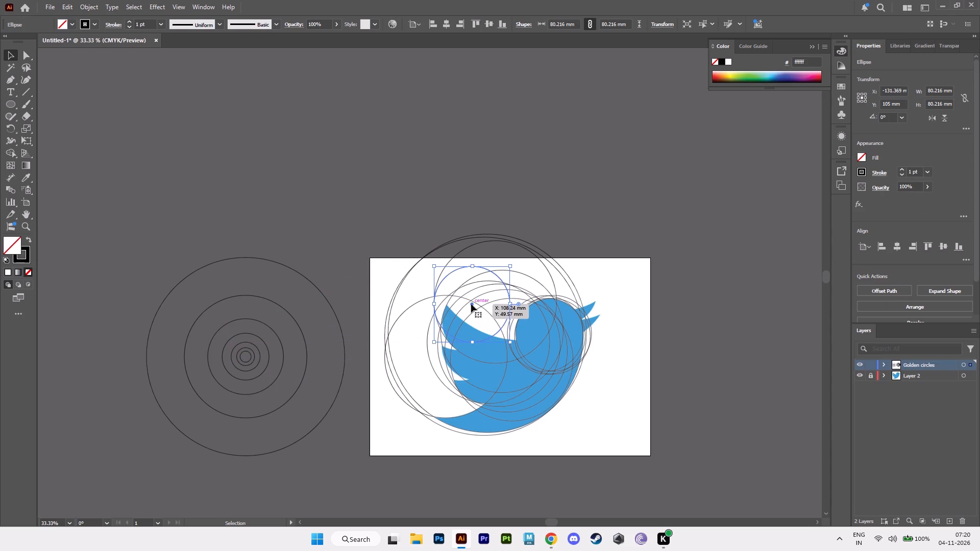
scroll(469, 311, "up", 5, "alt")
middle_click_drag(470, 319, 420, 295, "alt")
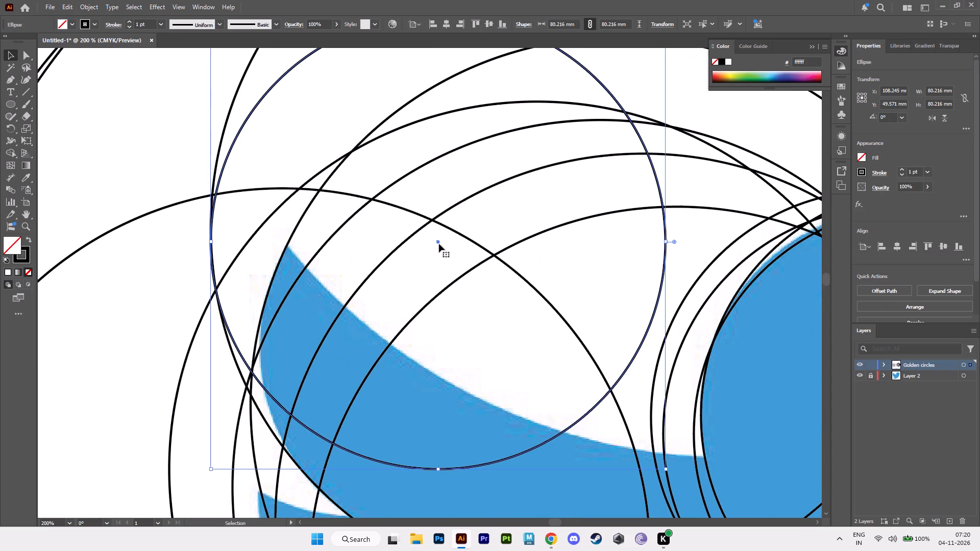
left_click_drag(436, 241, 481, 337)
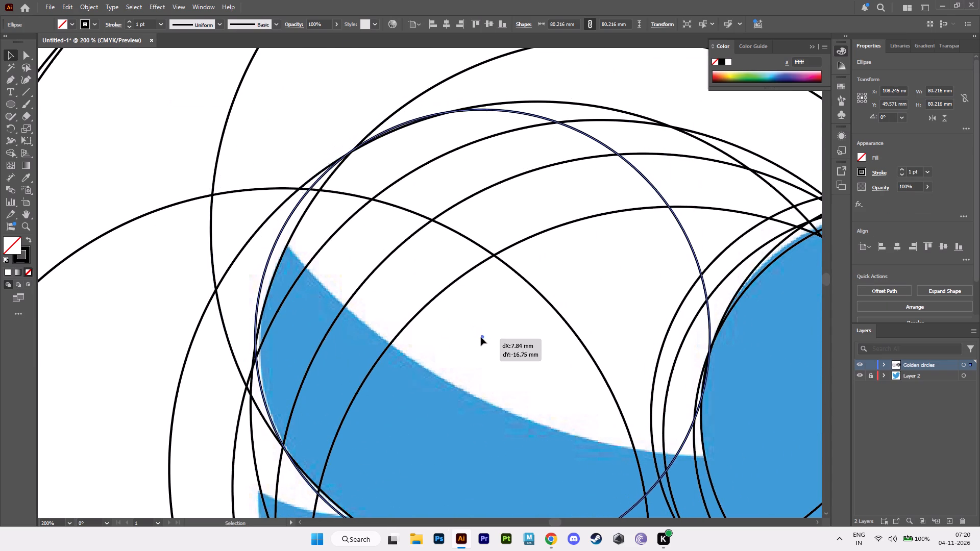
left_click_drag(481, 337, 486, 340)
Place an 80.216 mm copy down over the middle feather, at about X 113.6, Y 89.7 mm.
scroll(482, 339, "down", 4, "alt")
middle_click_drag(478, 344, 377, 291, "alt")
scroll(387, 294, "up", 2, "alt")
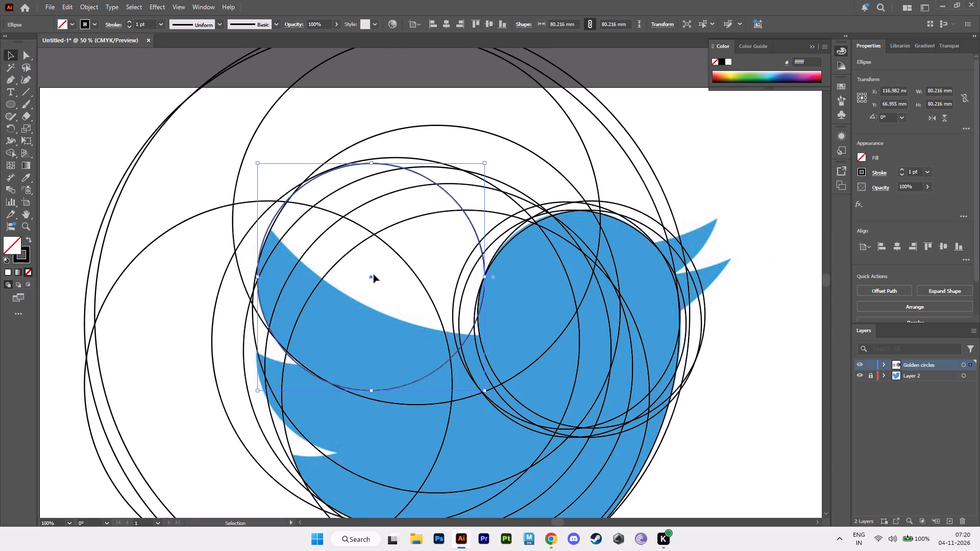
left_click_drag(371, 278, 366, 342, "alt")
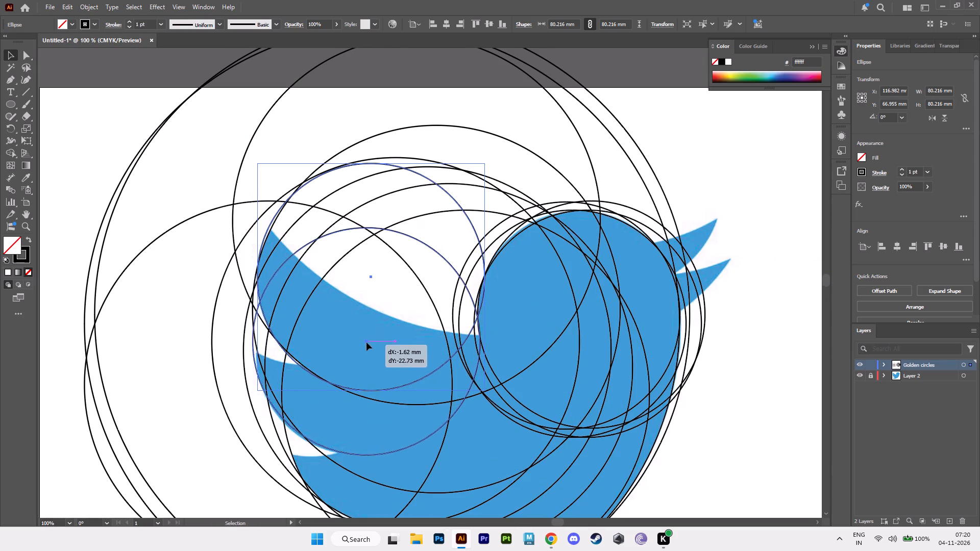
left_click_drag(366, 342, 361, 341, "alt")
Fit a further 80.216 mm copy to the middle feather's outer edge, at about X 116.3, Y 91.9 mm.
scroll(359, 347, "up", 2, "alt")
middle_click_drag(349, 359, 389, 298, "alt")
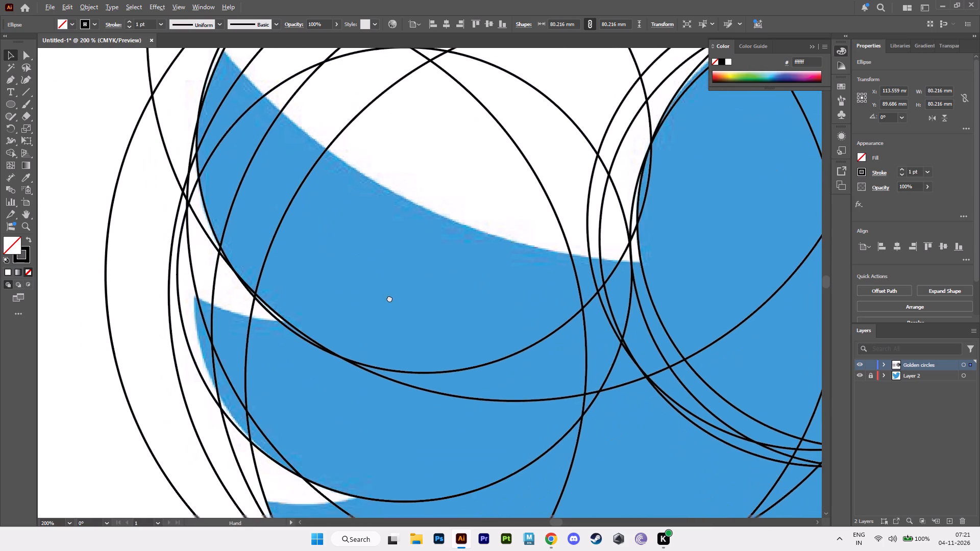
middle_click_drag(389, 298, 391, 295, "alt")
left_click_drag(406, 271, 407, 271, "alt")
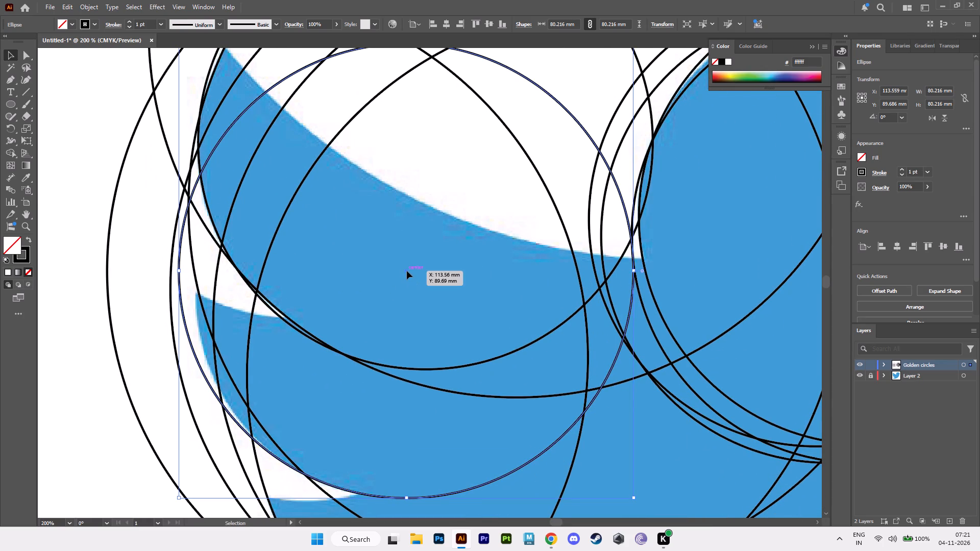
left_click_drag(407, 271, 421, 280, "alt")
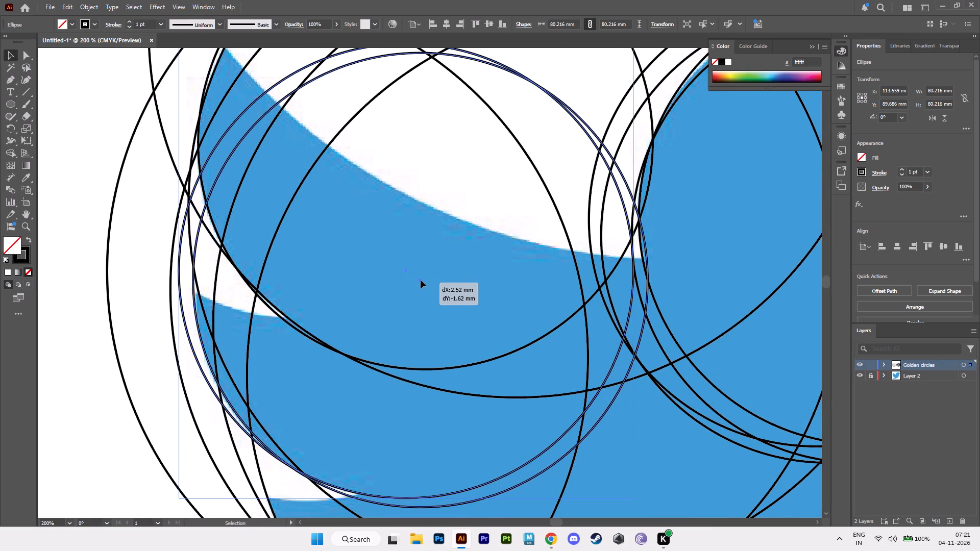
left_click_drag(421, 280, 418, 280, "alt")
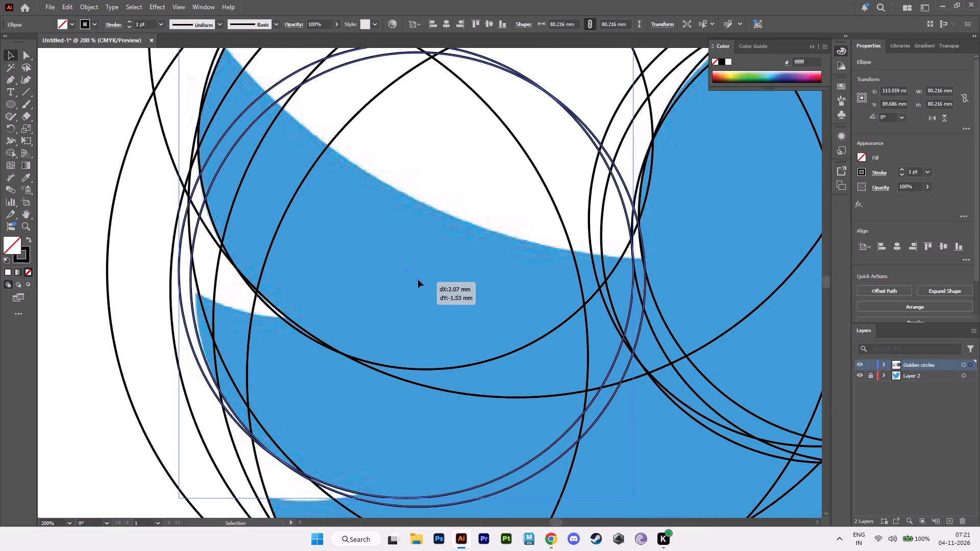
left_click_drag(418, 280, 422, 294, "alt")
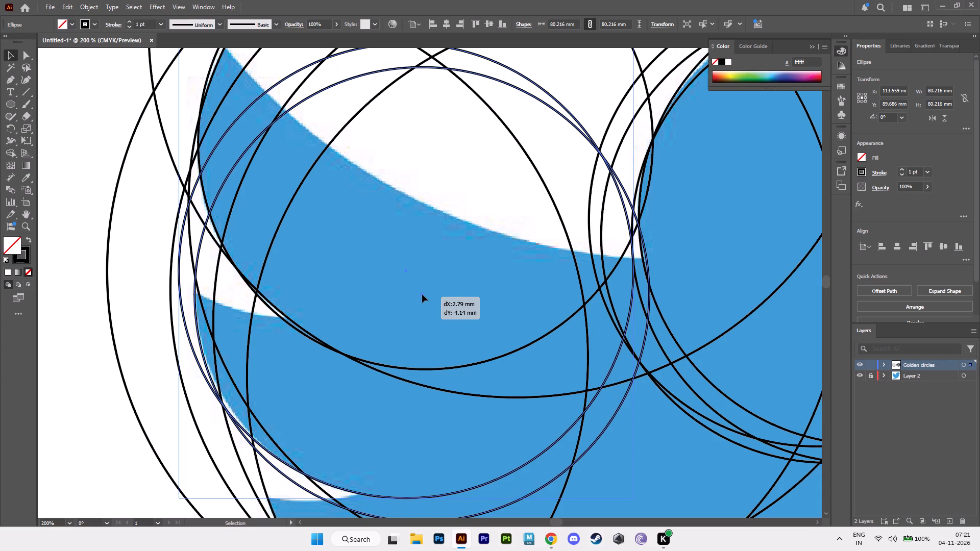
left_click_drag(422, 294, 420, 286, "alt")
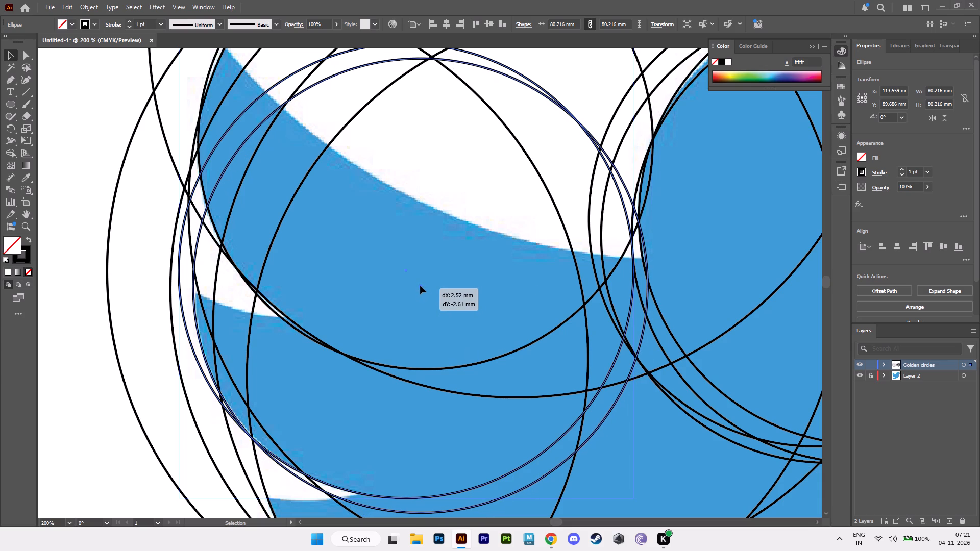
left_click_drag(420, 286, 422, 284, "alt")
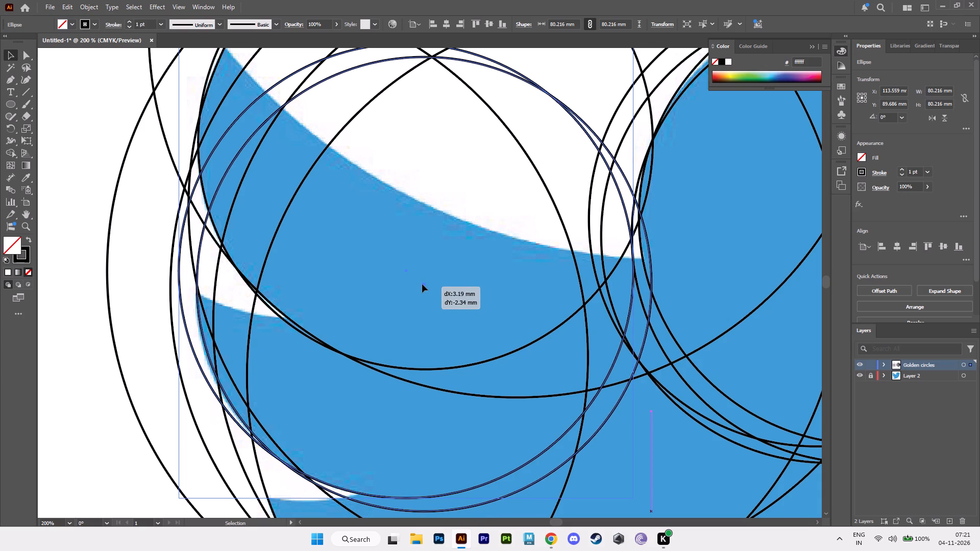
left_click_drag(422, 284, 422, 284, "alt")
Copy the 80.216 mm circle from the concentric source set to above the beak, at about X 251.1, Y 2 mm.
scroll(428, 283, "down", 4, "alt")
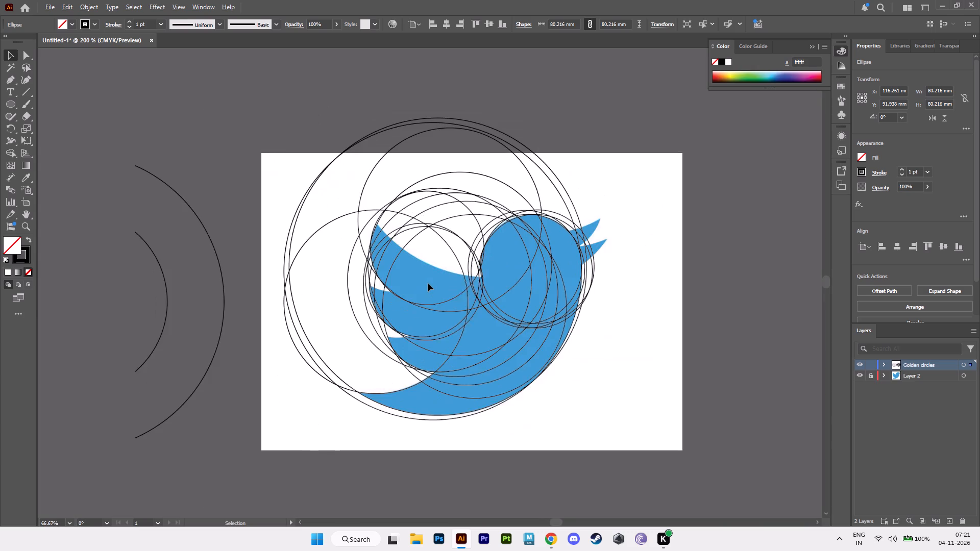
middle_click_drag(427, 283, 403, 289, "alt")
left_click(602, 190)
scroll(595, 263, "up", 2, "alt")
middle_click_drag(568, 271, 567, 297, "alt")
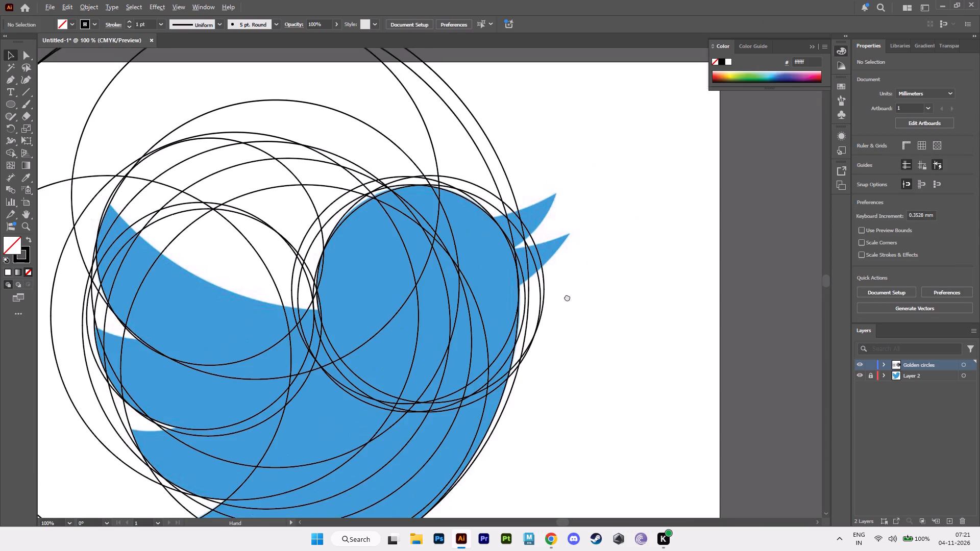
middle_click_drag(567, 297, 534, 357, "alt")
scroll(532, 350, "down", 2, "alt")
middle_click_drag(536, 346, 579, 332, "alt")
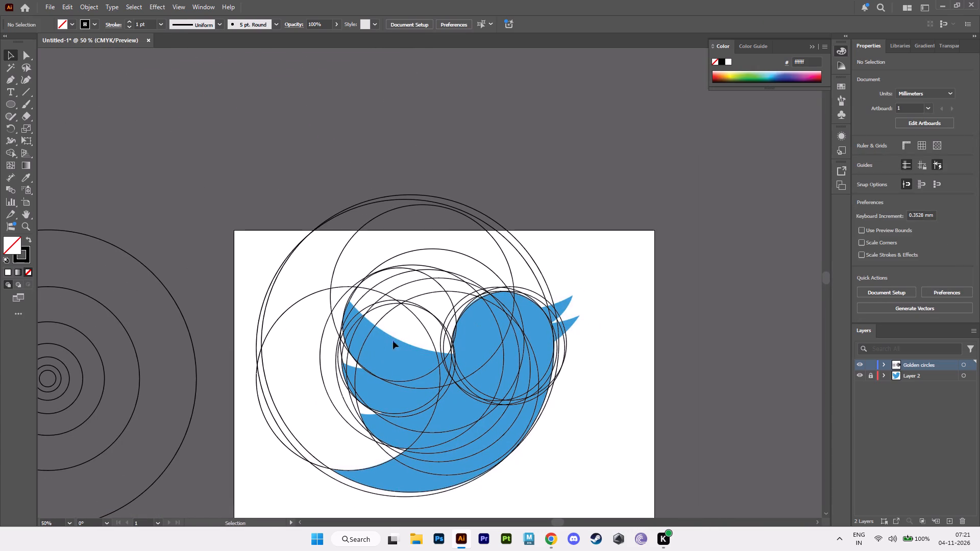
left_click(91, 341)
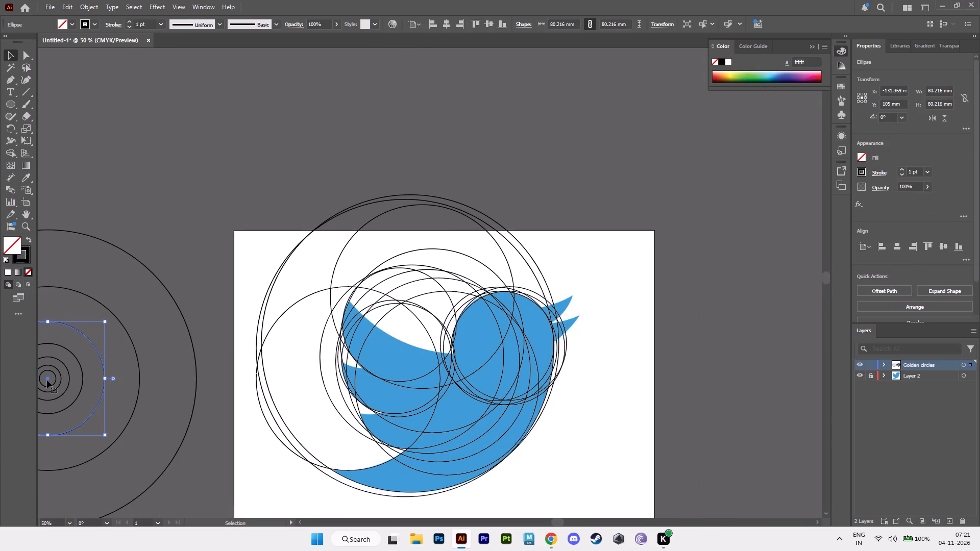
left_click_drag(47, 380, 590, 234, "alt")
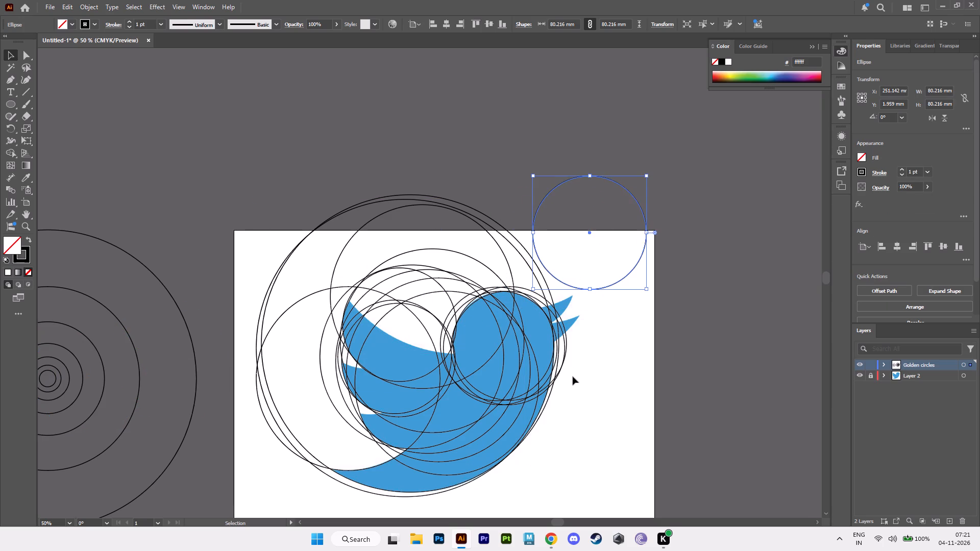
Move this circle onto the lowest feather's upper edge, nudging it to about X 96.8, Y 90 mm.
scroll(574, 381, "up", 2, "alt")
middle_click_drag(534, 382, 636, 220, "alt")
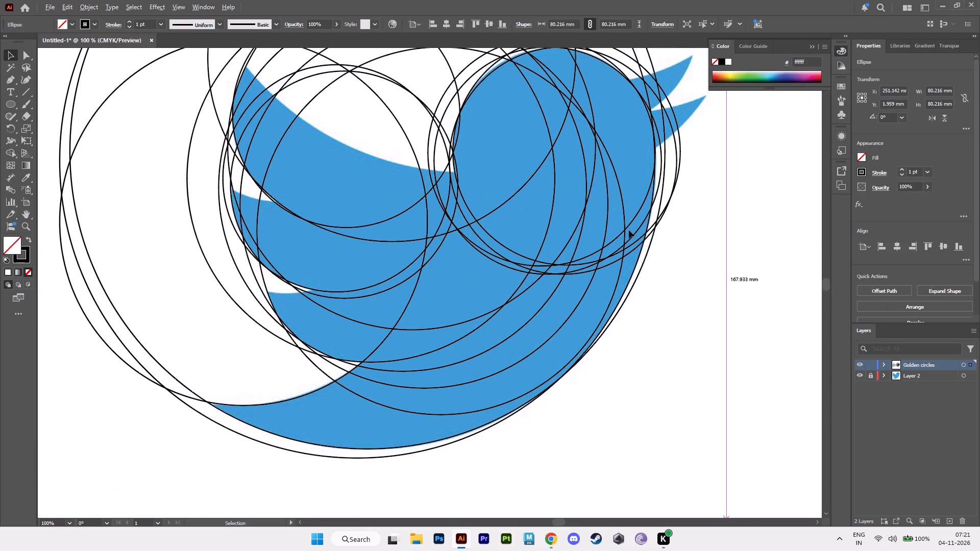
scroll(352, 294, "up", 1, "alt")
middle_click_drag(326, 303, 442, 450, "alt")
scroll(445, 451, "down", 1, "alt")
scroll(443, 391, "down", 1, "alt")
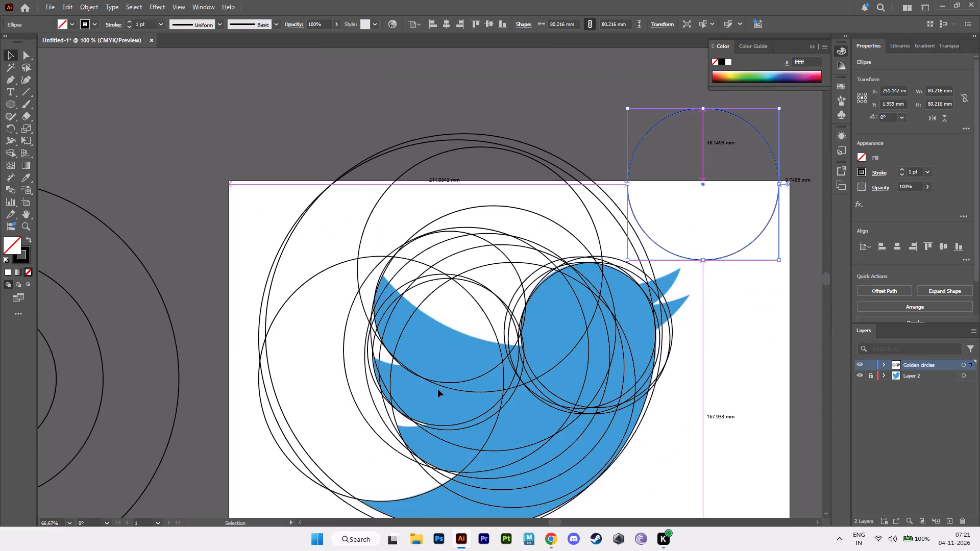
middle_click_drag(437, 389, 413, 384, "alt")
left_click_drag(679, 177, 465, 299)
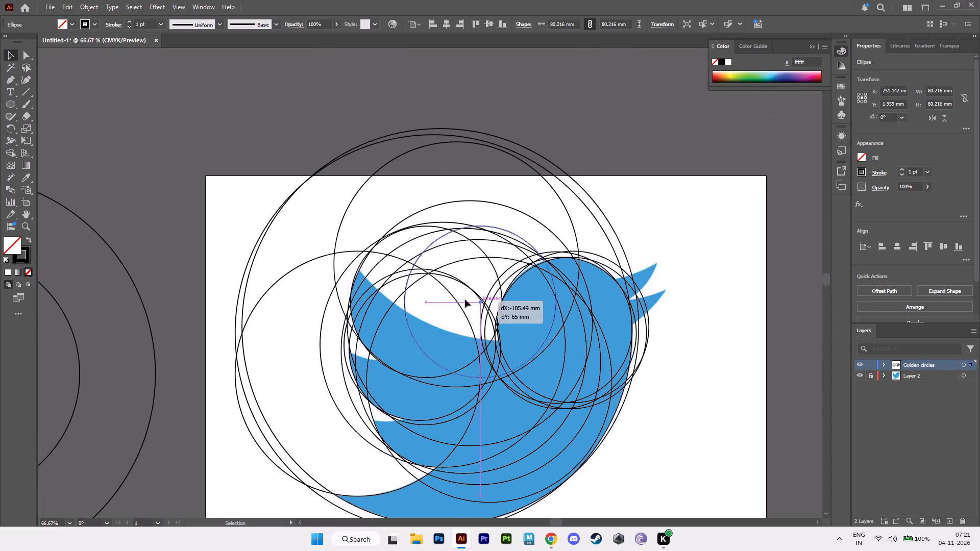
left_click_drag(465, 299, 388, 342)
scroll(401, 407, "up", 2, "alt")
middle_click_drag(397, 449, 448, 353, "alt")
scroll(447, 353, "up", 3, "alt")
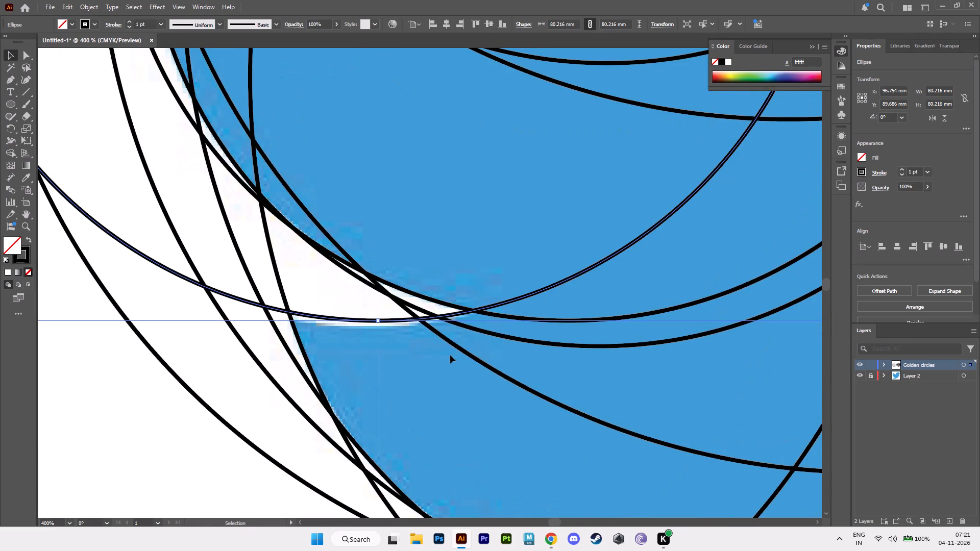
key("Down")
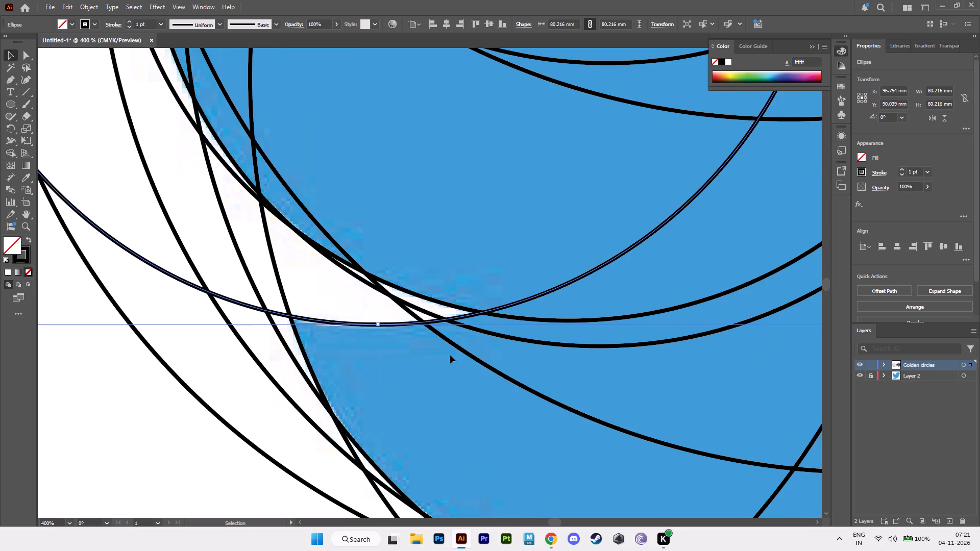
Copy the 80.216 mm circle up onto the middle feather's upper edge, at about X 94.1, Y 57.7 mm.
scroll(463, 339, "down", 2, "alt")
scroll(470, 286, "down", 1, "alt")
middle_click_drag(470, 286, 511, 401, "alt")
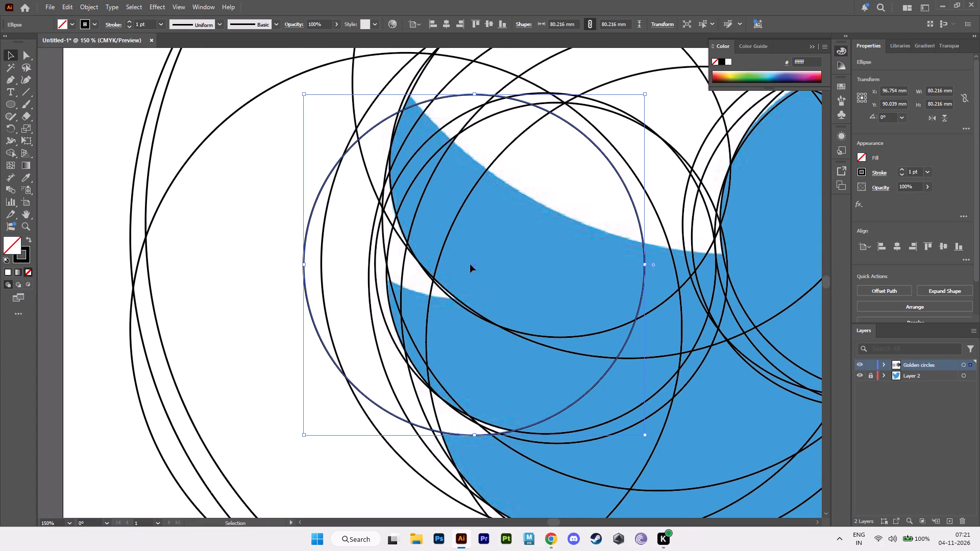
left_click_drag(474, 264, 462, 126, "alt")
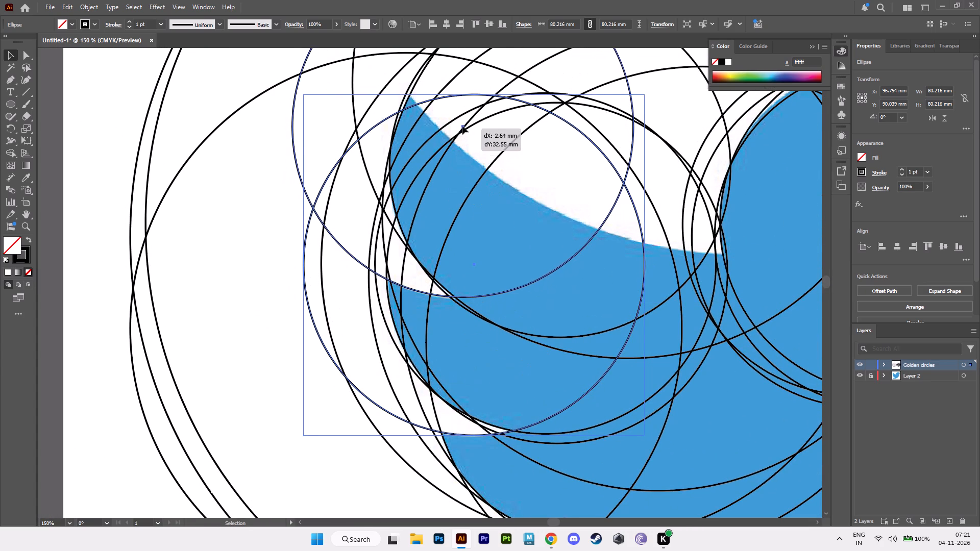
left_click_drag(462, 126, 462, 127, "alt")
Nudge the 80.216 mm circle along the back of the head up to about X 193.5, Y 83.1 mm and deselect it.
scroll(477, 242, "down", 1, "alt")
middle_click_drag(477, 243, 464, 341, "alt")
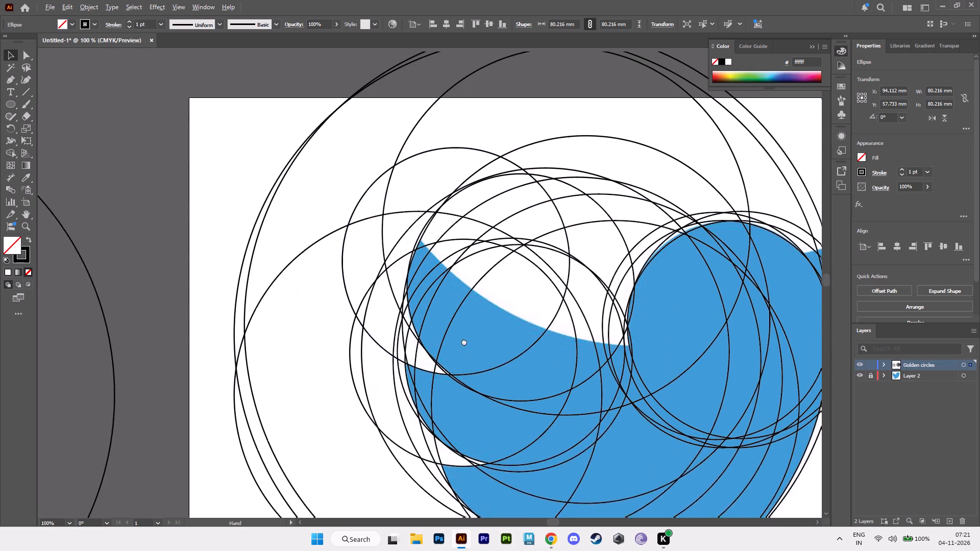
middle_click_drag(464, 341, 460, 362, "alt")
scroll(460, 362, "up", 1, "alt")
scroll(460, 362, "down", 1, "alt")
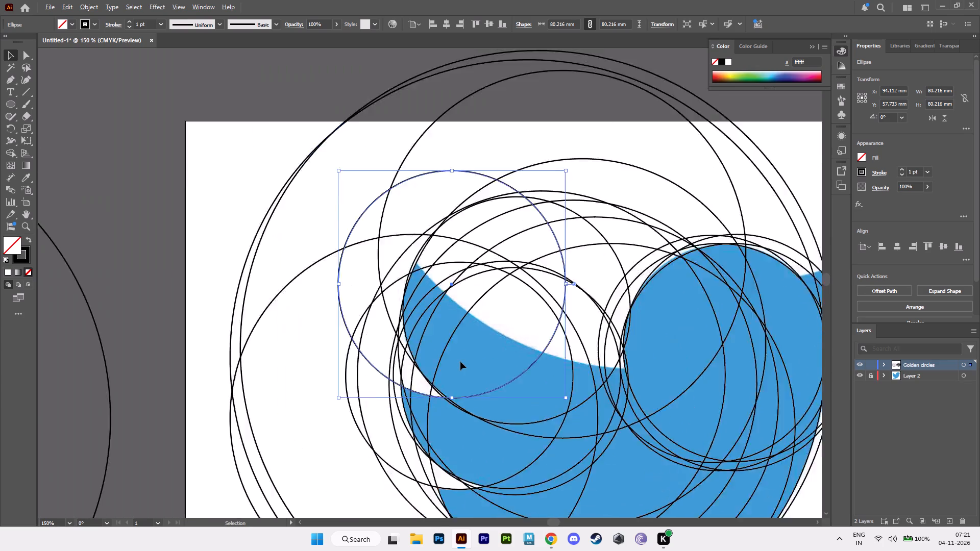
scroll(460, 362, "down", 1, "alt")
middle_click_drag(474, 369, 339, 237, "alt")
middle_click_drag(436, 320, 428, 329, "alt")
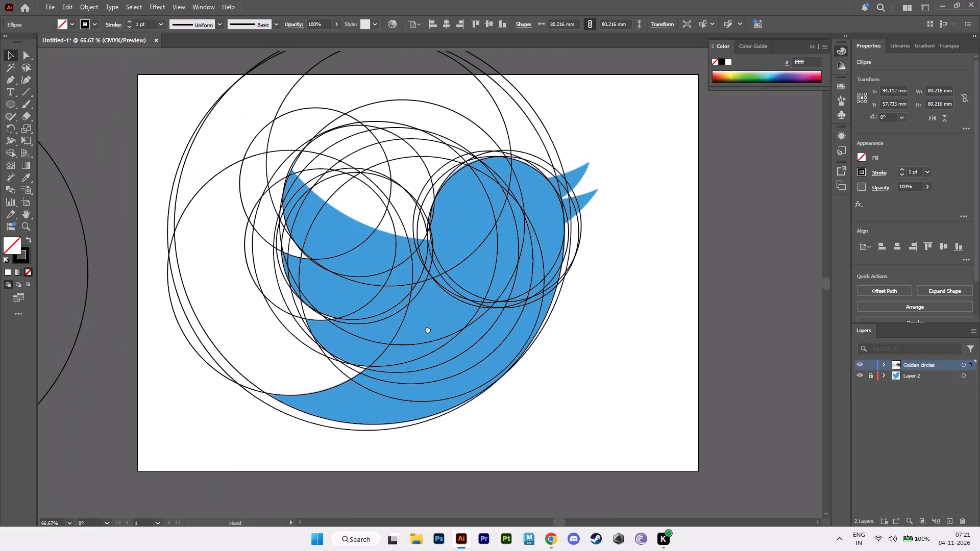
middle_click_drag(428, 329, 328, 429, "alt")
scroll(395, 391, "up", 2, "alt")
middle_click_drag(476, 289, 420, 403, "alt")
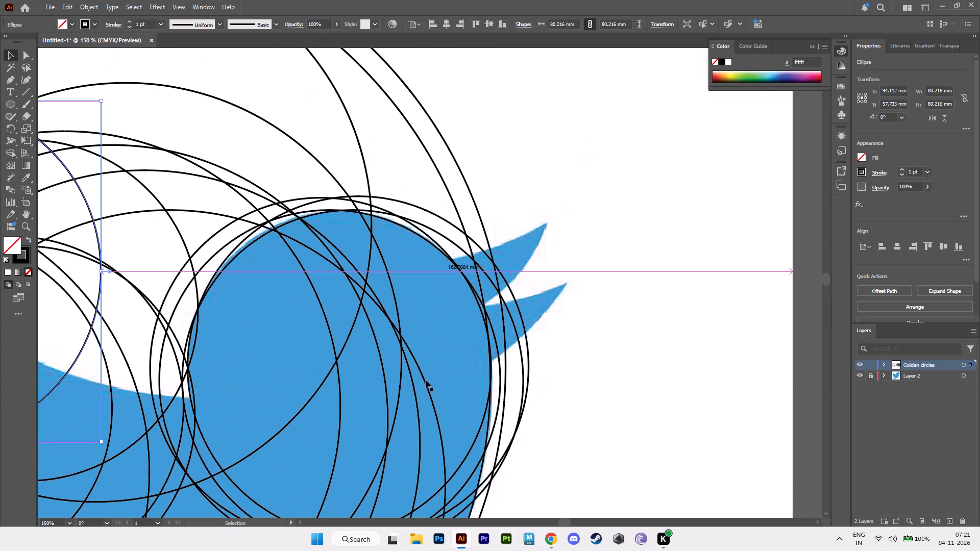
left_click(284, 226)
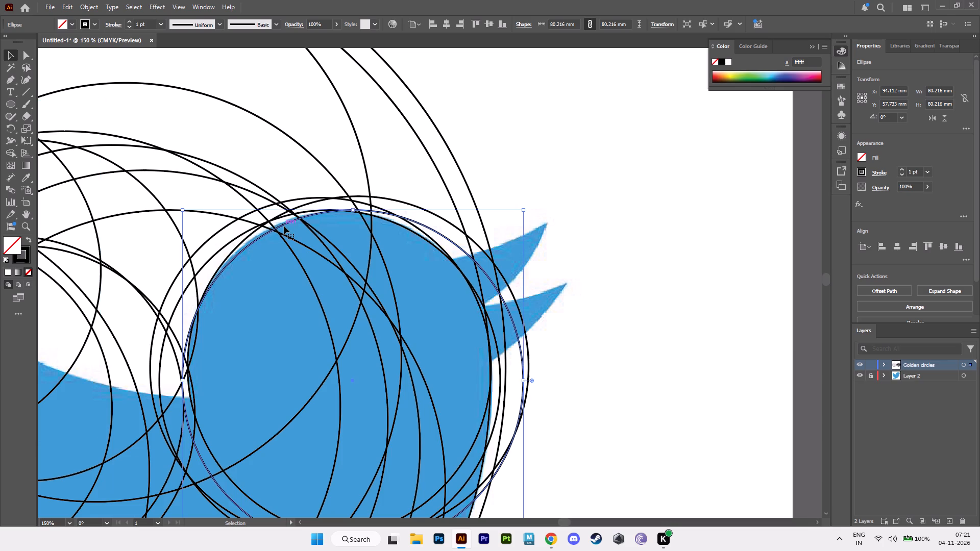
key("Up")
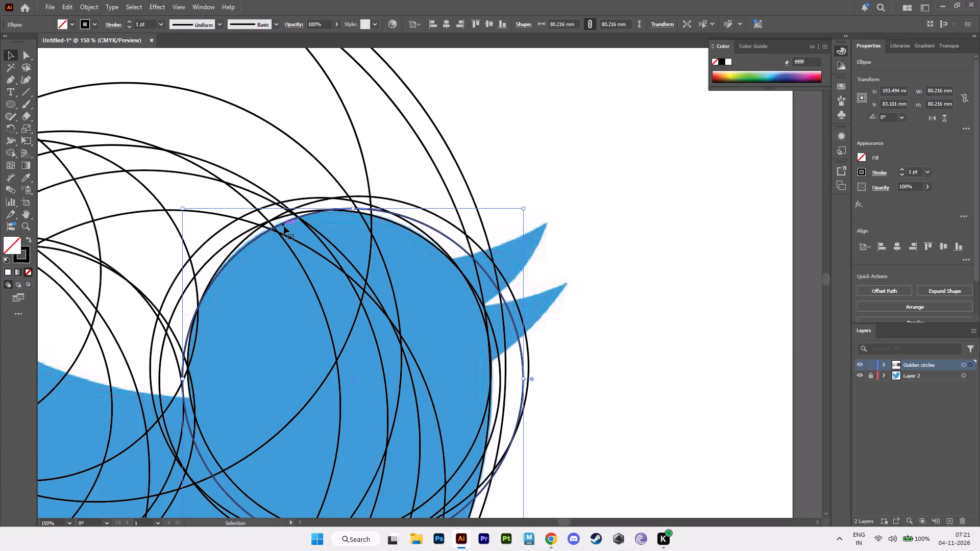
key("Up")
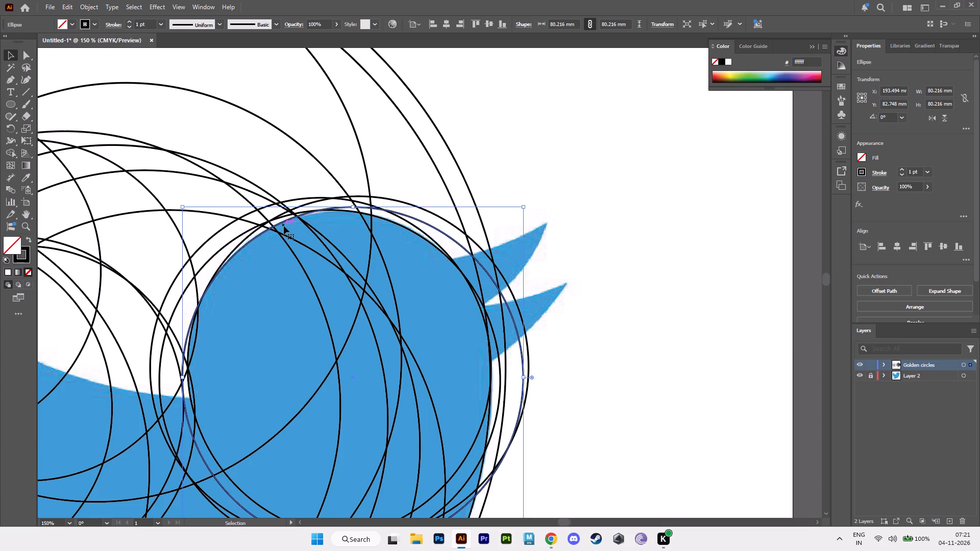
key("Down")
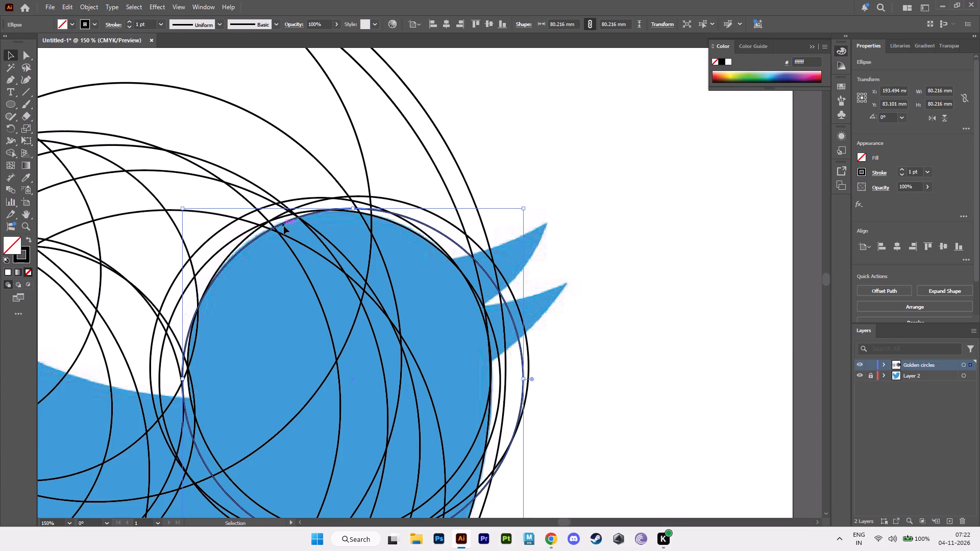
scroll(295, 268, "down", 4, "alt")
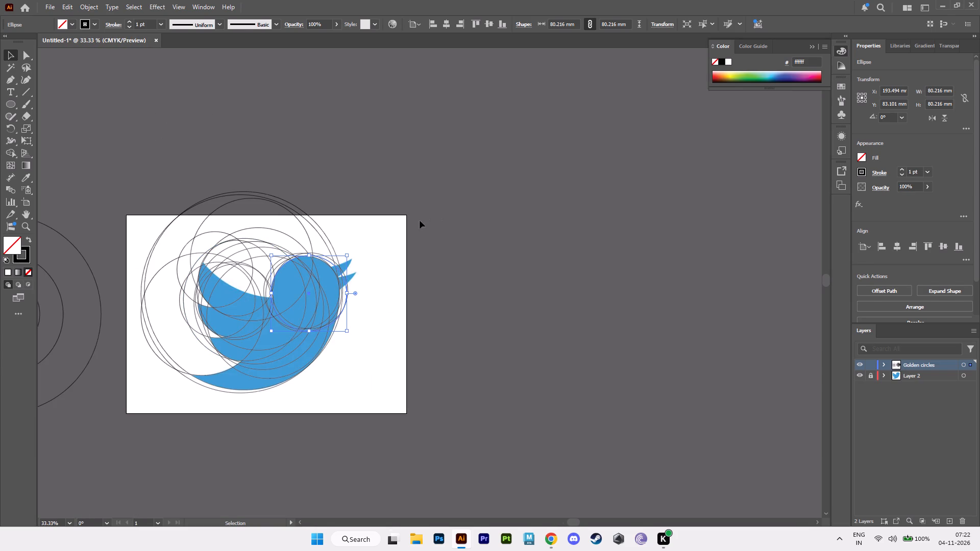
left_click(420, 220)
Copy the 210 mm circle from the concentric source set to above the wing's top edge, at about X 161.6, Y -15.3 mm.
scroll(365, 291, "up", 2, "alt")
middle_click_drag(219, 309, 469, 297, "alt")
scroll(358, 337, "up", 2, "alt")
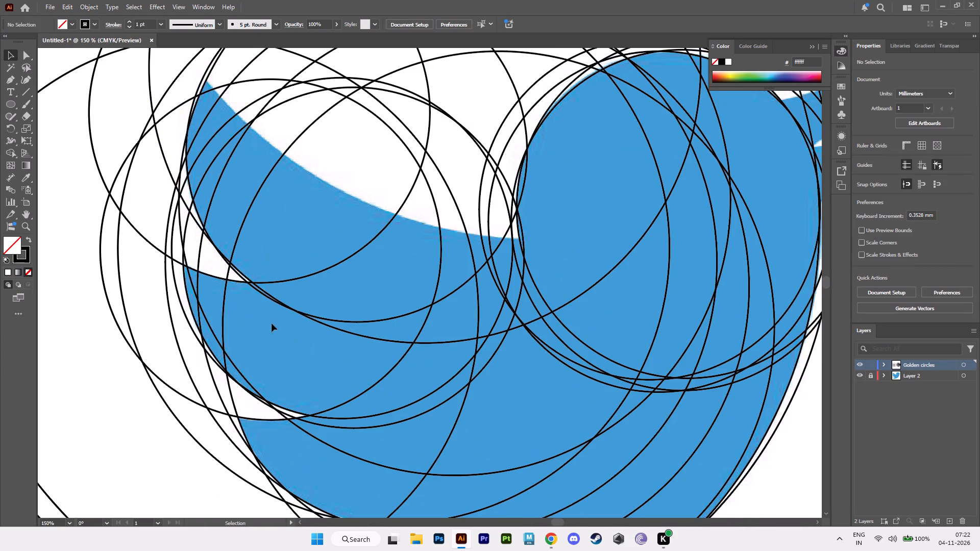
middle_click_drag(271, 297, 352, 380, "alt")
scroll(352, 378, "down", 1, "alt")
middle_click_drag(362, 256, 383, 324, "alt")
scroll(383, 324, "up", 2, "alt")
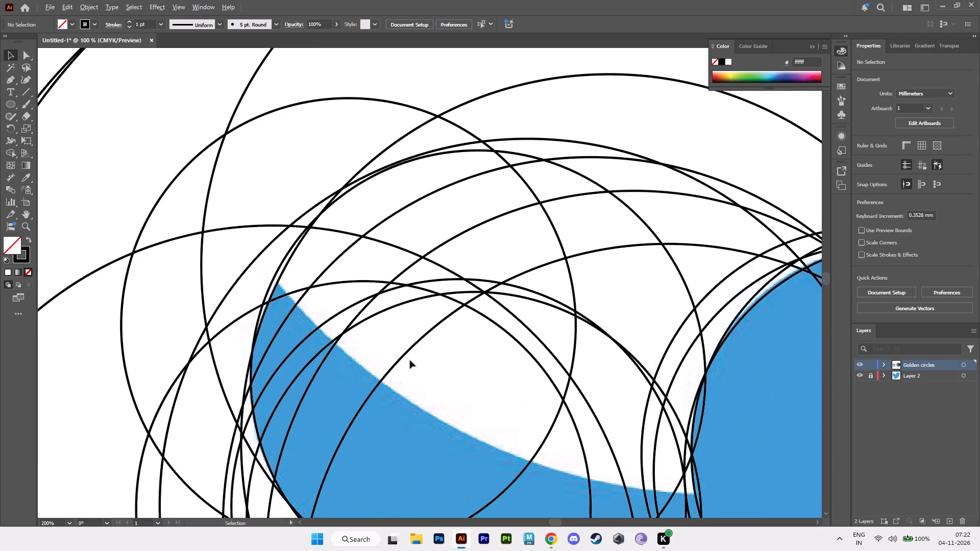
middle_click_drag(417, 366, 332, 277, "alt")
scroll(332, 277, "down", 2, "alt")
scroll(417, 278, "up", 1, "alt")
scroll(431, 296, "down", 1, "alt")
scroll(393, 315, "down", 3, "alt")
middle_click_drag(389, 321, 423, 337, "alt")
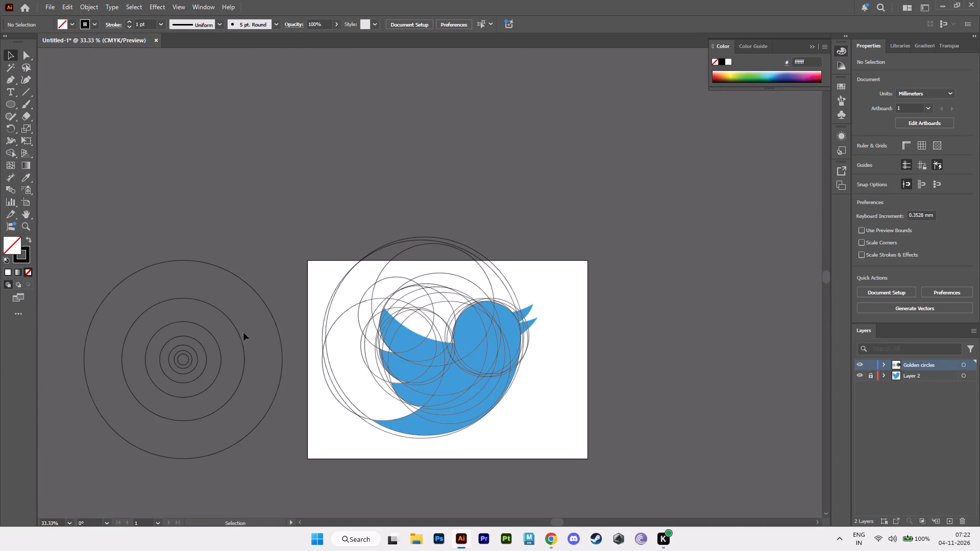
left_click(250, 286)
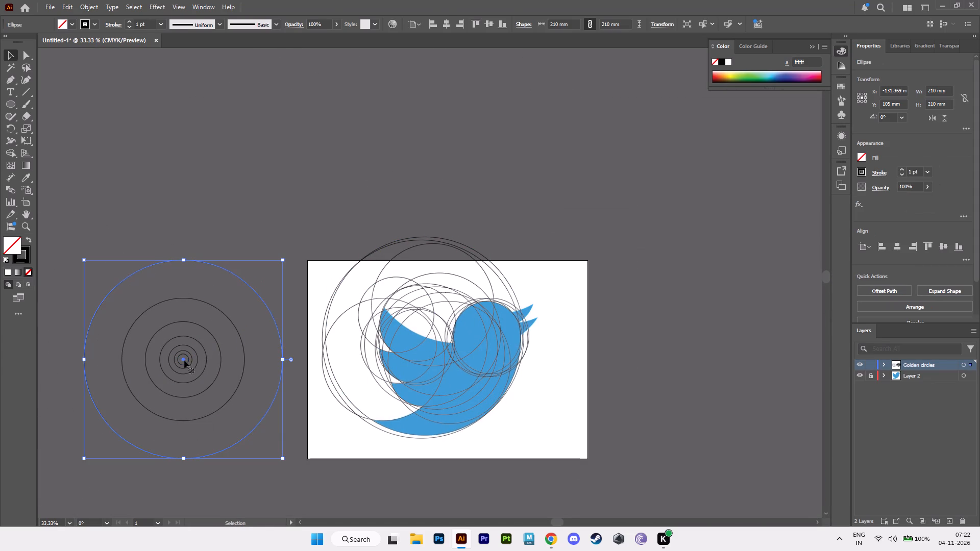
left_click_drag(184, 360, 471, 237, "alt")
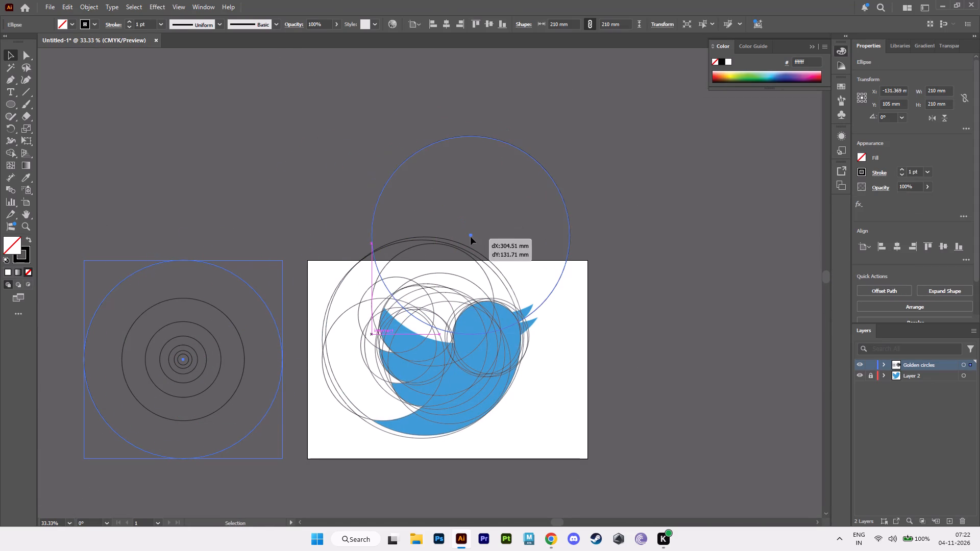
left_click_drag(471, 237, 462, 246, "alt")
Nudge the 210 mm copy up onto the wing's top edge, to about Y -17.4 mm.
scroll(426, 338, "up", 4, "alt")
middle_click_drag(402, 364, 400, 408, "alt")
scroll(400, 408, "up", 1, "alt")
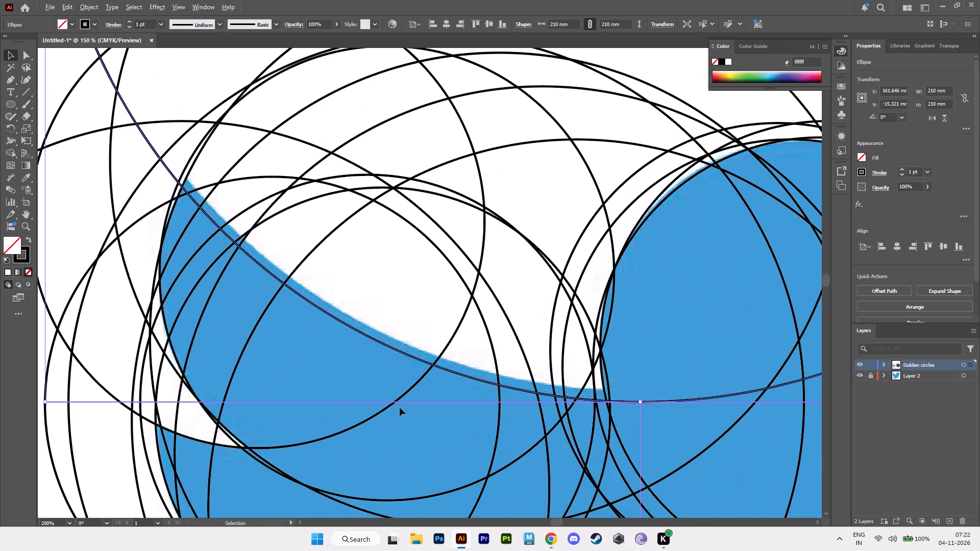
key("Up")
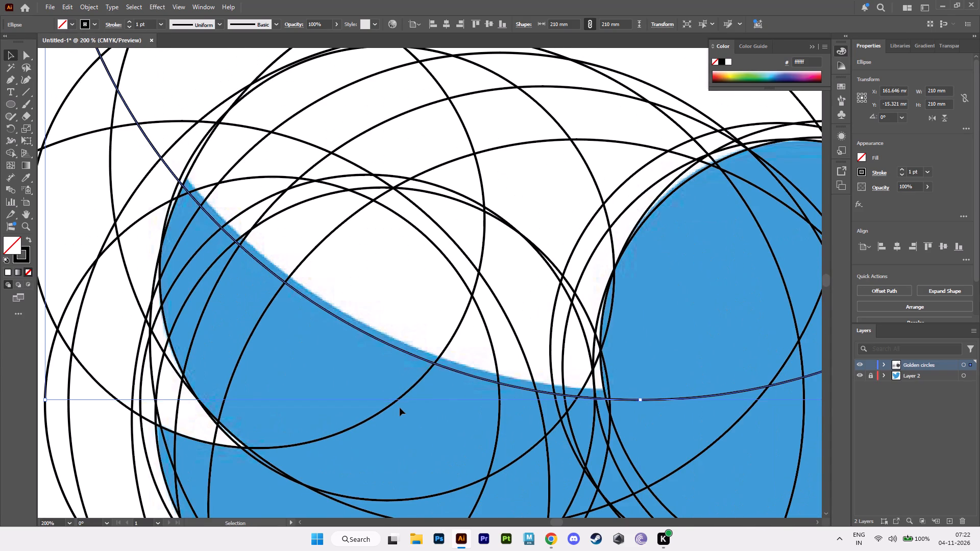
key("Up")
key("Up")
key("Up")
key("Up")
key("Up")
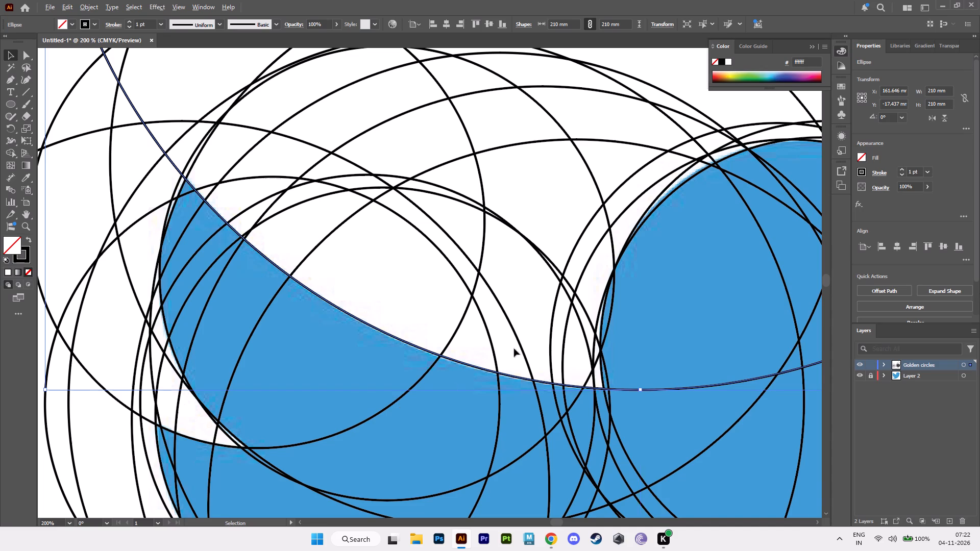
scroll(516, 348, "down", 4, "alt")
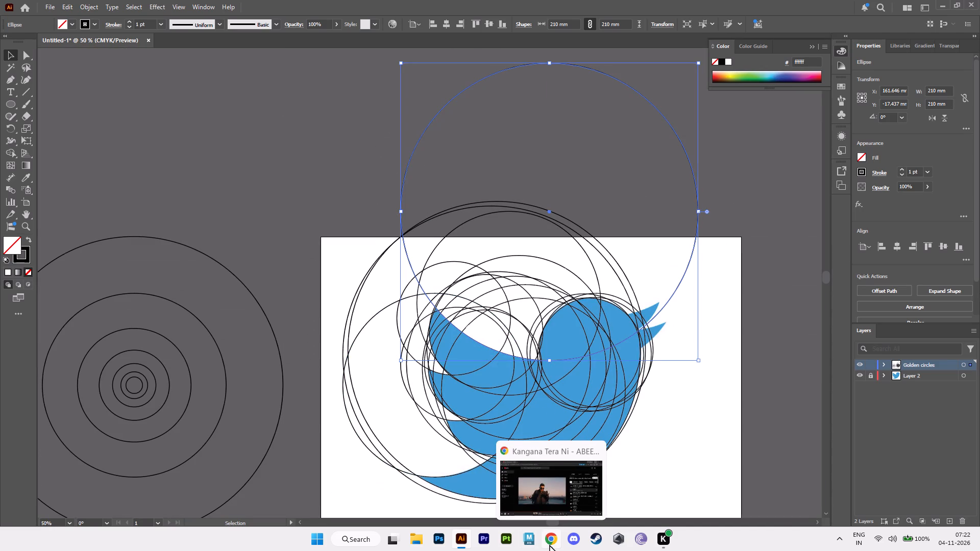
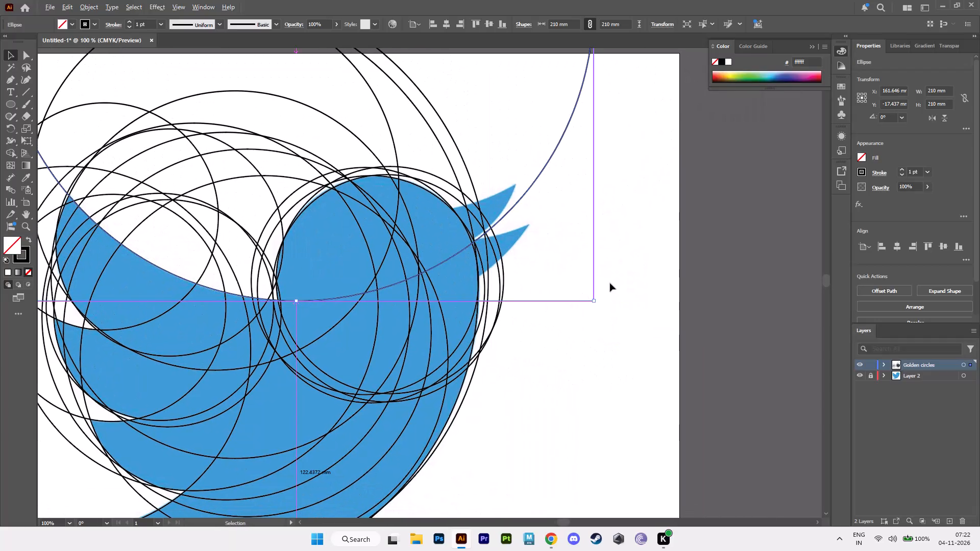
Deselect the 210 mm circle on the wing's top edge.
left_click(689, 243)
scroll(581, 273, "down", 2, "alt")
middle_click_drag(556, 272, 546, 340, "alt")
scroll(390, 348, "down", 1, "alt")
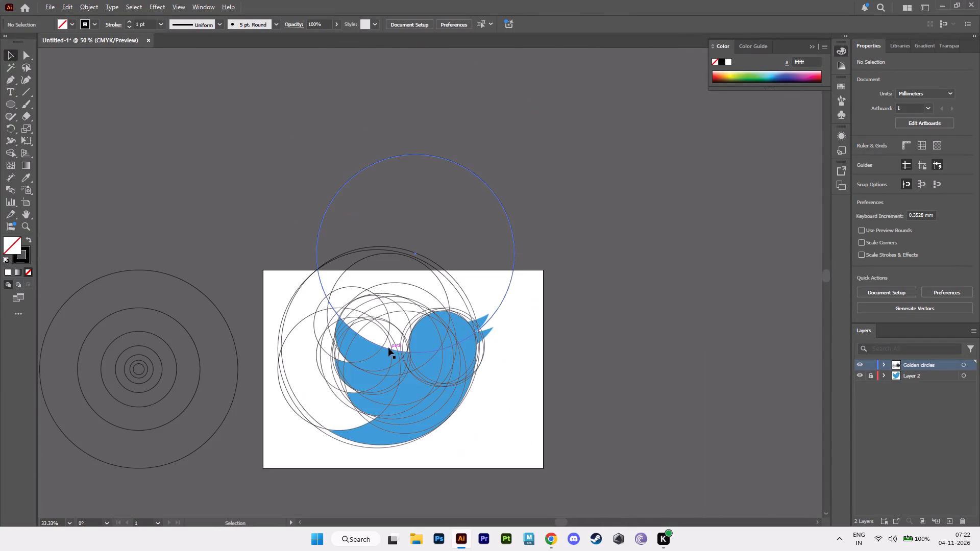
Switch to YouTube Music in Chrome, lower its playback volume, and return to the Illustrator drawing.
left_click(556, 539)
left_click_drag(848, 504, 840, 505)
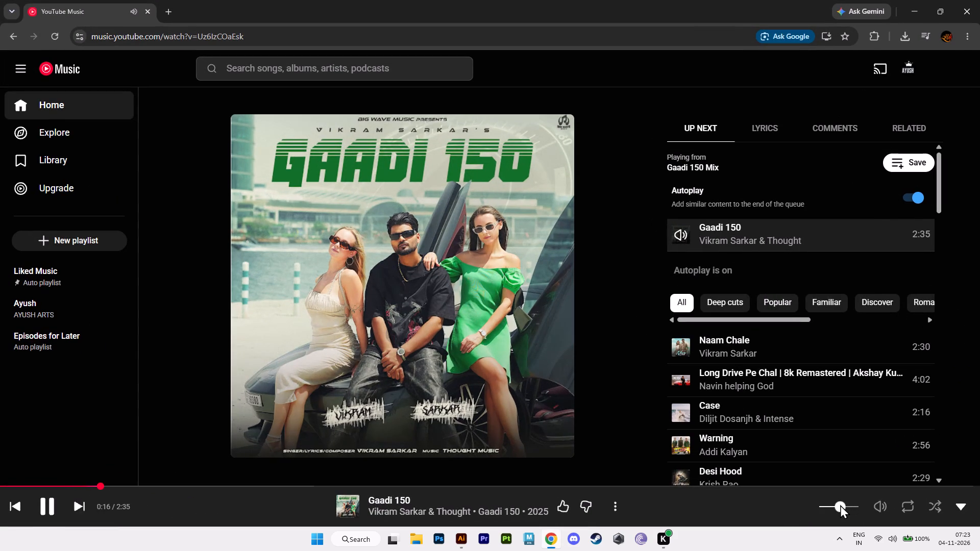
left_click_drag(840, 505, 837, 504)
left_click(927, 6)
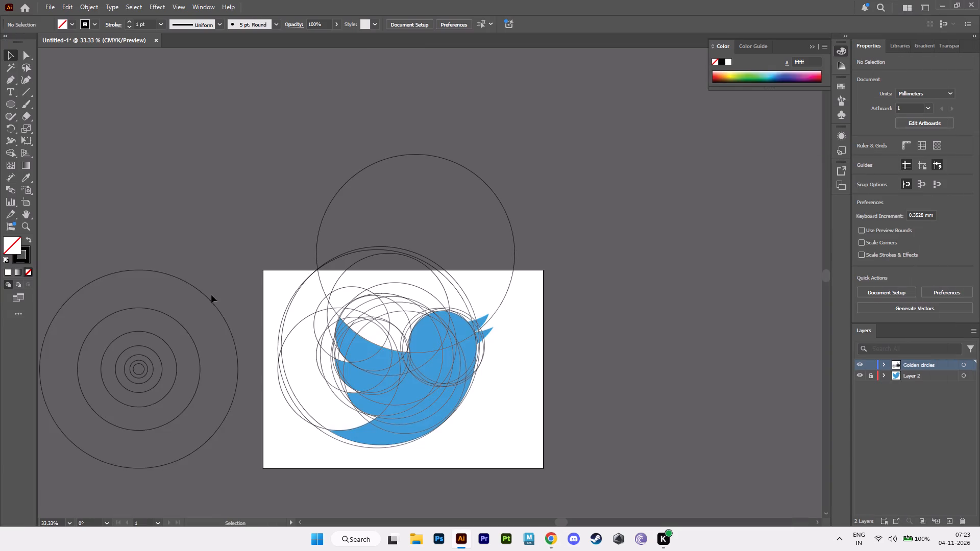
Copy the 129.79 mm circle from the concentric source set onto the lower beak's underside, at about X 189.4, Y 25.5 mm.
left_click(190, 344)
left_click(193, 344)
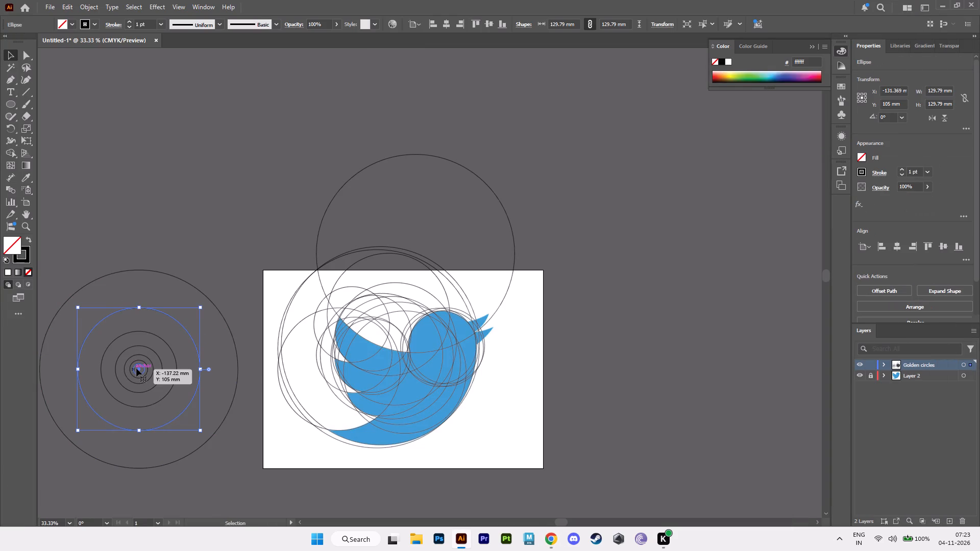
left_click_drag(138, 368, 580, 313, "alt")
scroll(577, 332, "up", 3, "alt")
middle_click_drag(557, 340, 665, 283, "alt")
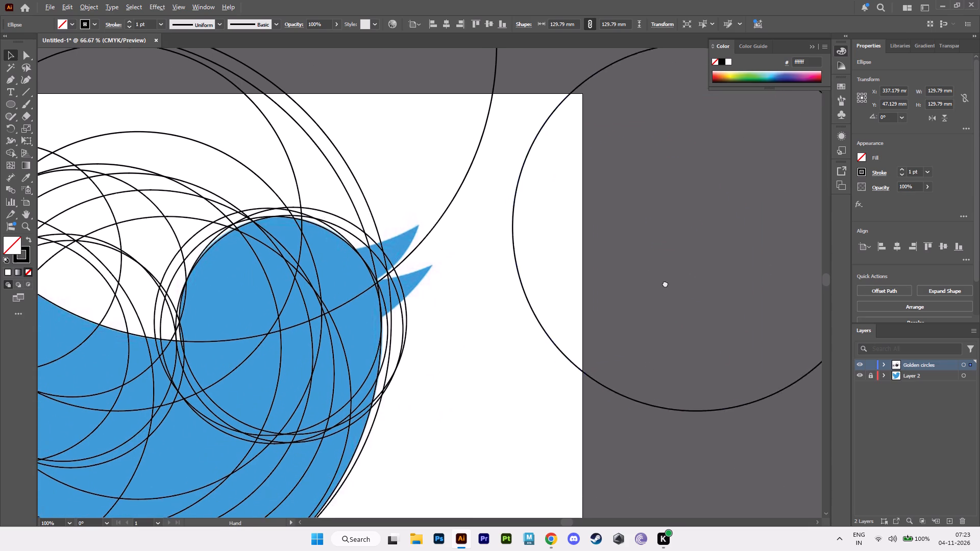
middle_click_drag(665, 283, 665, 282, "alt")
left_click_drag(699, 223, 304, 147)
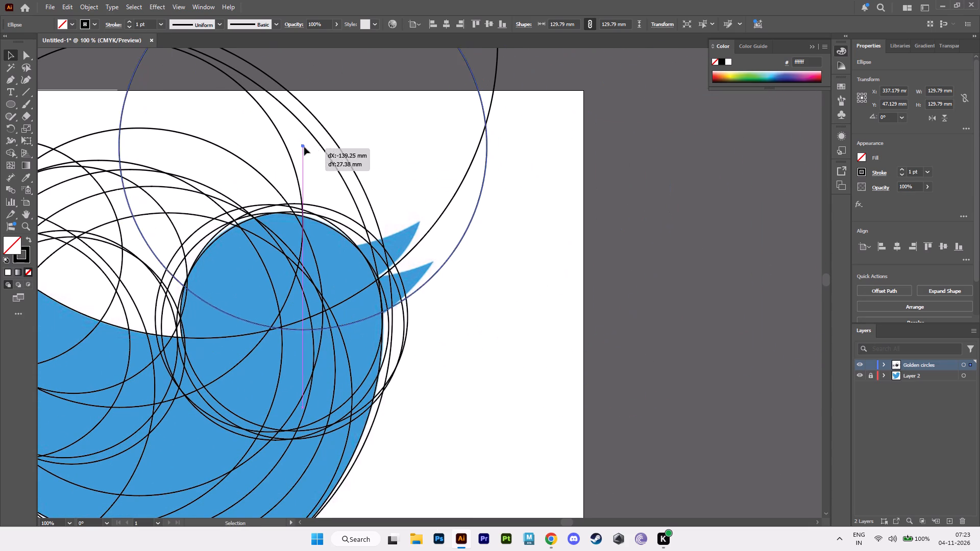
left_click_drag(304, 147, 277, 167)
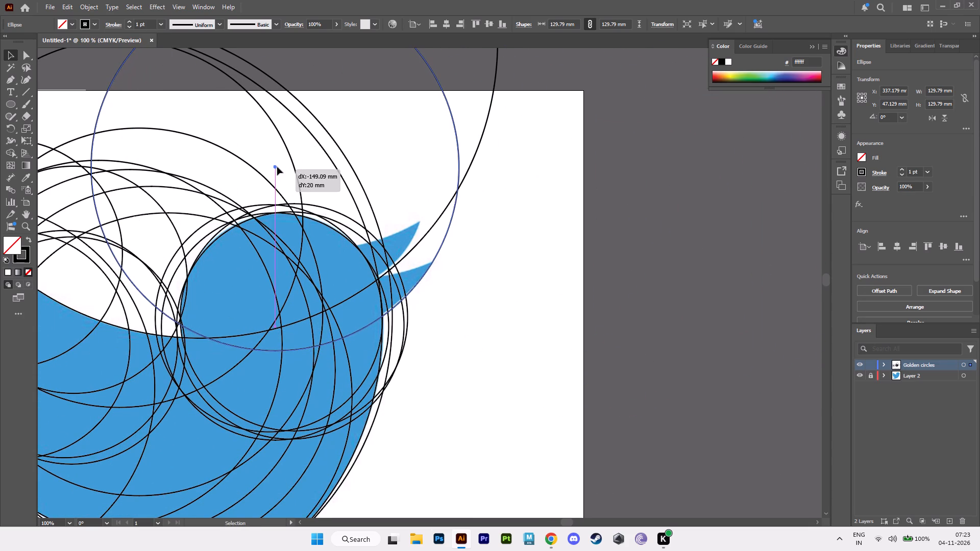
left_click_drag(277, 167, 280, 162)
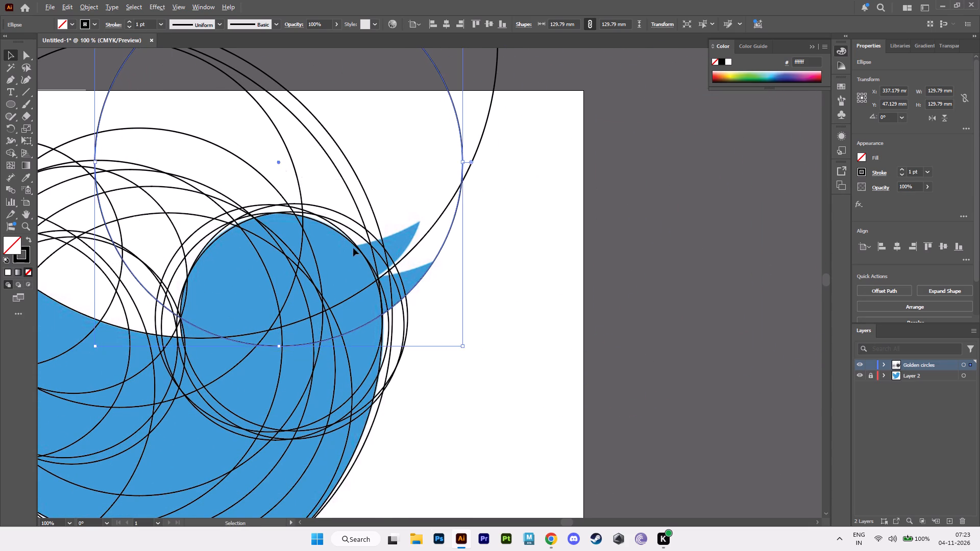
Copy the 129.79 mm circle up onto the upper beak's top edge, at about X 205.9, Y -9.3 mm.
scroll(367, 262, "up", 2, "alt")
scroll(396, 265, "down", 1, "alt")
middle_click_drag(391, 264, 437, 337, "alt")
scroll(413, 312, "down", 1, "alt")
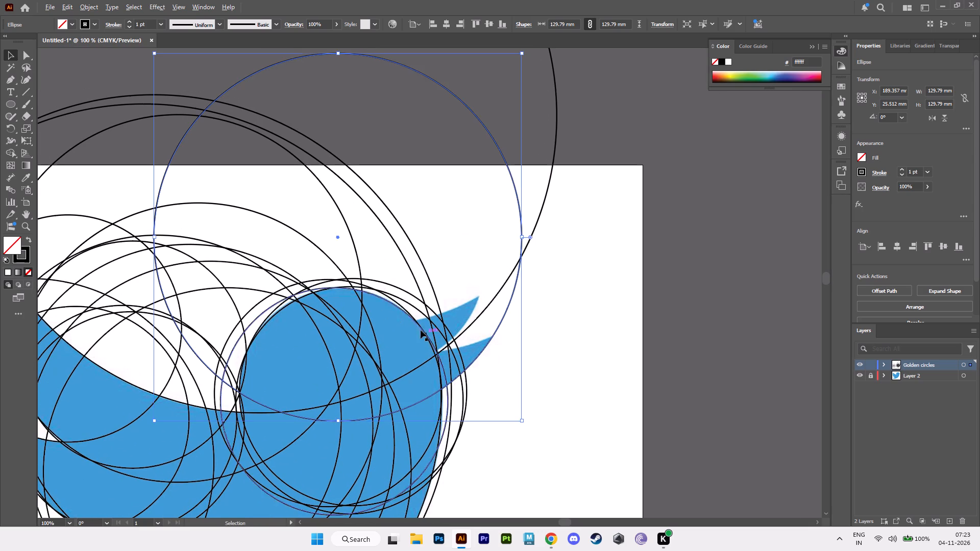
left_click_drag(336, 236, 331, 171, "alt")
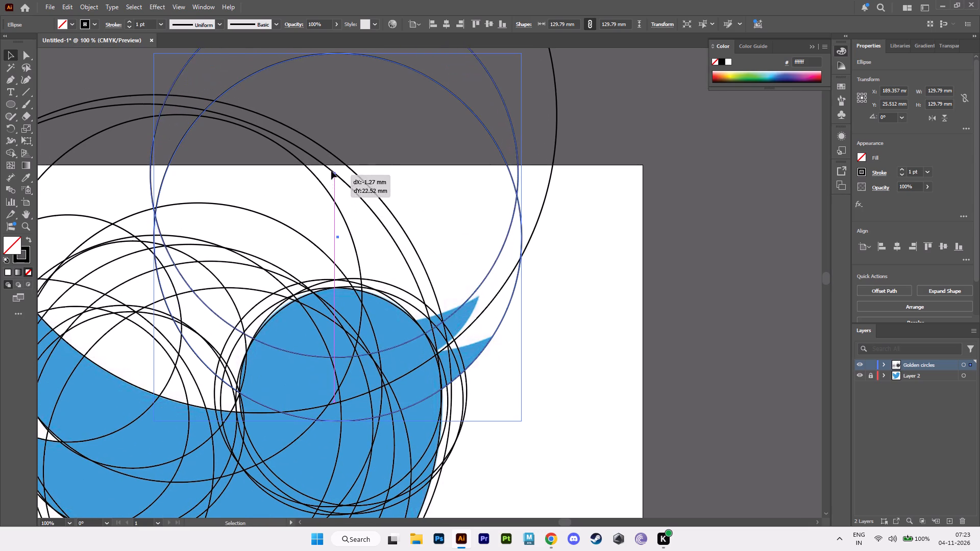
left_click_drag(331, 171, 384, 136, "alt")
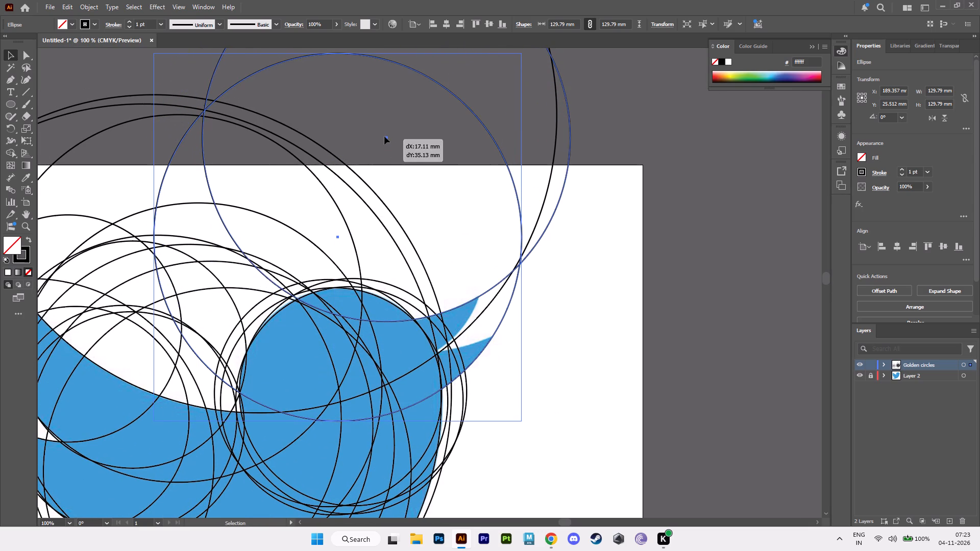
left_click_drag(384, 136, 383, 138, "alt")
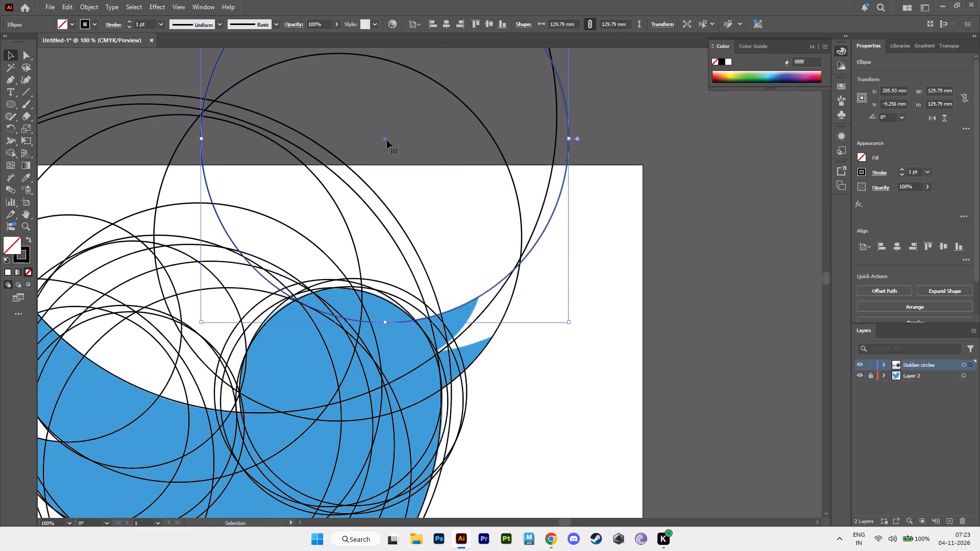
Copy the 129.79 mm circle down onto the lower beak's top edge, at about X 213.4, Y 2.1 mm.
left_click_drag(384, 139, 543, 472, "alt")
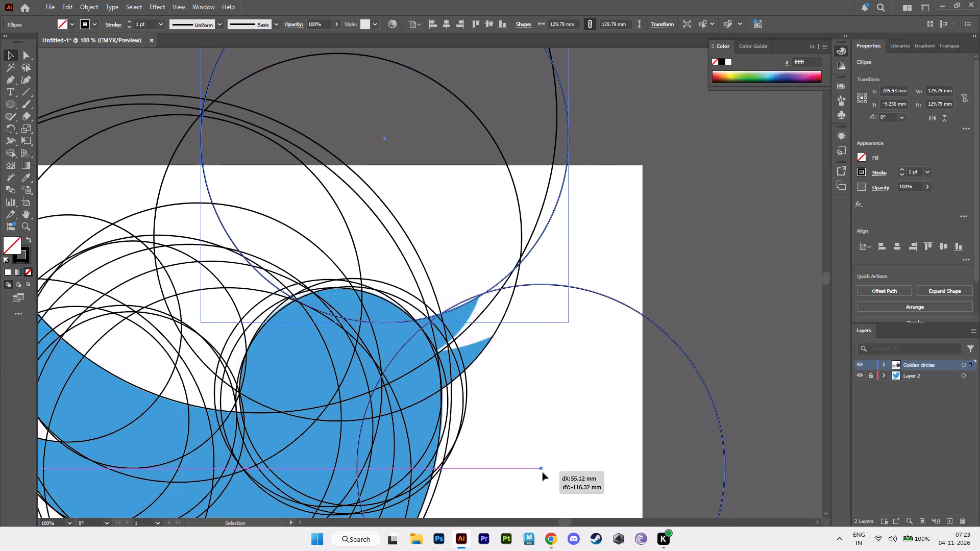
left_click_drag(543, 472, 479, 429, "alt")
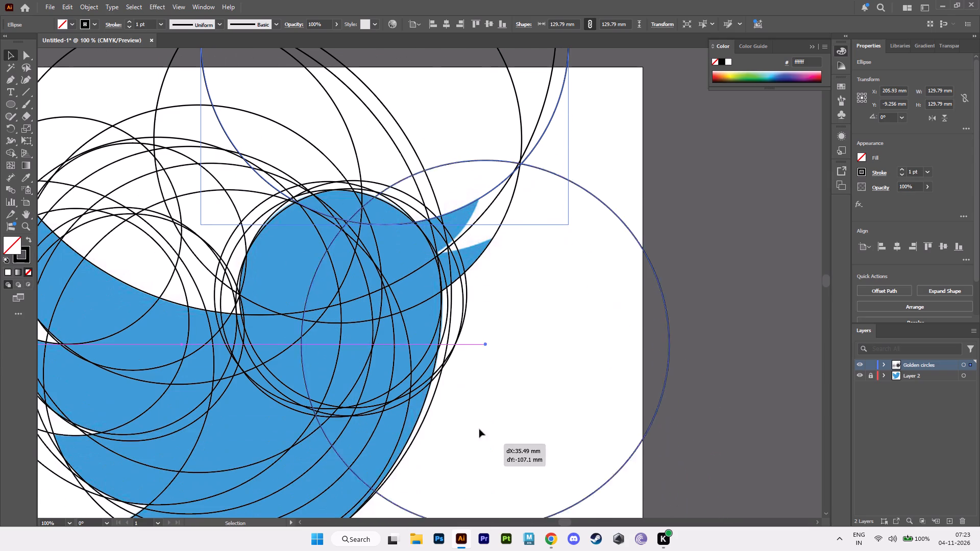
left_click_drag(479, 429, 409, 168, "alt")
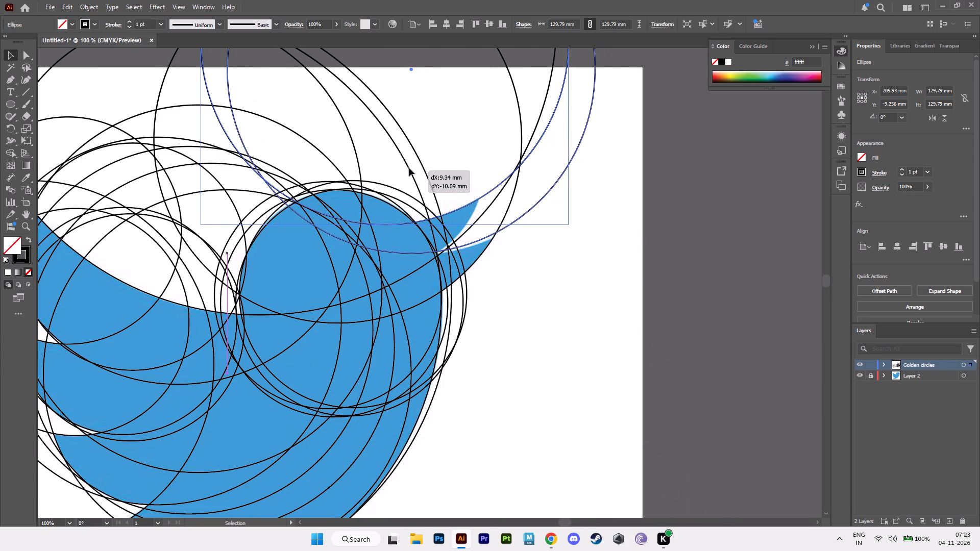
left_click_drag(409, 168, 407, 173, "alt")
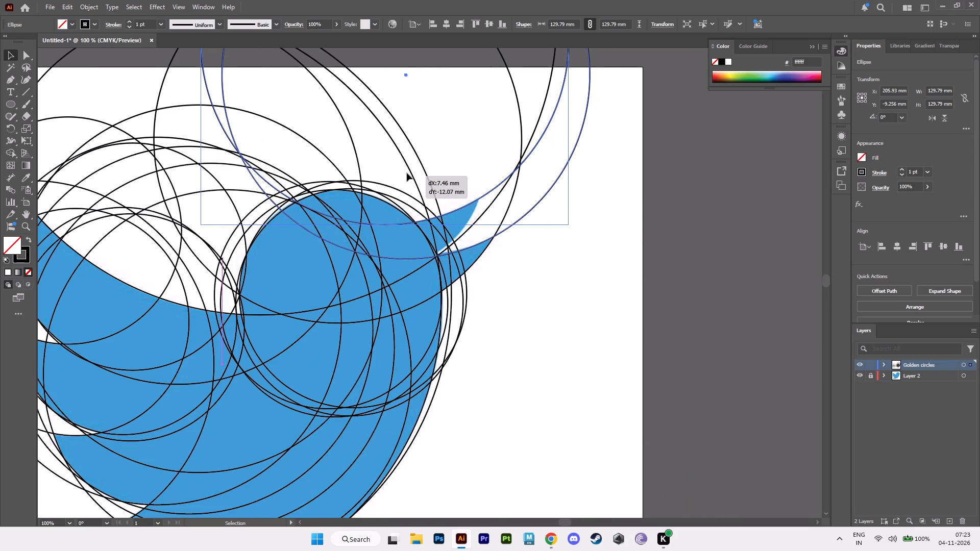
left_click_drag(407, 173, 407, 171, "alt")
Nudge the new 129.79 mm copy along the lower beak's top edge to about X 214.8, Y 2.1 mm.
scroll(452, 256, "up", 2, "alt")
scroll(514, 272, "up", 1, "alt")
middle_click_drag(539, 279, 511, 292, "alt")
key("Down")
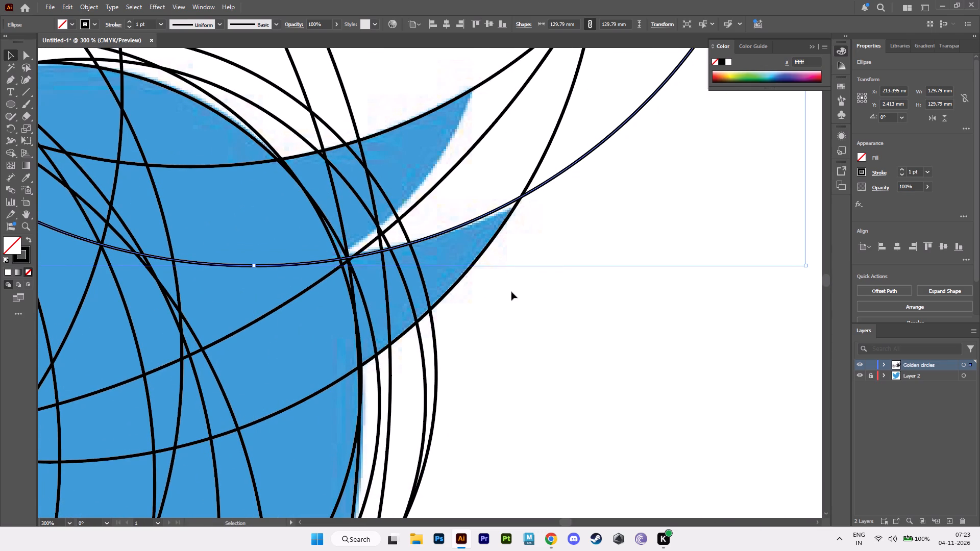
key("Right")
key("Right")
key("Right")
key("Right")
key("Up")
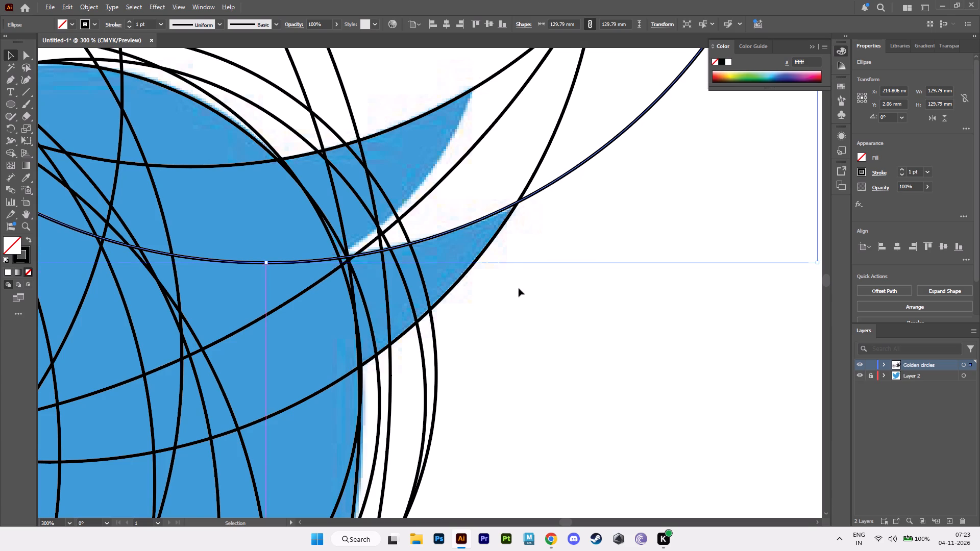
Copy the 129.79 mm circle onto the upper beak's underside, at about X 182.9, Y 15.7 mm.
scroll(524, 288, "down", 3, "alt")
scroll(519, 278, "up", 1, "alt")
middle_click_drag(519, 279, 612, 406, "alt")
scroll(612, 399, "down", 1, "alt")
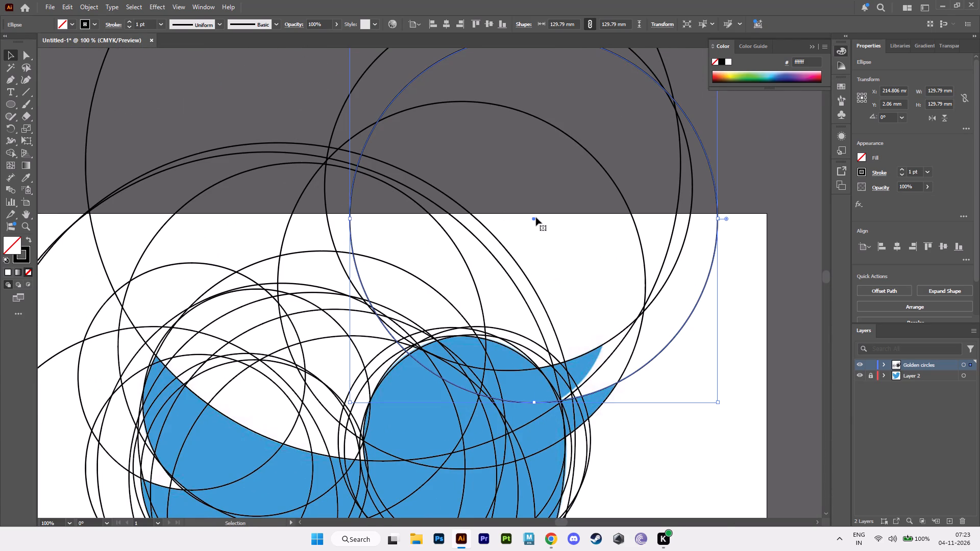
left_click_drag(531, 218, 460, 246, "alt")
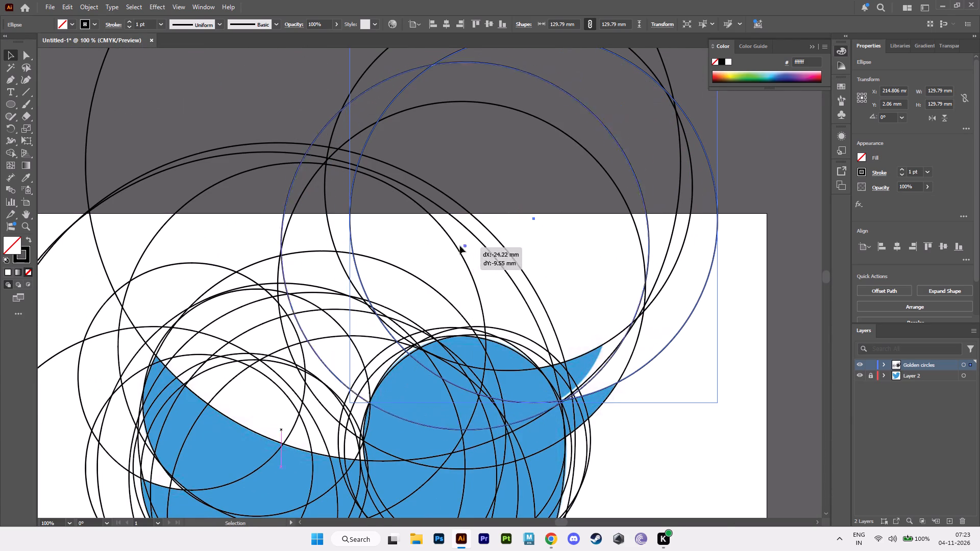
left_click_drag(460, 246, 433, 262, "alt")
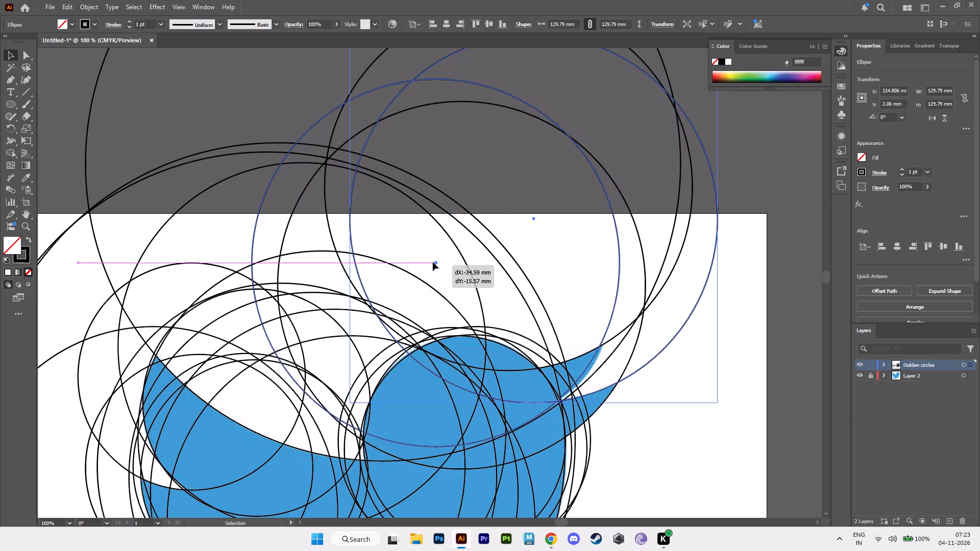
left_click_drag(433, 262, 441, 258, "alt")
Nudge the copy on the upper beak's underside to about X 181.9, Y 16.0 mm so it meets the beak tip.
scroll(573, 366, "up", 3, "alt")
middle_click_drag(666, 420, 606, 355, "alt")
scroll(606, 355, "up", 1, "alt")
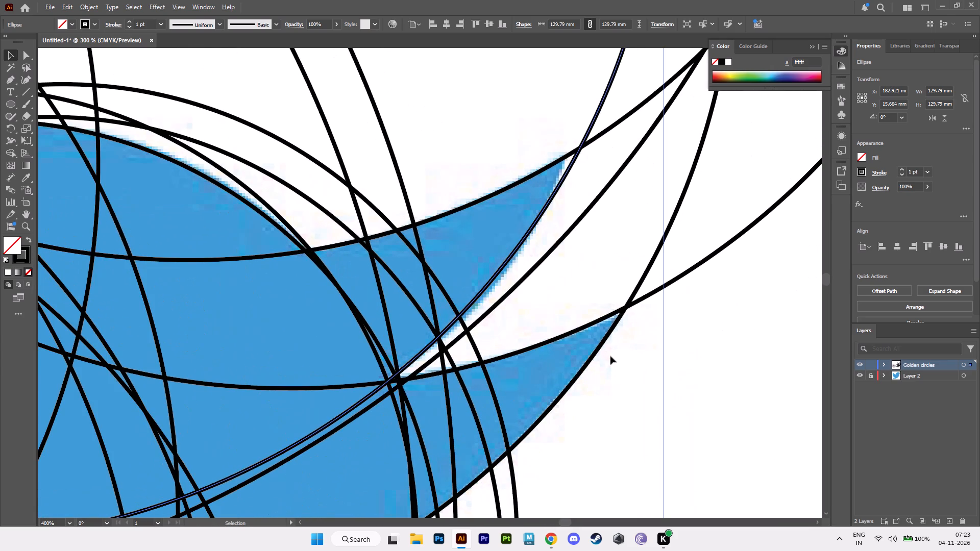
key("Down")
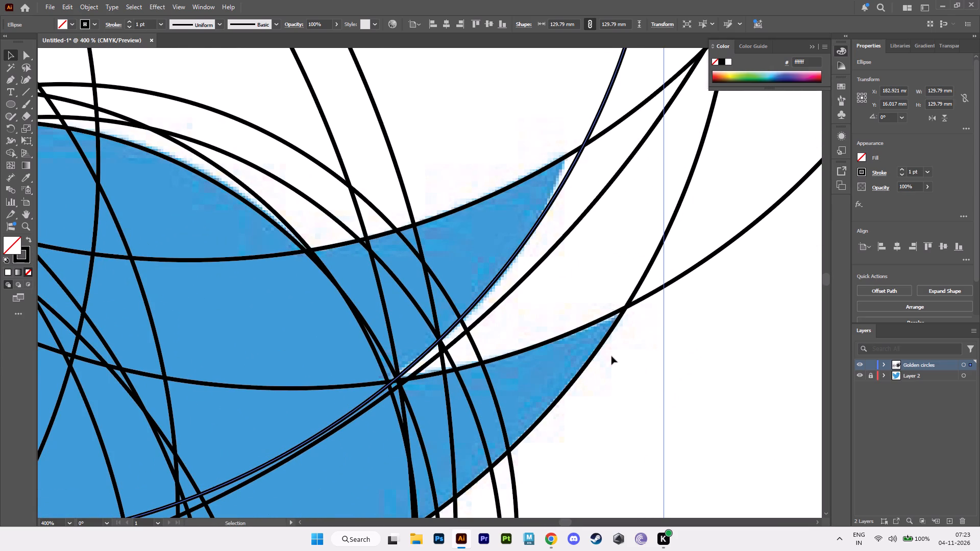
key("Right")
key("Left")
key("Left")
key("Left")
key("Left")
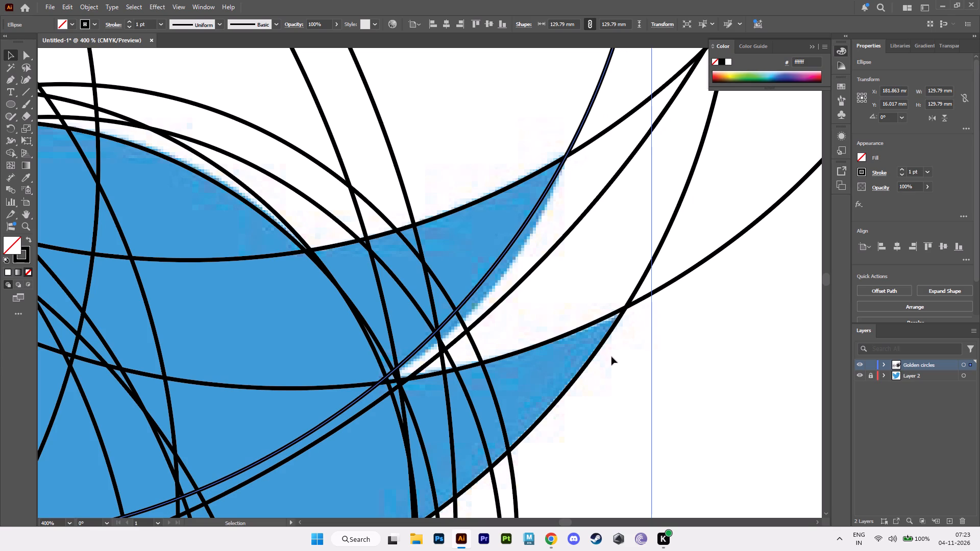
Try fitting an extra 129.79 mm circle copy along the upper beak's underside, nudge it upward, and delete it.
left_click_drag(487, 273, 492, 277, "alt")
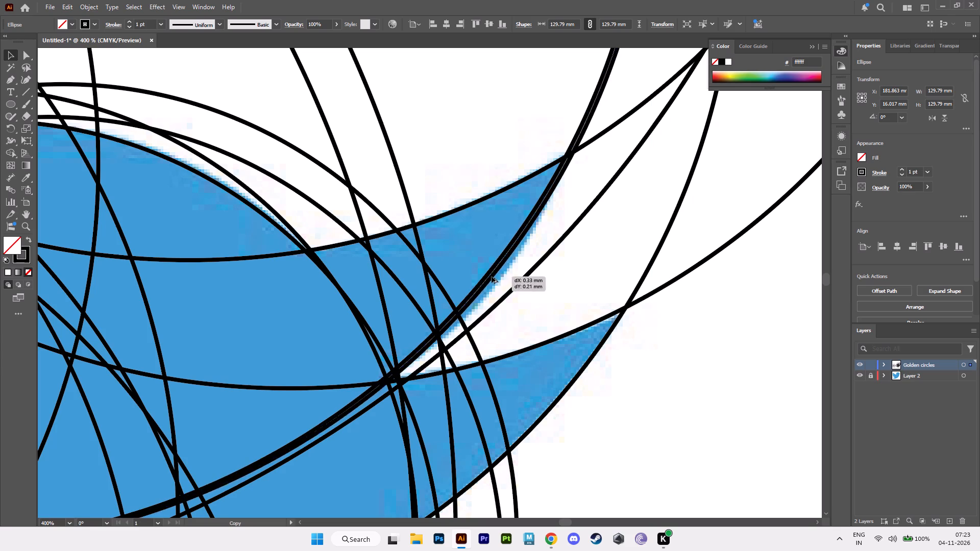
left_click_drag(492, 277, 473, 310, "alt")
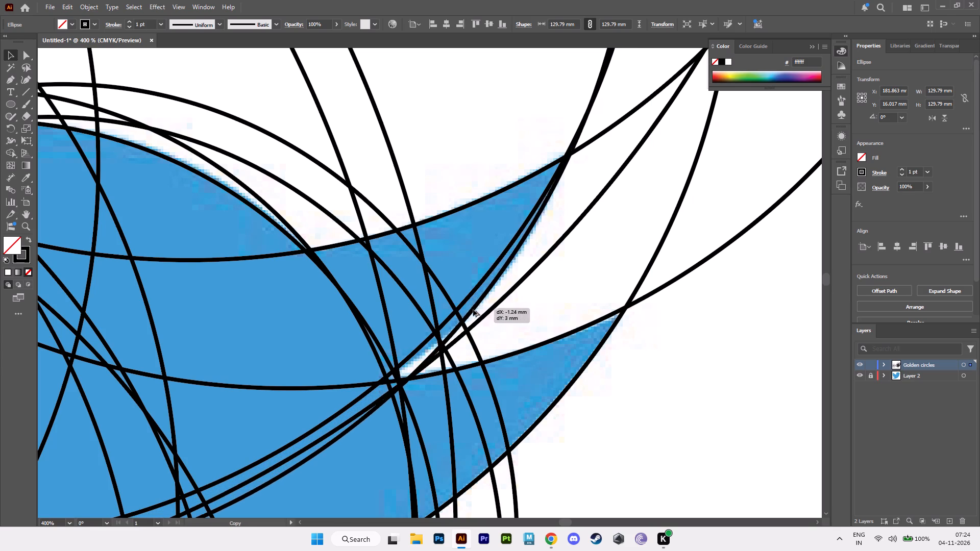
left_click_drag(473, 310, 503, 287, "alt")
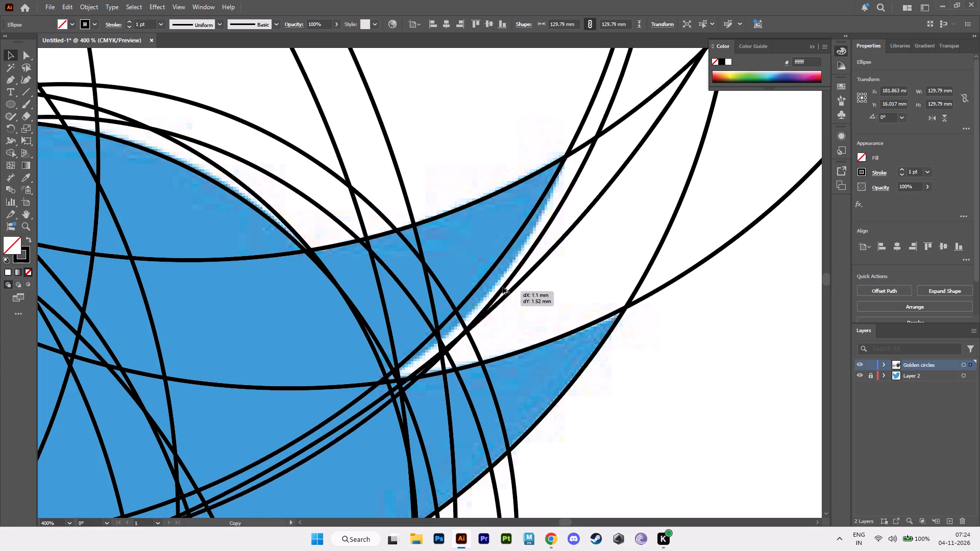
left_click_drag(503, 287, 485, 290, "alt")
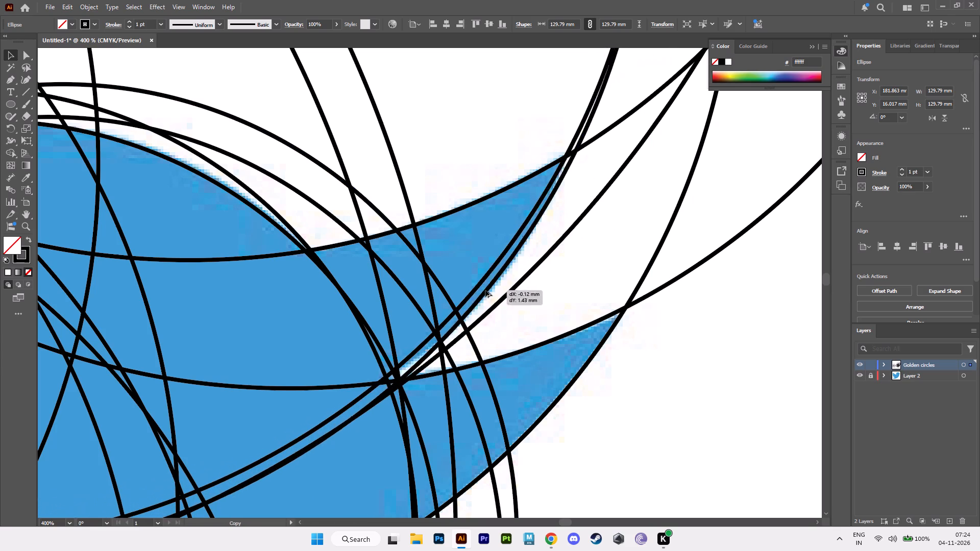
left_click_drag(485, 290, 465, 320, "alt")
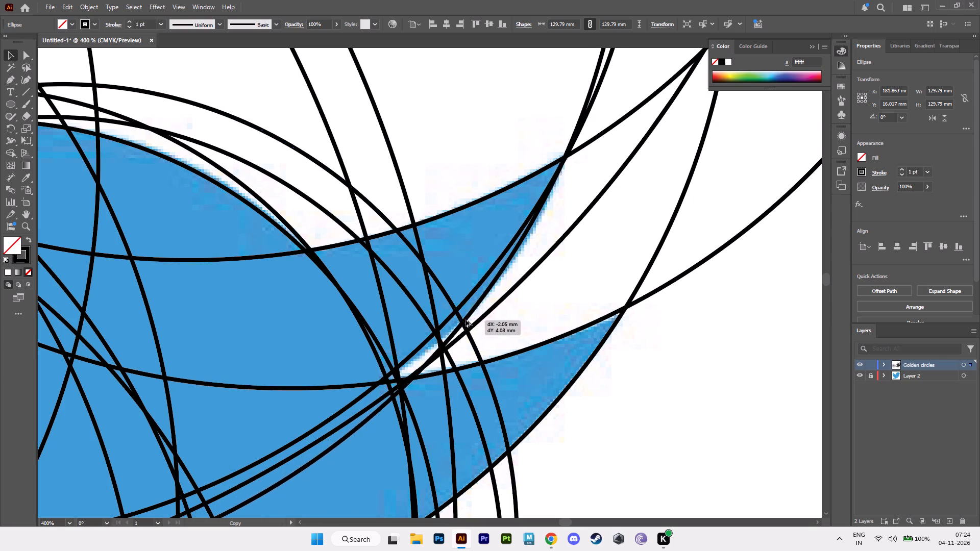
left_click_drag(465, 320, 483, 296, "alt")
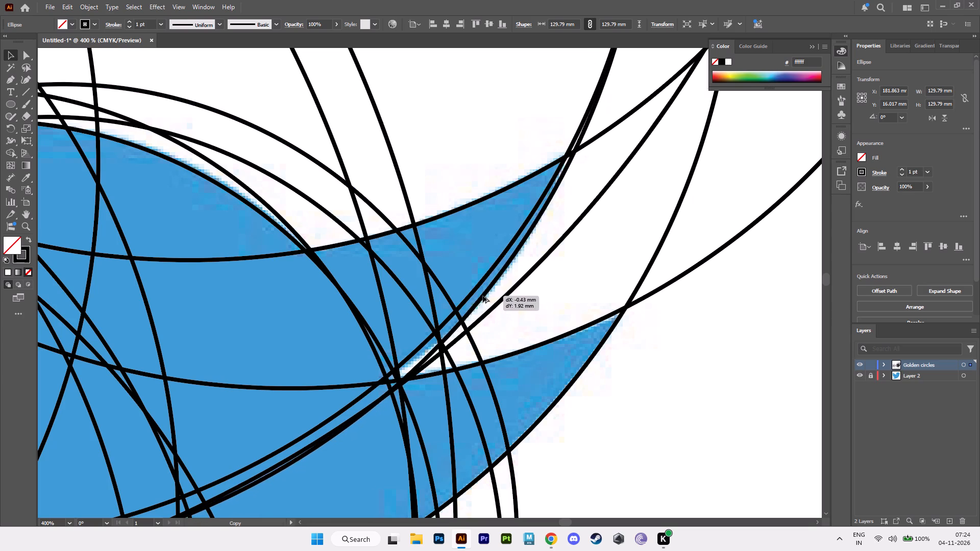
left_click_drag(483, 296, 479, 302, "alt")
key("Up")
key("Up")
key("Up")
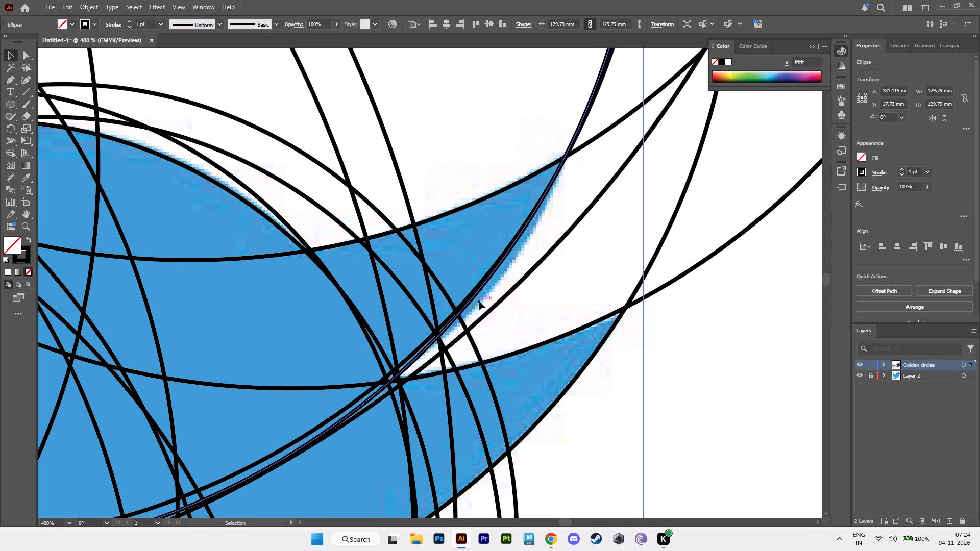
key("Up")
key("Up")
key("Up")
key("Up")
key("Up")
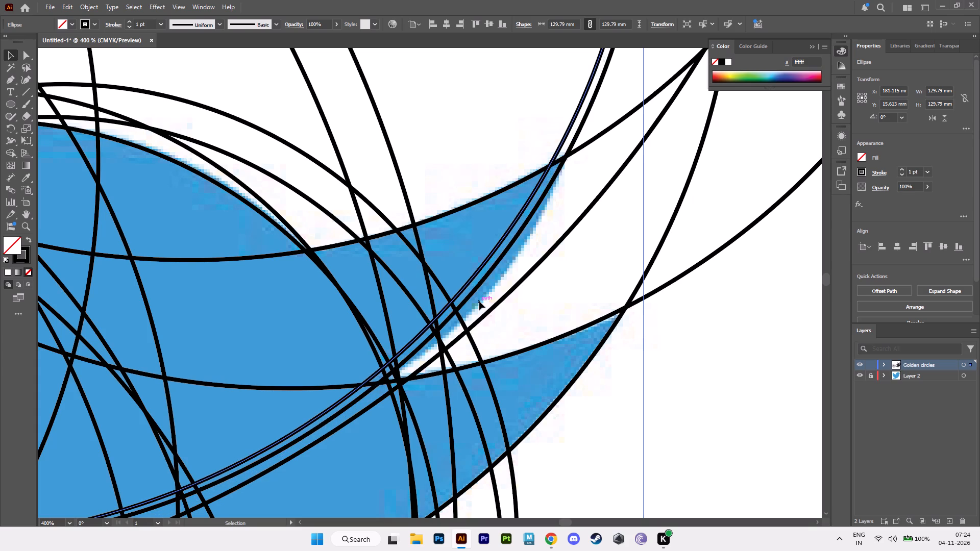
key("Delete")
Nudge the remaining 129.79 mm circle down along the upper beak's underside to about X 181.9, Y 17.1 mm.
left_click(493, 268)
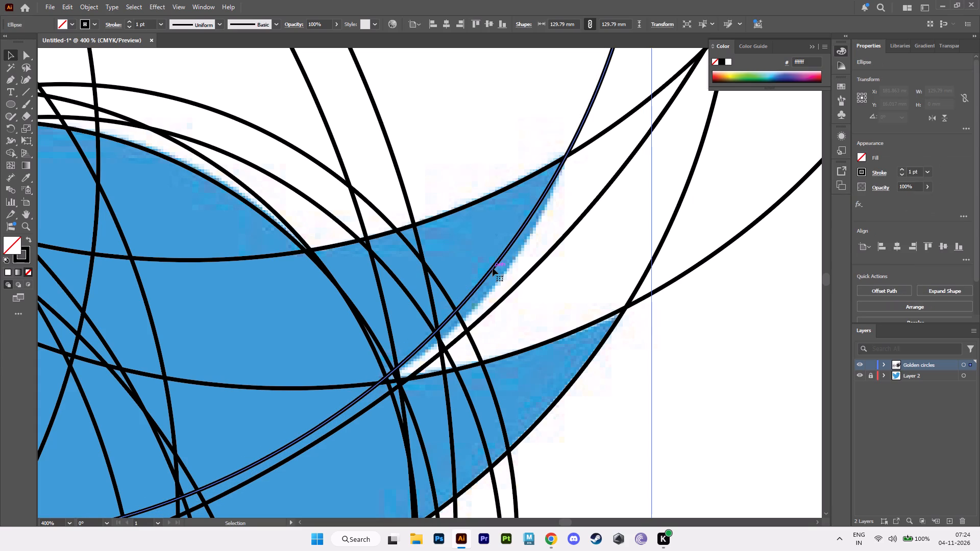
key("Down")
key("Down")
key("Down")
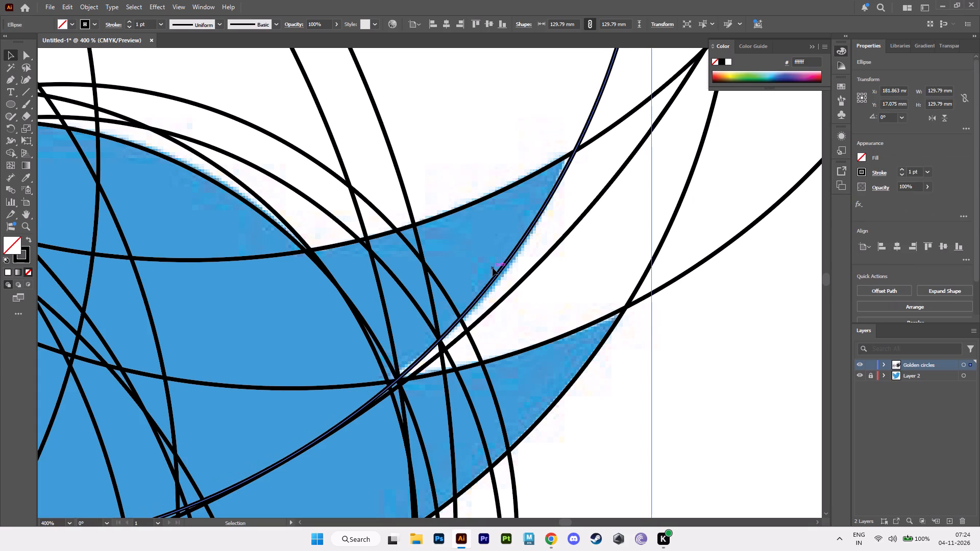
key("Down")
key("Up")
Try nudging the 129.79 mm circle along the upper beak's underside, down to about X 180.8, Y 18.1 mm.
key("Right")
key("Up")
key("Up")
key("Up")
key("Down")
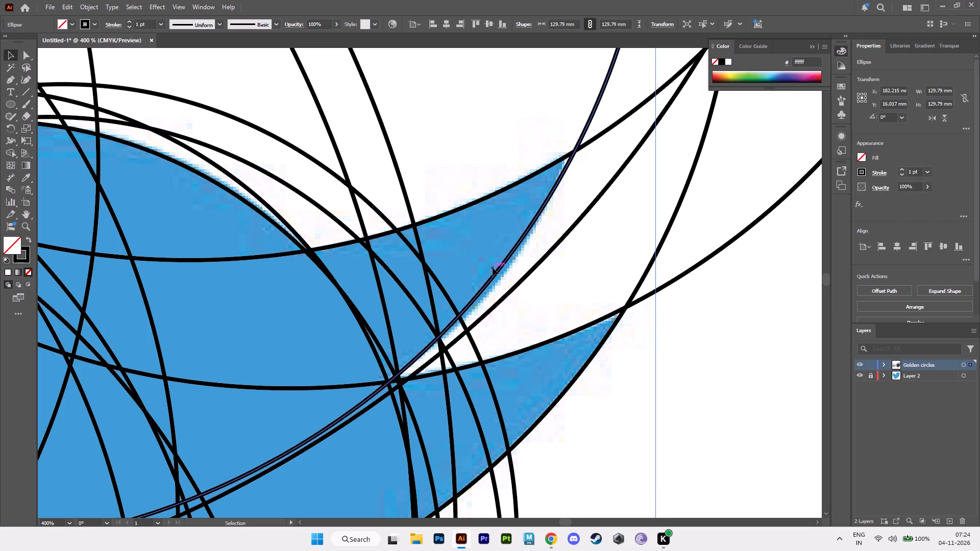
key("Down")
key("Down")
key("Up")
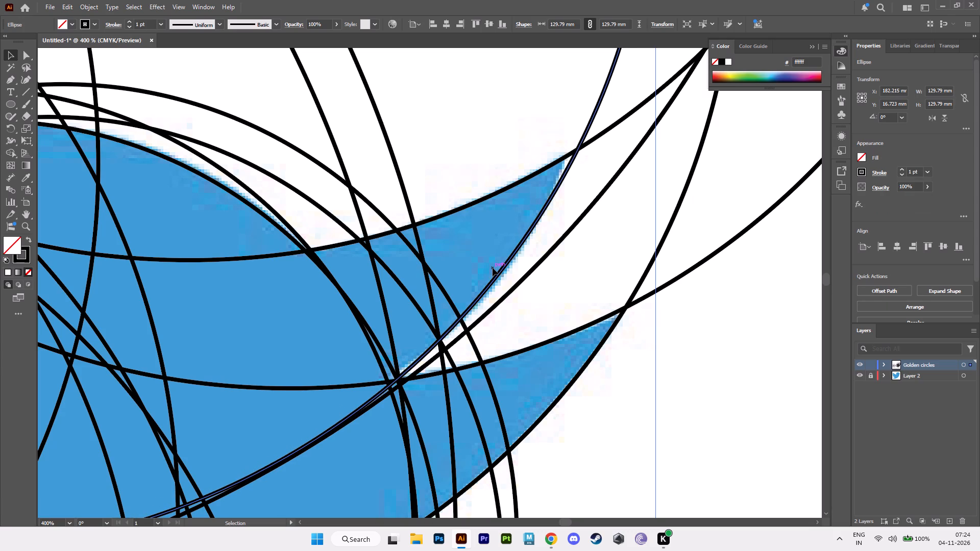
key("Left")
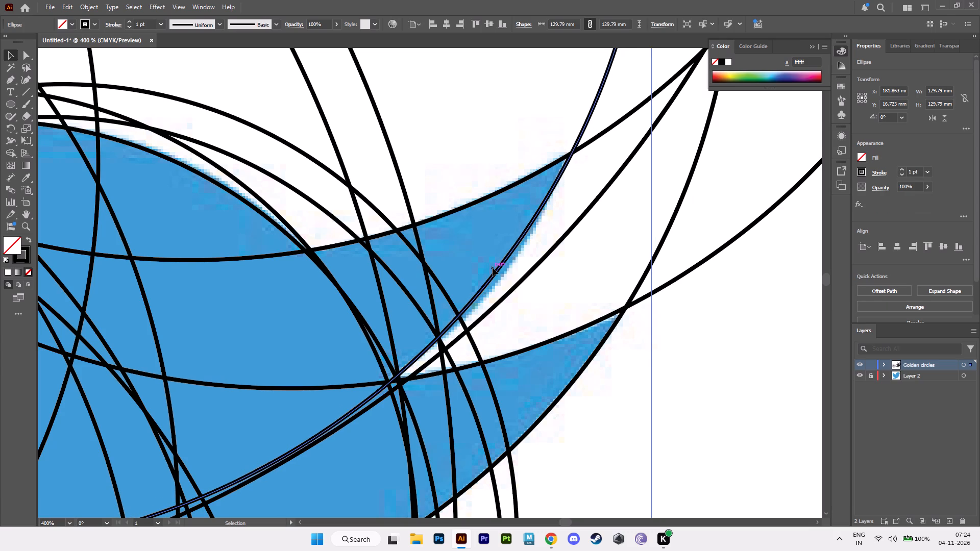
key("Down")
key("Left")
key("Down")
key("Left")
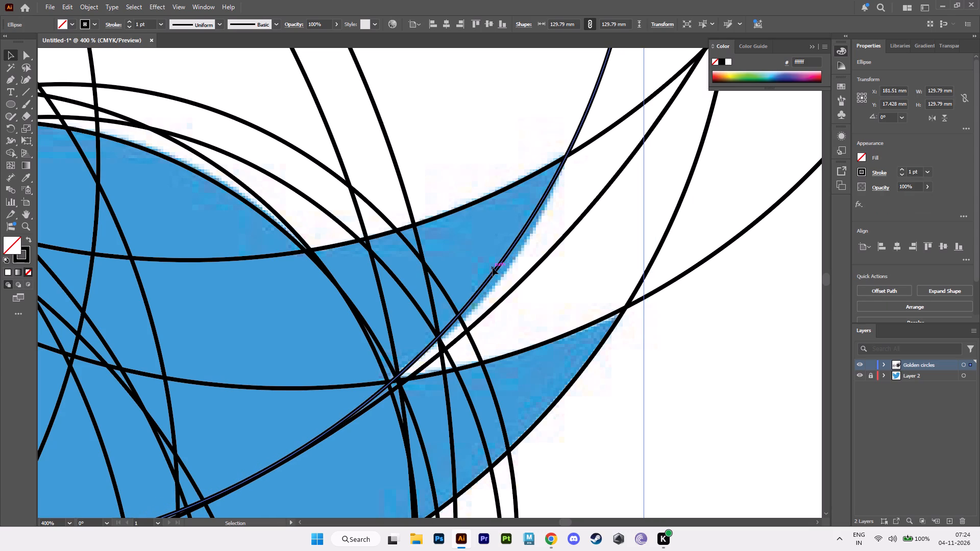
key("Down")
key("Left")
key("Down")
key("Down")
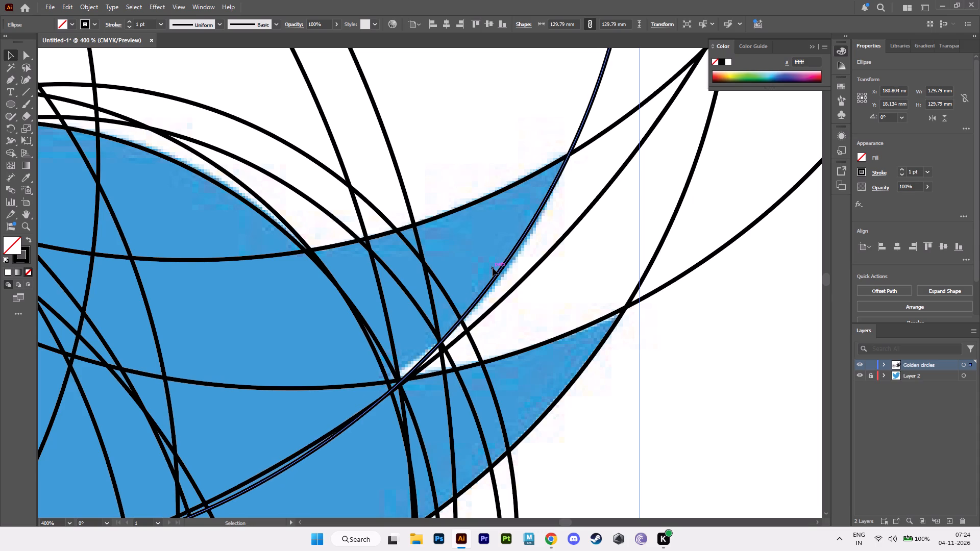
Nudge the 129.79 mm circle up along the upper beak's underside to about X 182.6, Y 16.4 mm.
key("Up")
key("Right")
key("Up")
key("Right")
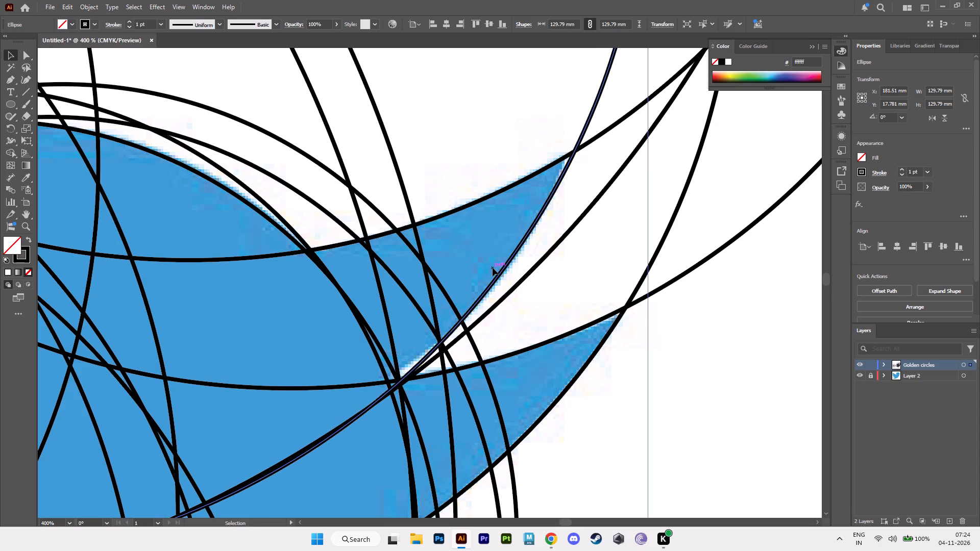
key("Up")
key("Down")
key("Up")
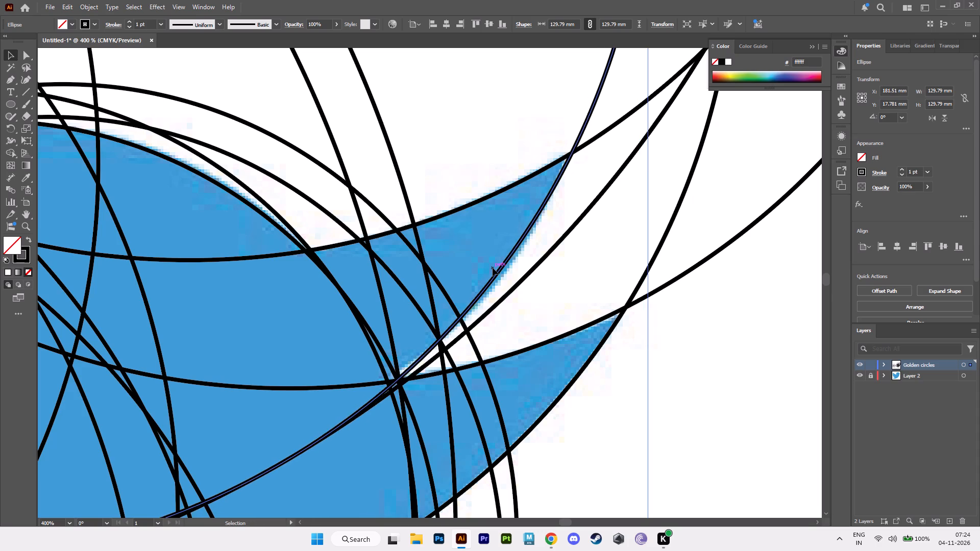
key("Right")
key("Up")
key("Right")
key("Up")
key("Right")
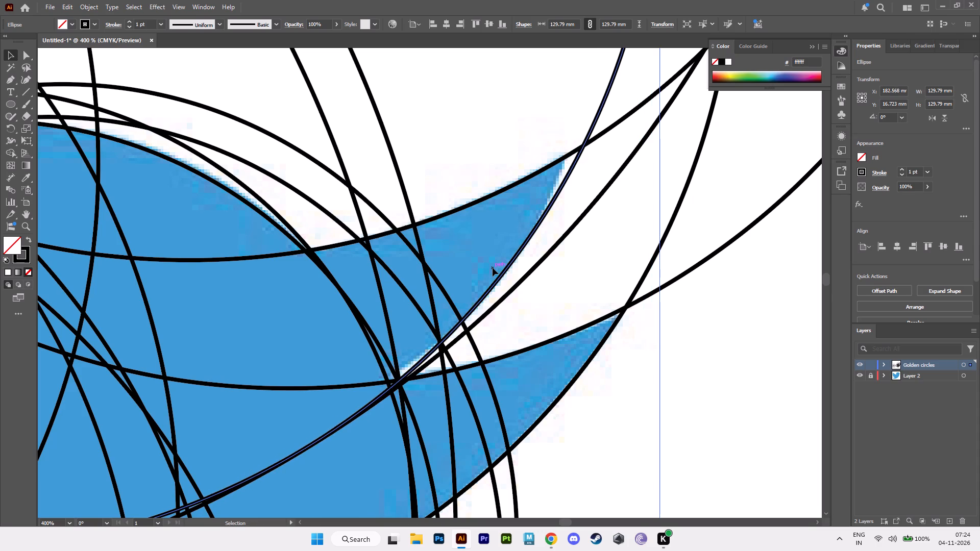
key("Up")
key("Up")
key("Down")
key("Up")
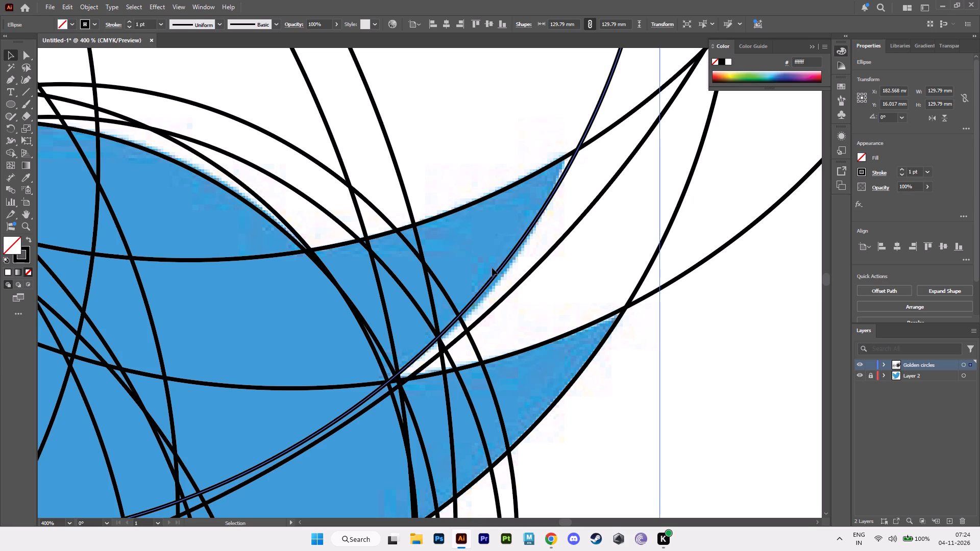
key("Down")
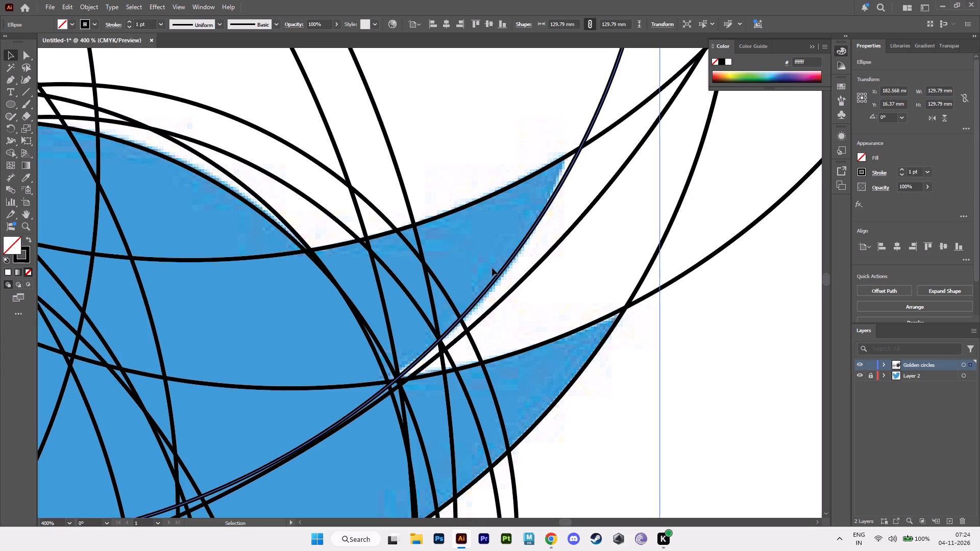
Move the whole set of concentric golden circles about one set-width farther left, away from the artboard.
scroll(535, 269, "down", 5, "alt")
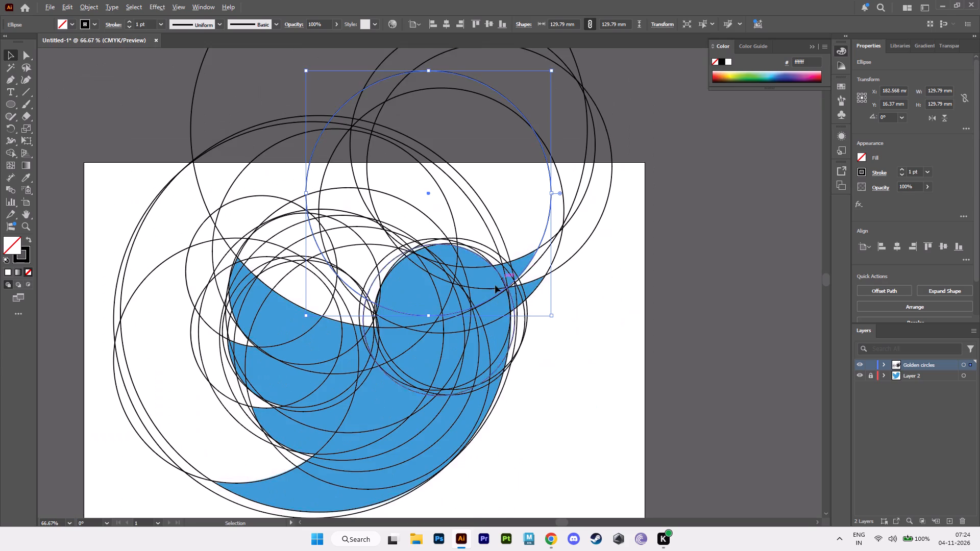
middle_click_drag(487, 291, 495, 232, "alt")
scroll(495, 233, "down", 1, "alt")
scroll(504, 244, "up", 1, "alt")
scroll(511, 268, "down", 3, "alt")
middle_click_drag(516, 280, 566, 346, "alt")
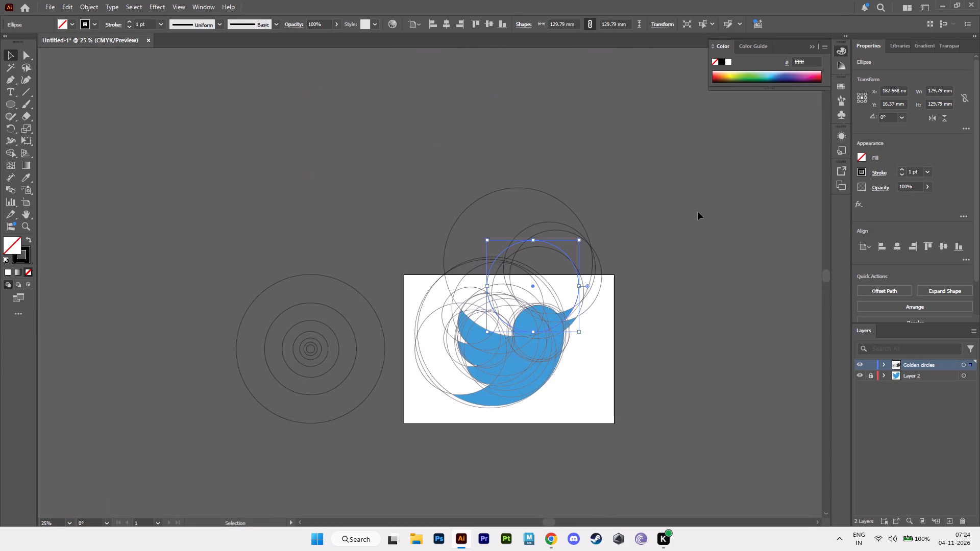
left_click(697, 212)
left_click_drag(187, 221, 406, 473)
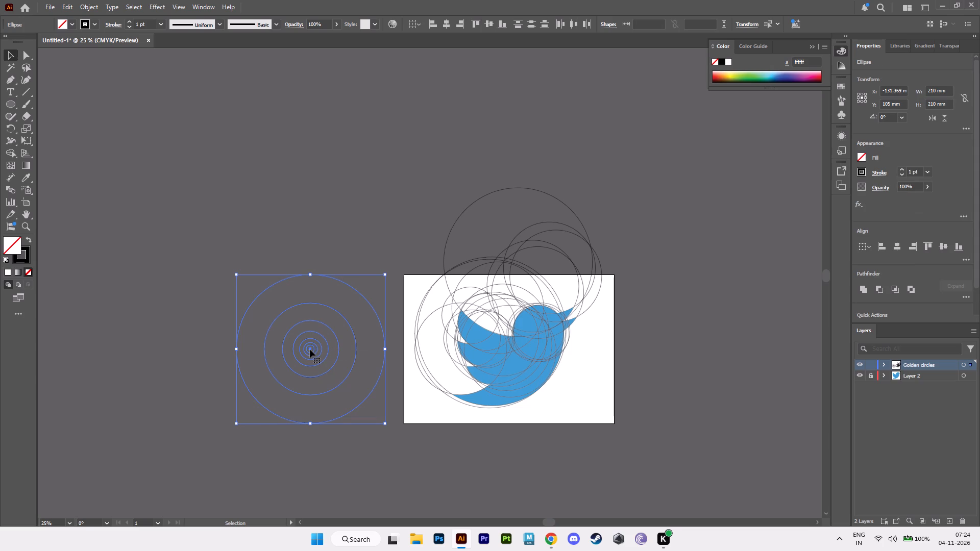
left_click_drag(310, 349, 160, 348)
left_click(302, 313)
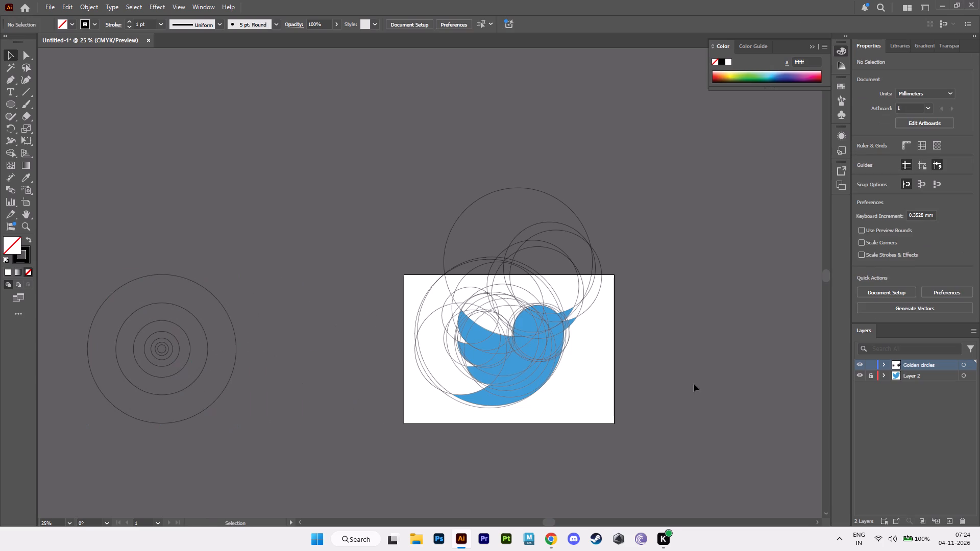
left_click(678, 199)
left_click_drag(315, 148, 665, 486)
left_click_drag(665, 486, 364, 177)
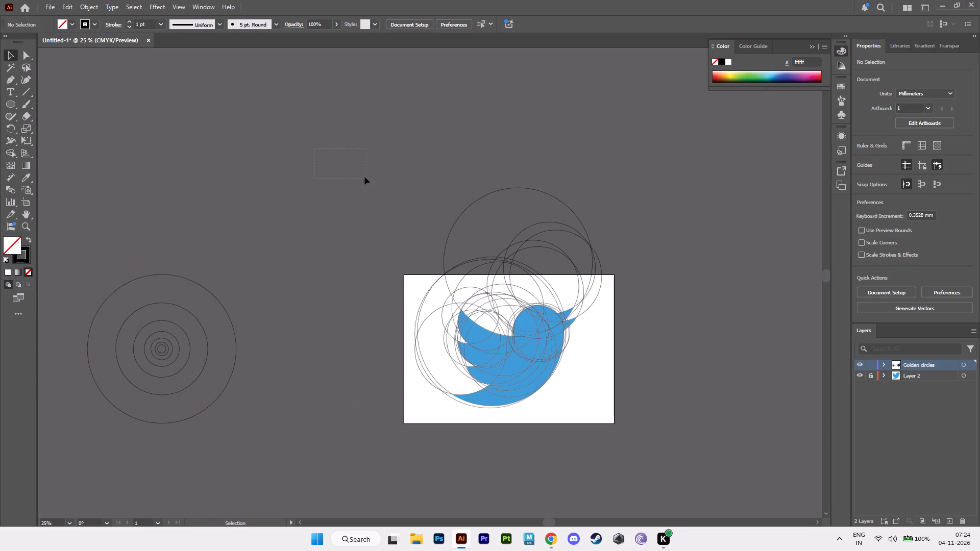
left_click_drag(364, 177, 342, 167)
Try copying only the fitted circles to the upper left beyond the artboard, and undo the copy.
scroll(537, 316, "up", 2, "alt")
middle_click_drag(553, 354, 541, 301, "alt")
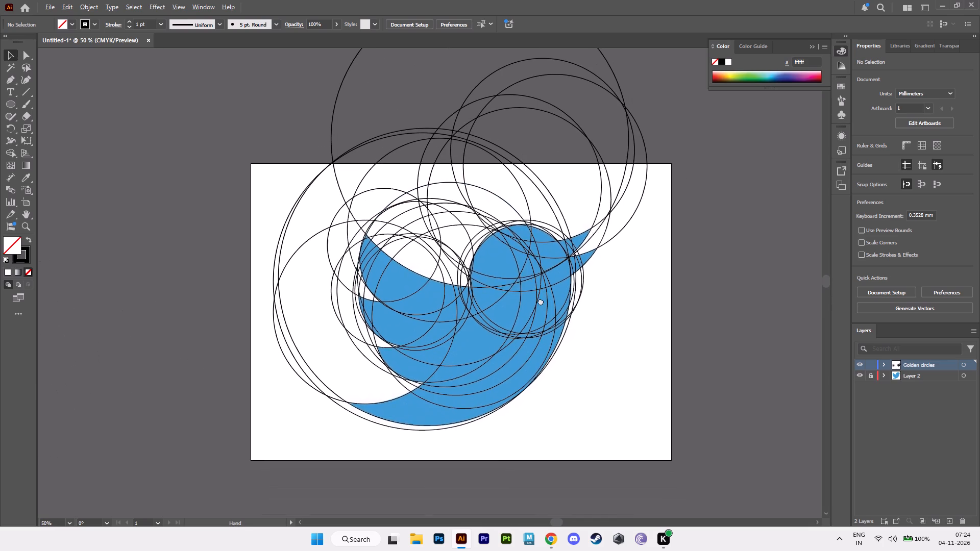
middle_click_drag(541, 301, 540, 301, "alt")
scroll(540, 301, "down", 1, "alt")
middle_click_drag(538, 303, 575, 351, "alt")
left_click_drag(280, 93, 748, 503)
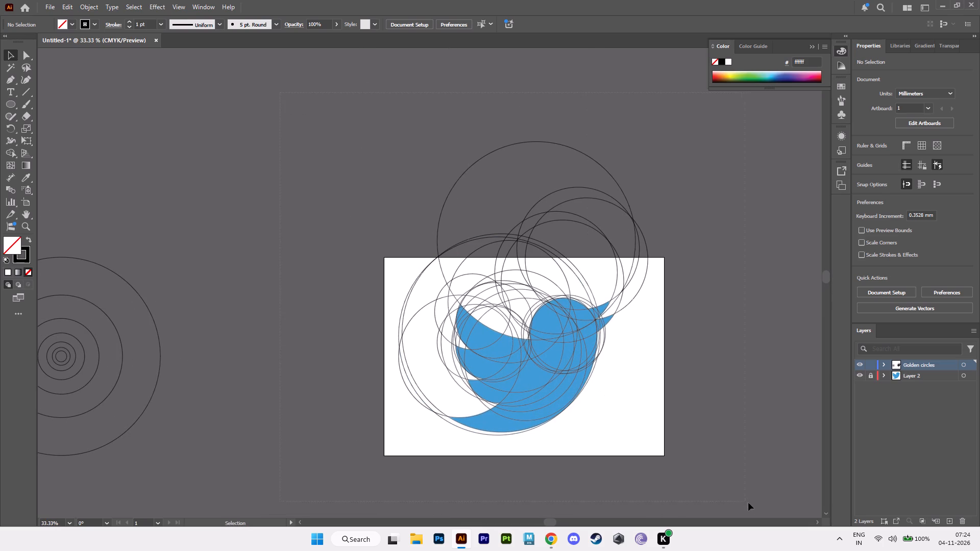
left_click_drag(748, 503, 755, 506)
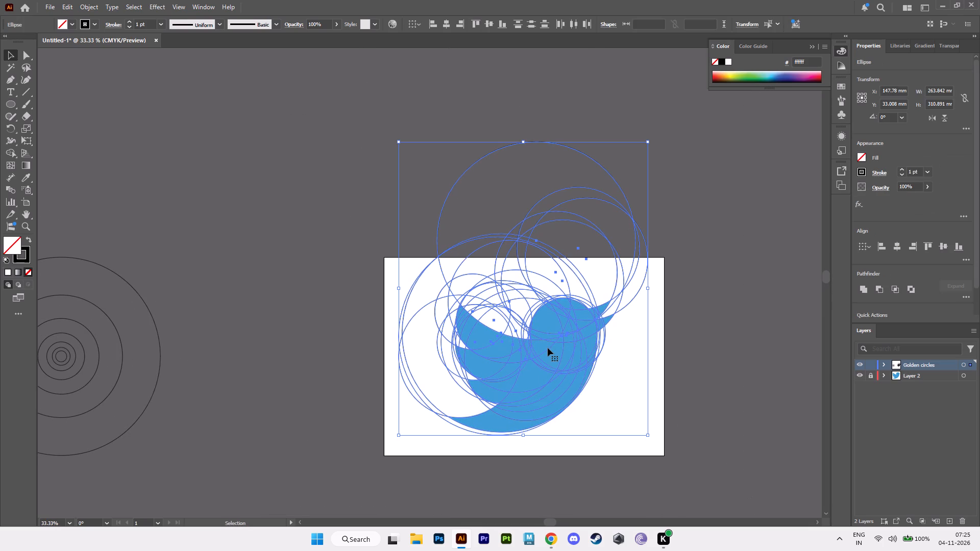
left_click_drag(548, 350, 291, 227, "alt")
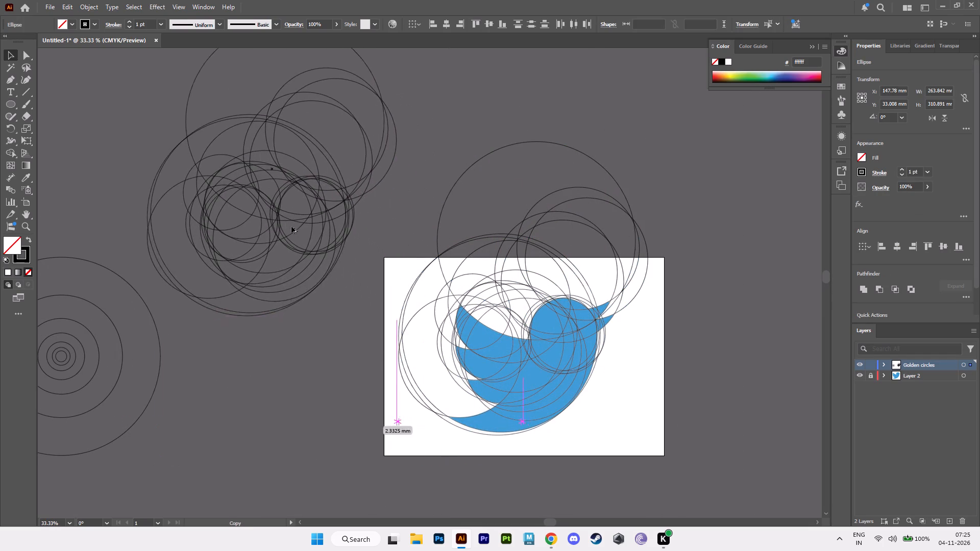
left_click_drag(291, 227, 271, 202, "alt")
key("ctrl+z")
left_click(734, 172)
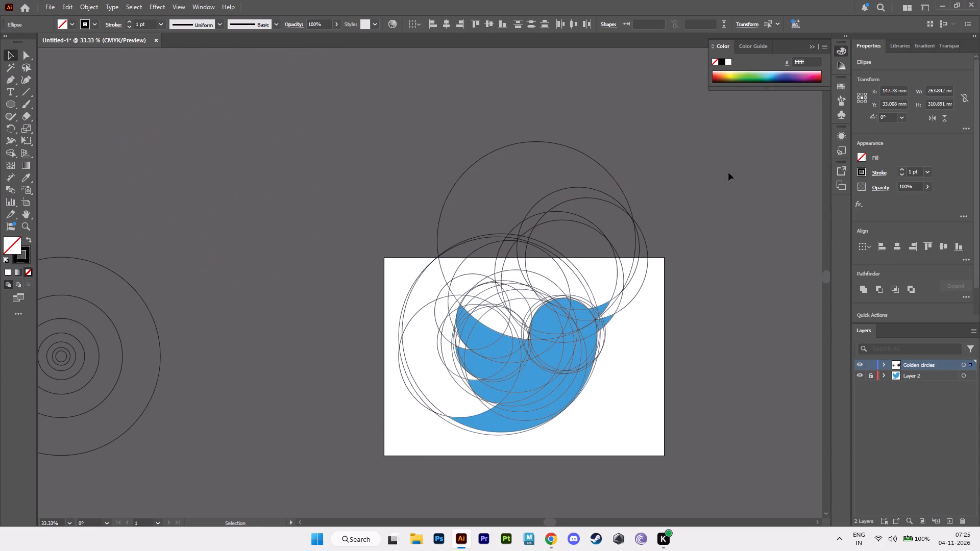
Unlock Layer 2 and copy the bird image with its fitted circles off the artboard to about X -134.3, Y -134.8 mm.
left_click(871, 373)
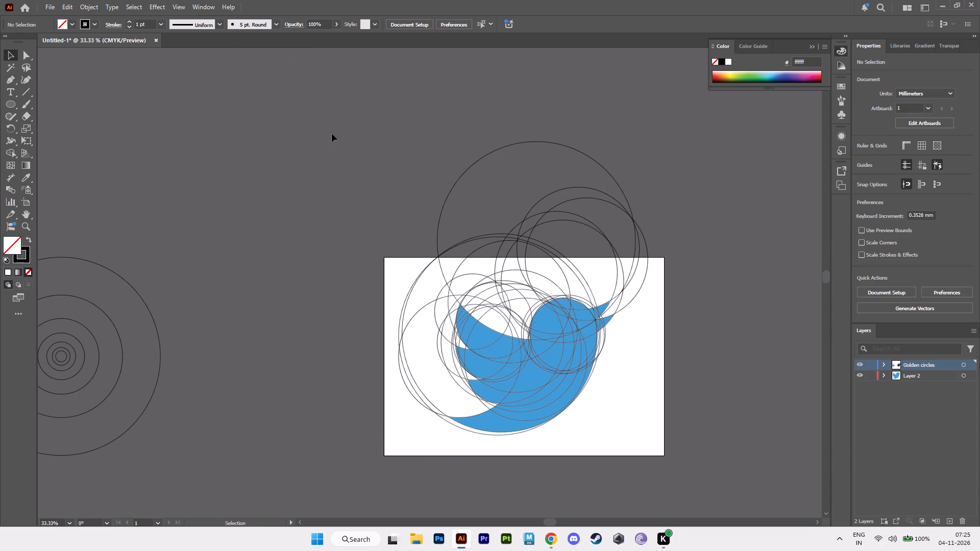
left_click_drag(316, 115, 731, 502)
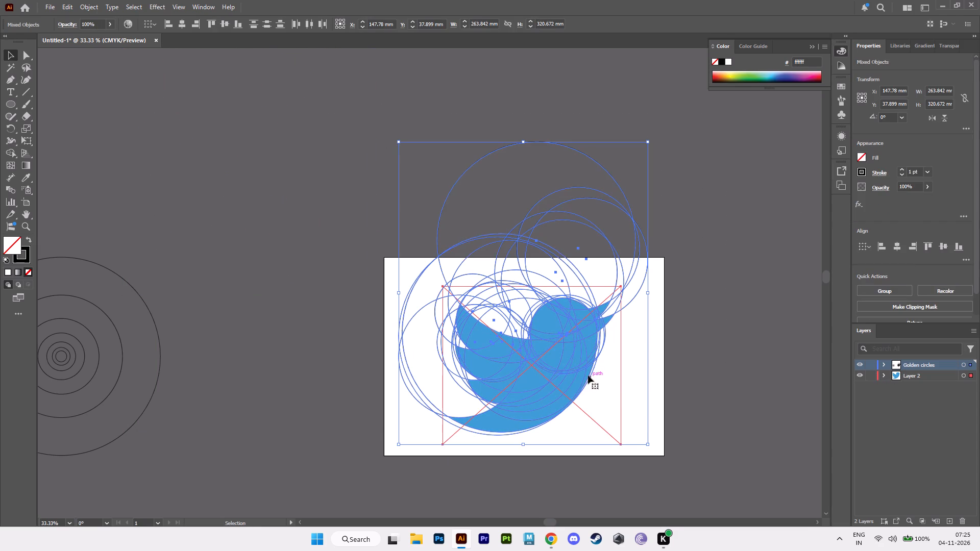
left_click_drag(531, 366, 377, 296, "alt")
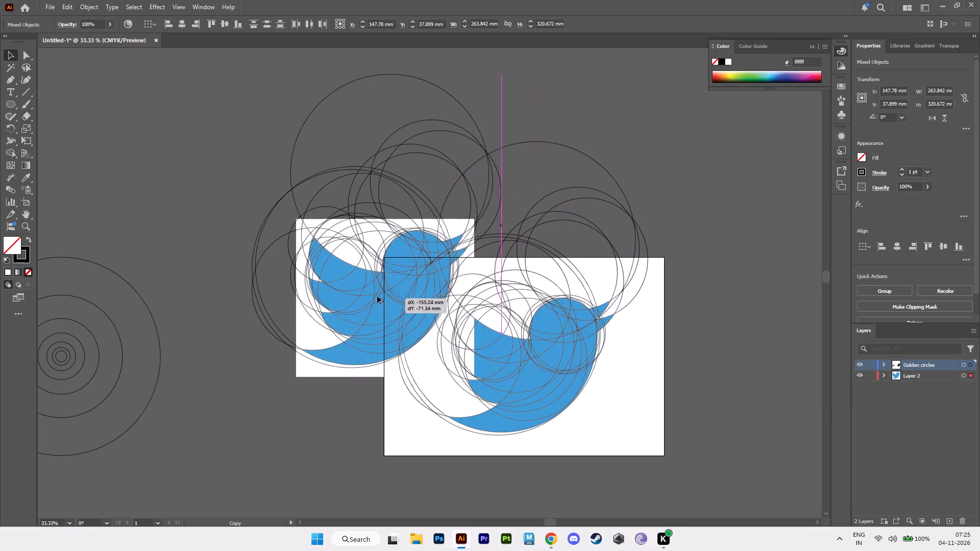
left_click_drag(377, 296, 265, 203, "alt")
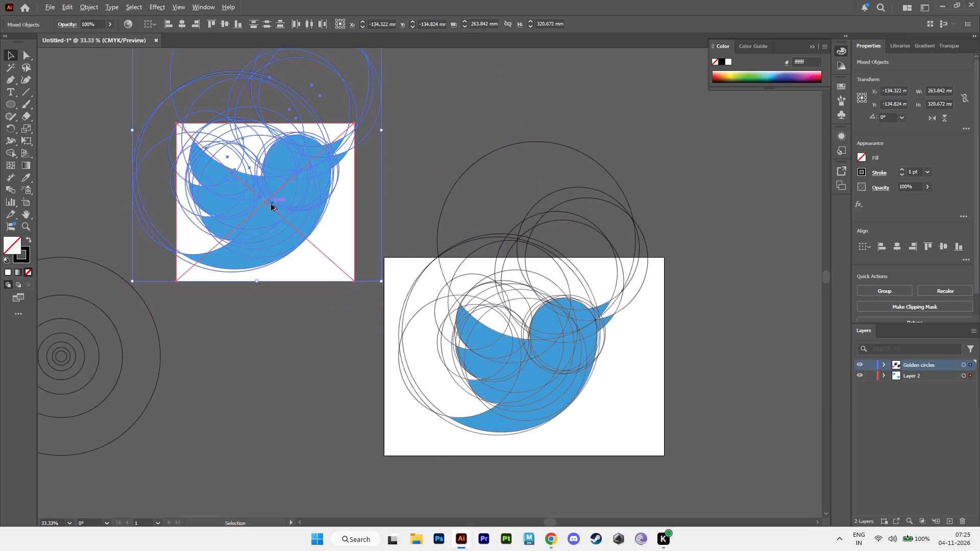
Scale the off-artboard copy of the bird and circles down proportionally about its centre to roughly half size.
scroll(271, 204, "down", 2, "alt")
middle_click_drag(272, 204, 336, 304, "alt")
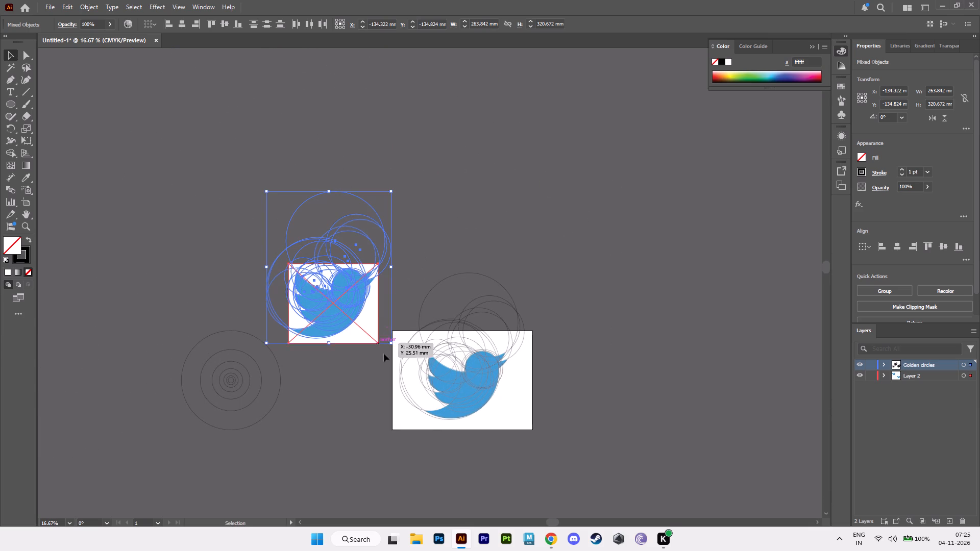
left_click_drag(390, 343, 367, 328, "alt+shift")
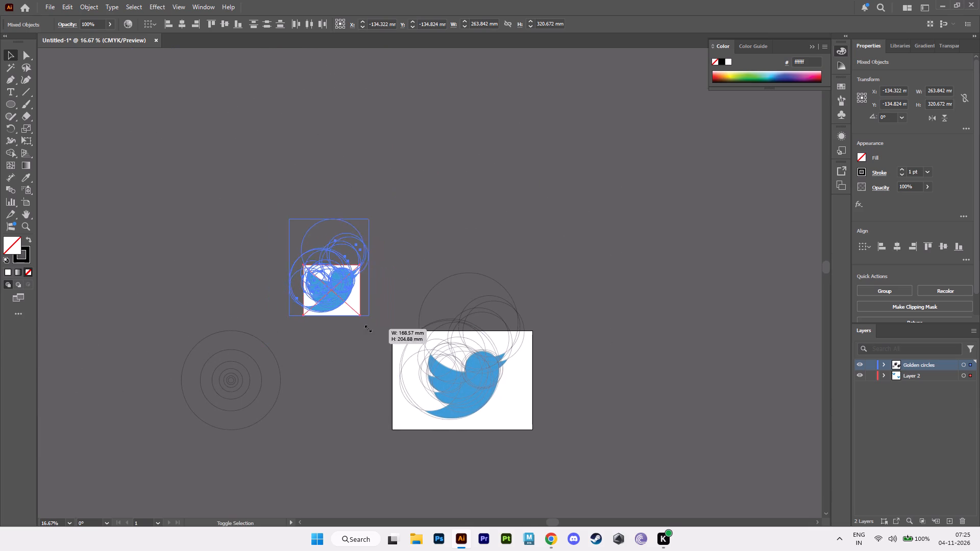
left_click_drag(367, 328, 360, 310, "alt+shift")
left_click(397, 223)
Lock only the artboard's linked bird image within Layer 2.
scroll(425, 353, "up", 2, "alt")
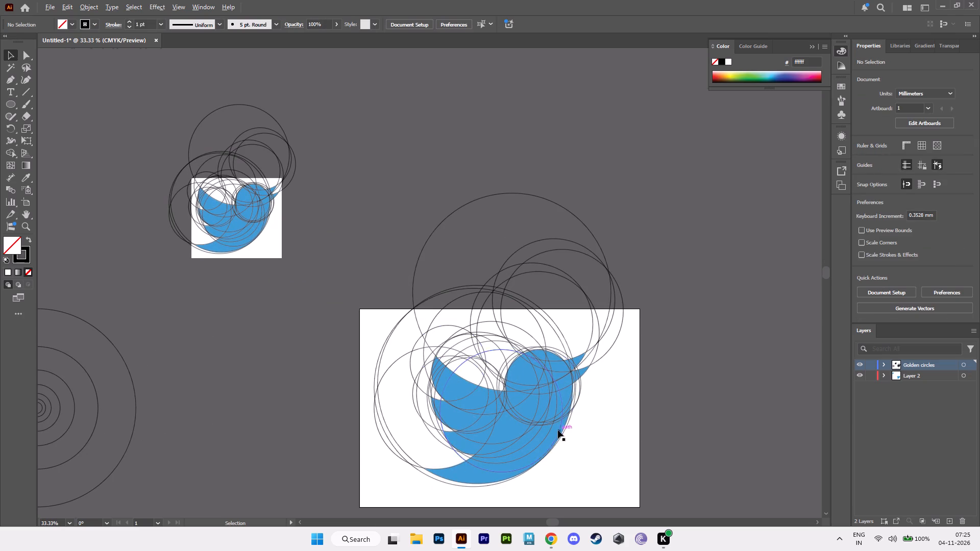
scroll(558, 430, "up", 1, "alt")
scroll(558, 430, "down", 1, "alt")
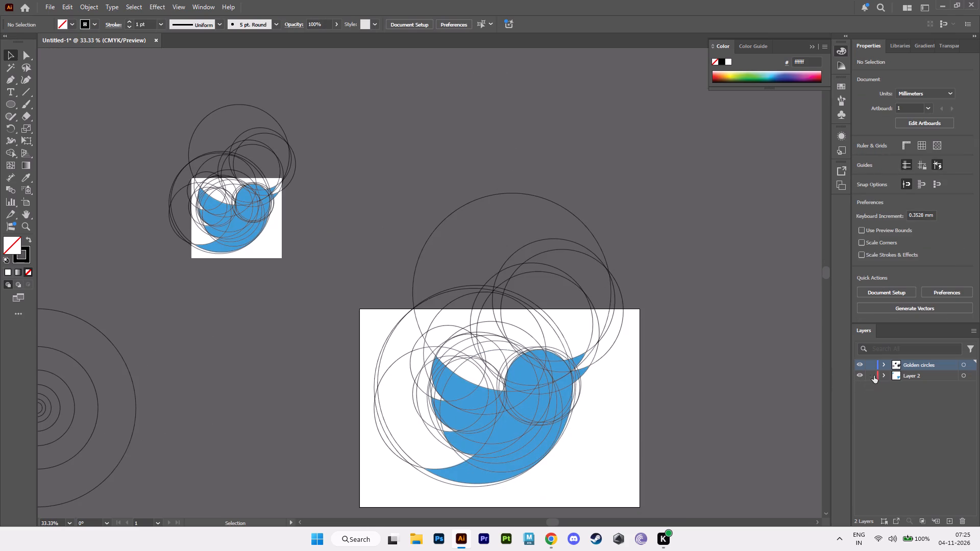
left_click(883, 375)
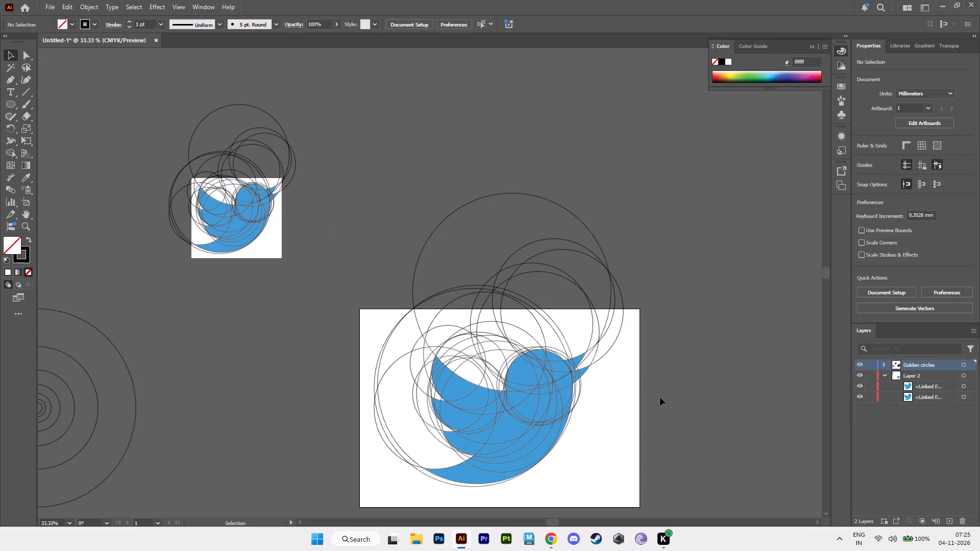
left_click(585, 409)
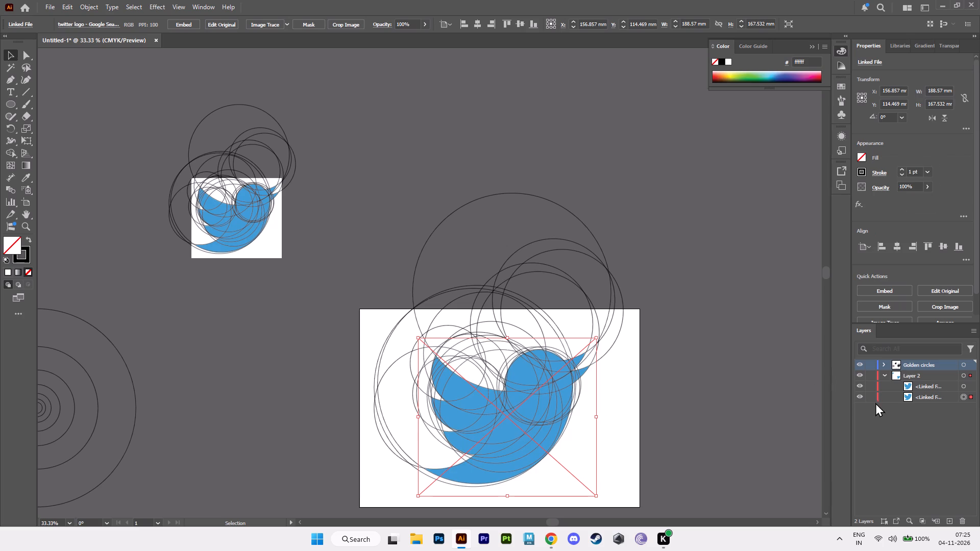
left_click(868, 397)
left_click(741, 302)
Select all fitted circles over the artboard bird and merge the regions across the upper part of its head with Shape Builder.
left_click_drag(338, 160, 611, 428)
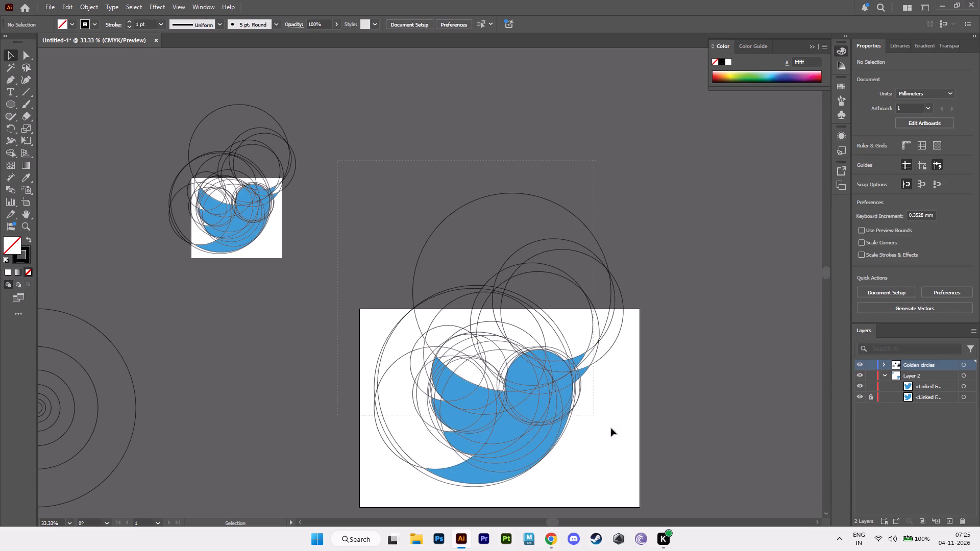
left_click_drag(611, 428, 731, 508)
scroll(604, 420, "up", 1, "alt")
middle_click_drag(591, 423, 597, 299, "alt")
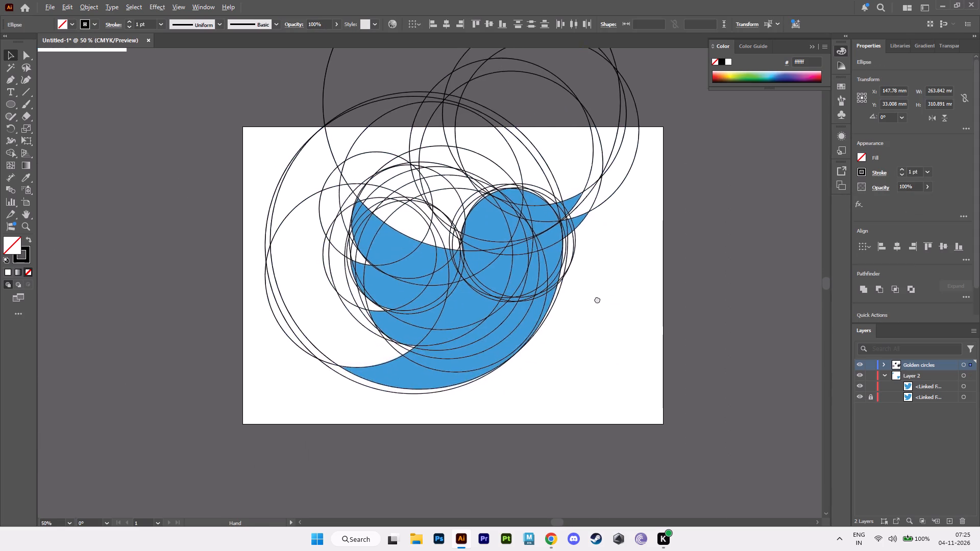
middle_click_drag(597, 299, 598, 303, "alt")
scroll(598, 313, "down", 1, "alt")
middle_click_drag(590, 316, 619, 379, "alt")
scroll(619, 379, "up", 1, "alt")
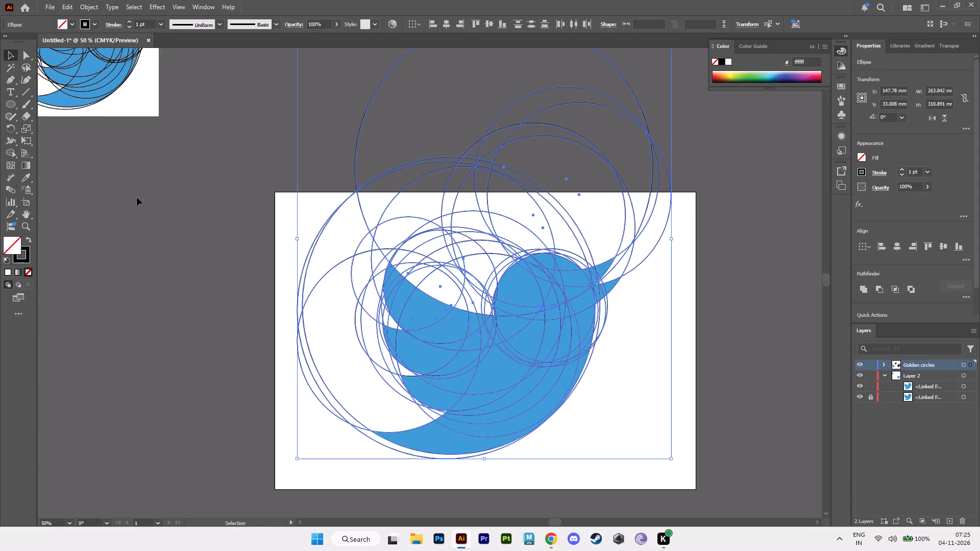
key("shift+m")
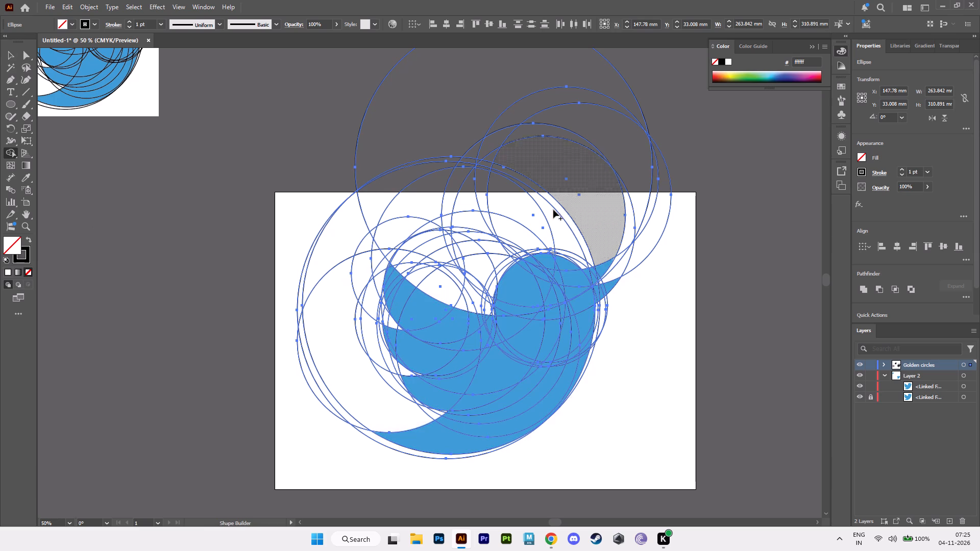
scroll(638, 256, "up", 1, "alt")
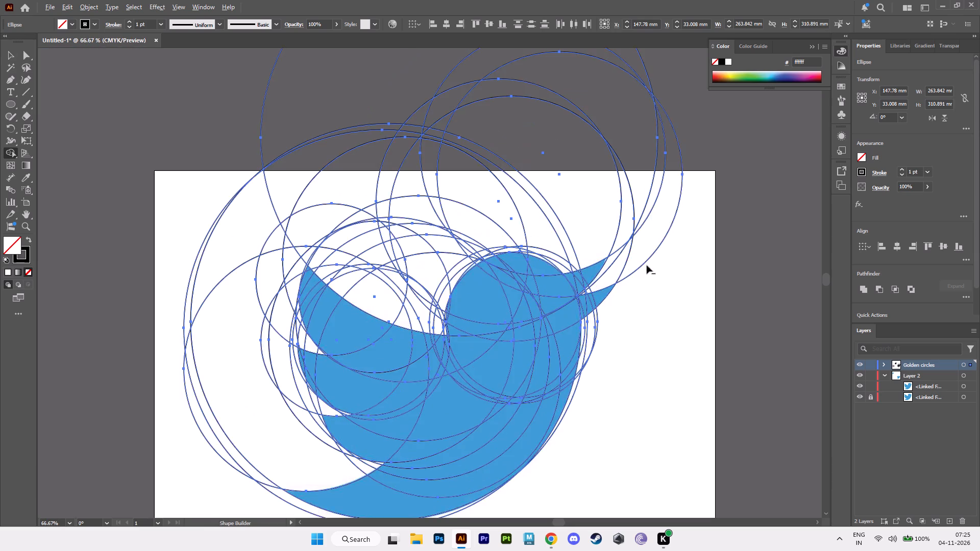
scroll(627, 312, "up", 2, "alt")
scroll(533, 314, "down", 1, "alt")
middle_click_drag(561, 321, 661, 271, "alt")
scroll(661, 271, "up", 1, "alt")
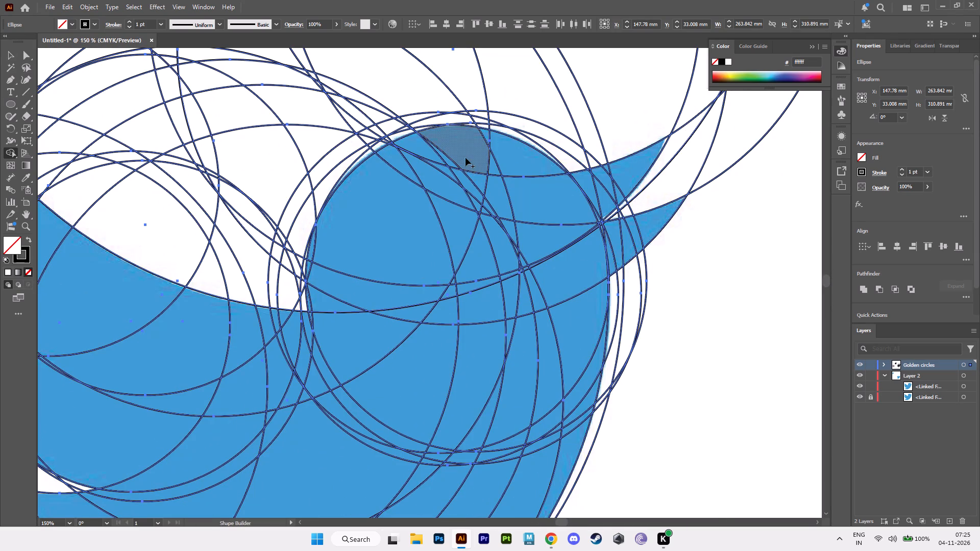
left_click(466, 153, "alt")
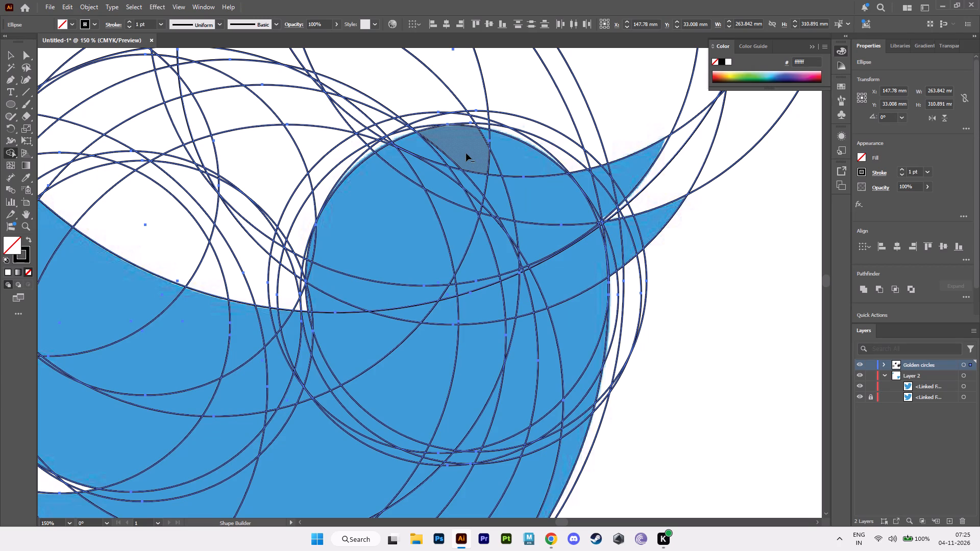
left_click_drag(467, 153, 525, 186, "alt")
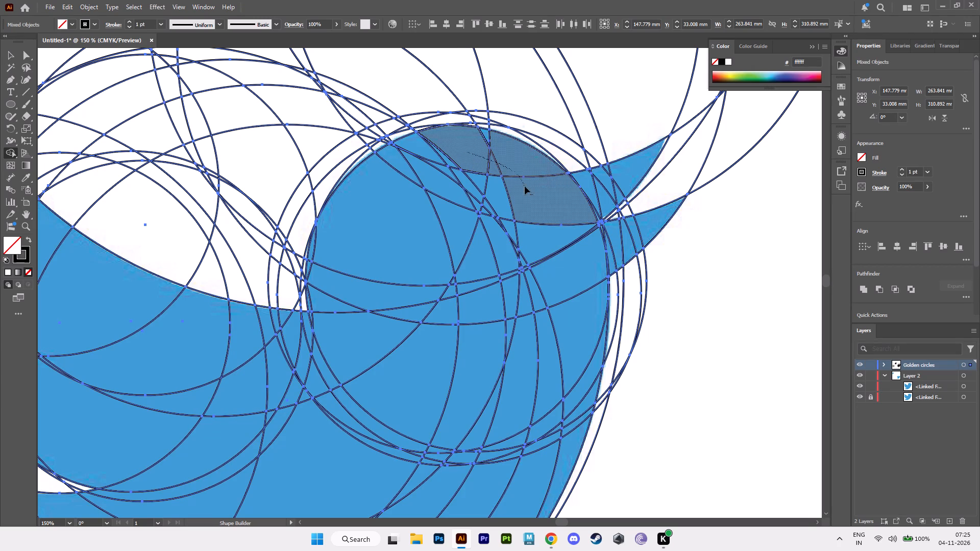
left_click_drag(525, 186, 486, 178, "alt")
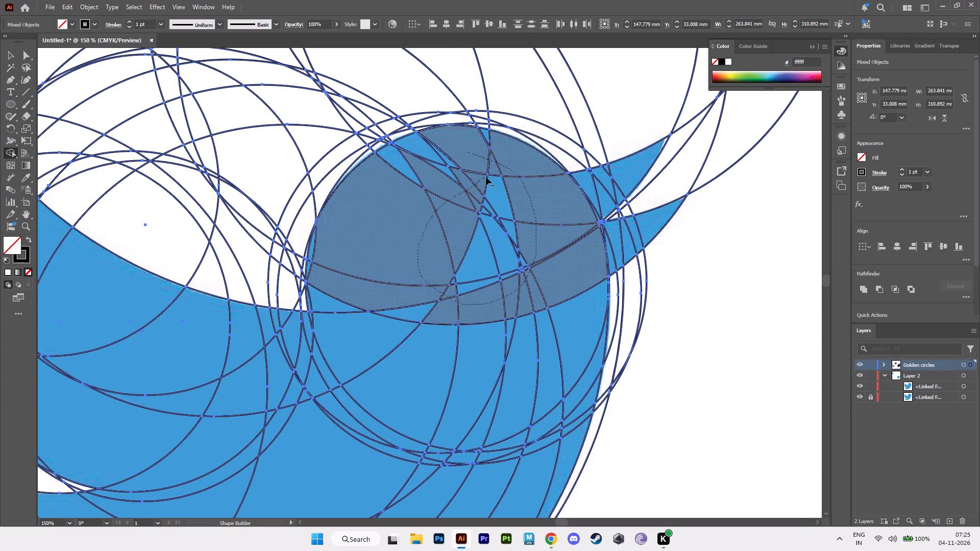
Merge the remaining small fragments in the middle of the head into the head shape.
left_click_drag(520, 181, 481, 225, "alt")
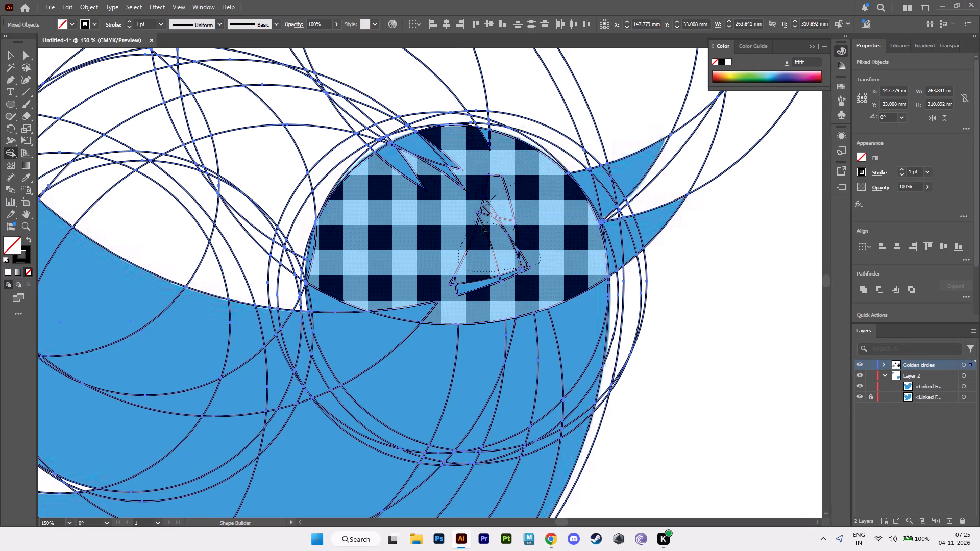
left_click_drag(481, 225, 517, 249, "alt")
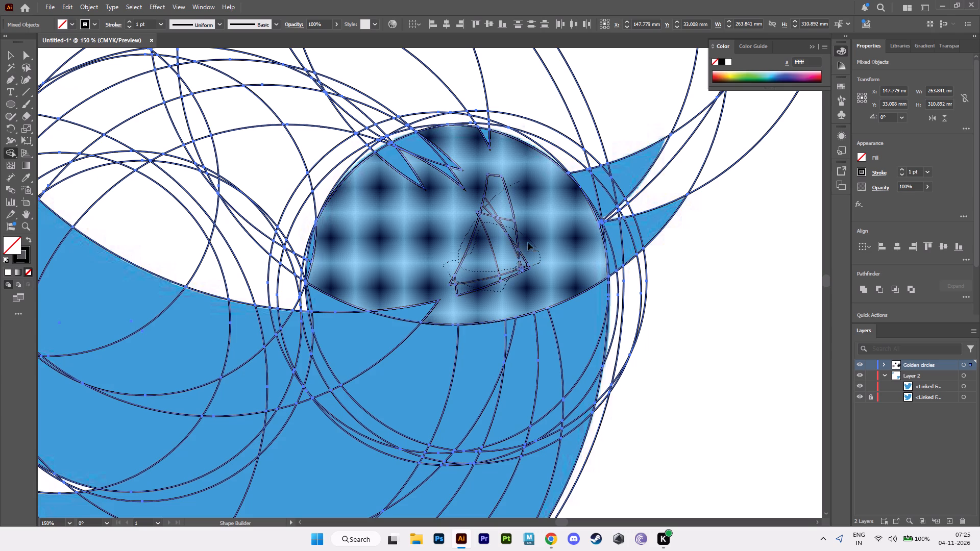
left_click_drag(538, 248, 522, 272, "alt")
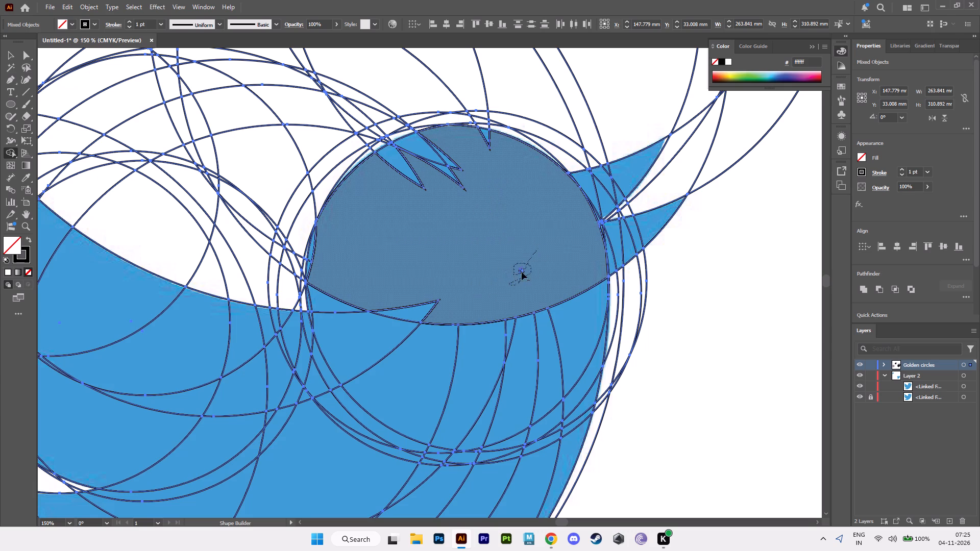
left_click_drag(522, 272, 531, 247, "alt")
Merge the pointed slivers along the head's upper edge into the head shape.
left_click_drag(362, 202, 435, 151, "alt")
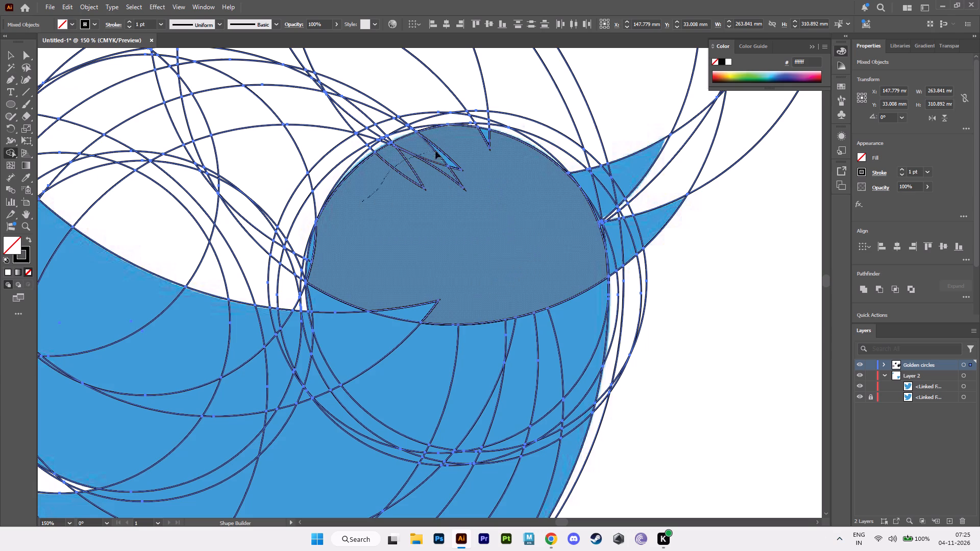
left_click_drag(435, 151, 478, 144, "alt")
left_click_drag(467, 136, 481, 139, "alt")
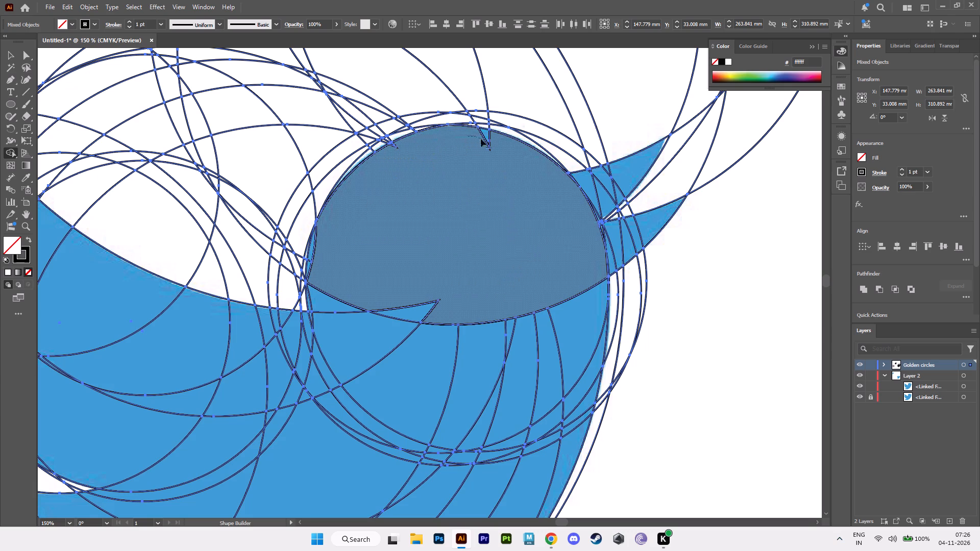
left_click_drag(481, 139, 494, 146, "alt")
scroll(453, 199, "up", 2, "alt")
middle_click_drag(431, 171, 530, 258, "alt")
scroll(530, 258, "up", 2, "alt")
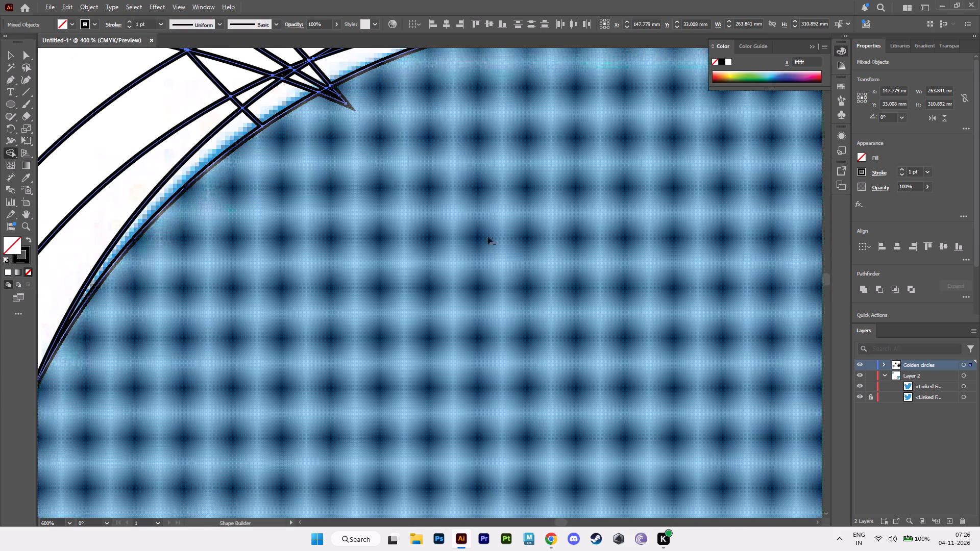
middle_click_drag(433, 193, 558, 314, "alt")
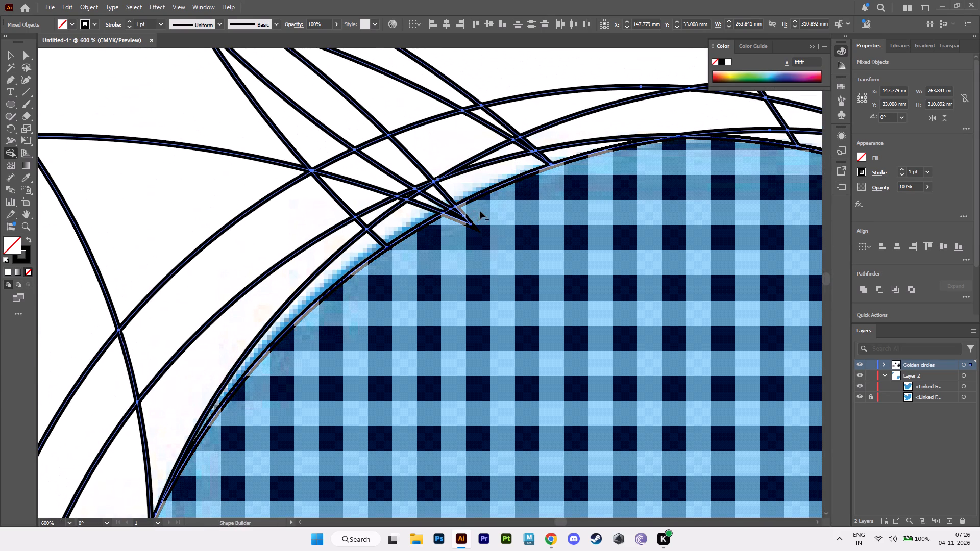
left_click_drag(483, 213, 448, 235, "alt")
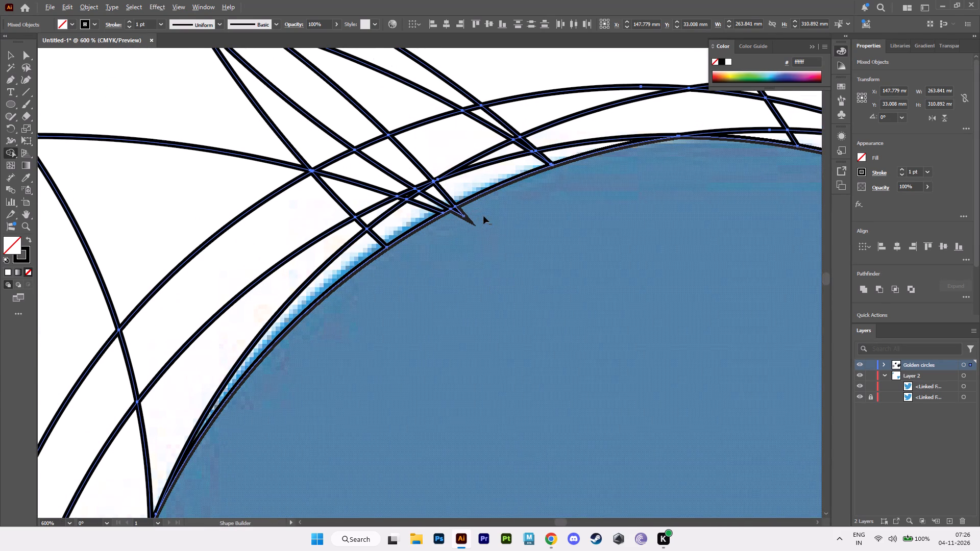
left_click_drag(471, 208, 457, 222, "alt")
Merge the thin slivers on the head's left edge, just above the wing junction, into the head shape.
scroll(497, 253, "down", 4, "alt")
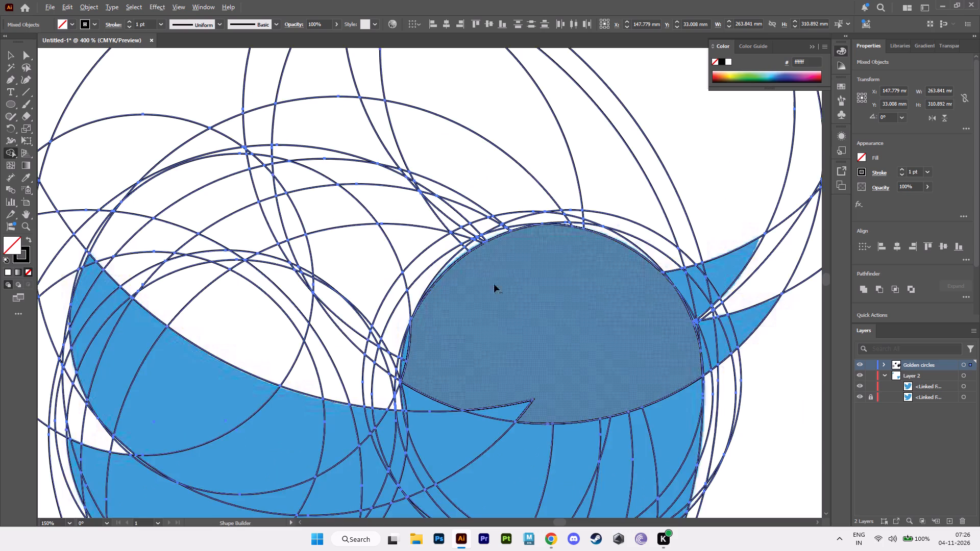
middle_click_drag(494, 292, 460, 130, "alt")
scroll(468, 174, "up", 2, "alt")
middle_click_drag(395, 213, 484, 238, "alt")
scroll(484, 238, "up", 2, "alt")
middle_click_drag(379, 204, 546, 270, "alt")
scroll(546, 270, "down", 1, "alt")
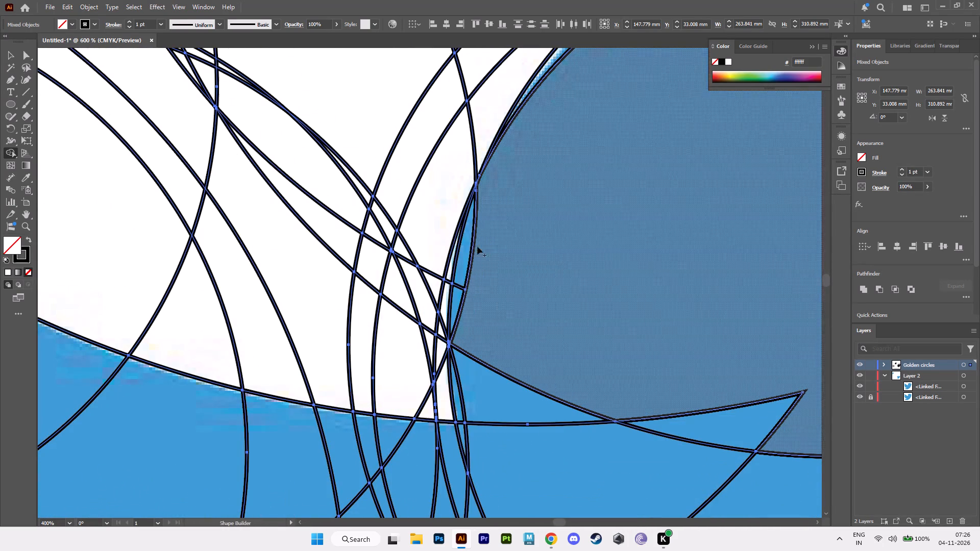
left_click_drag(492, 241, 467, 270, "alt")
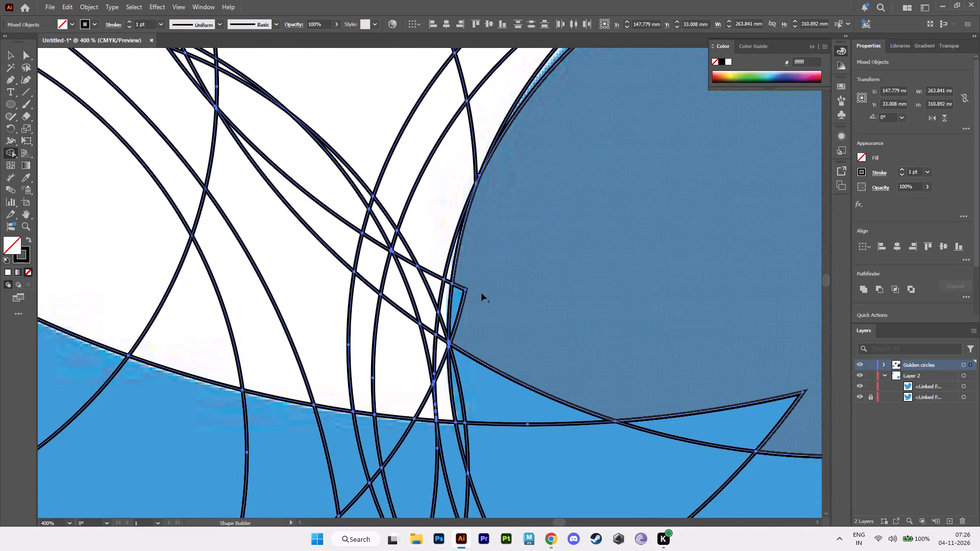
left_click_drag(476, 310, 457, 303, "alt")
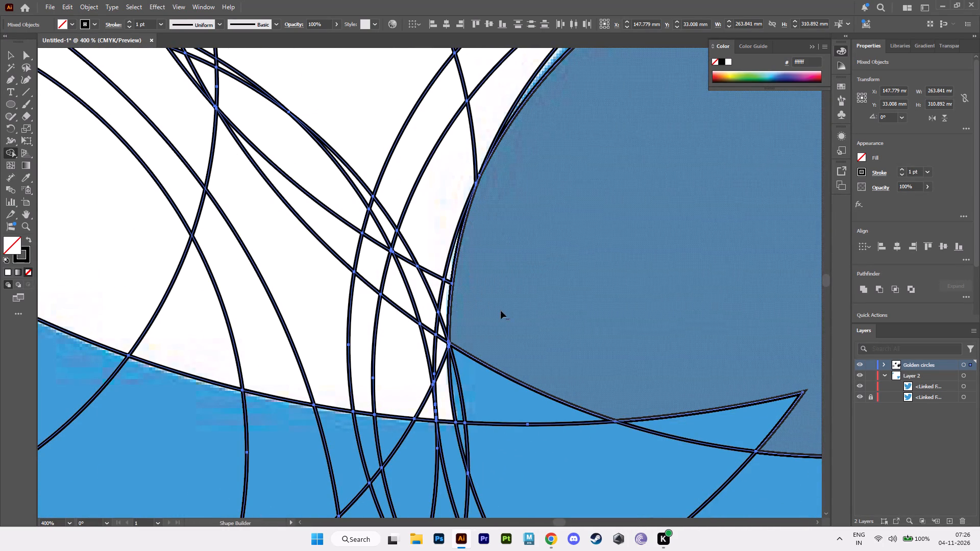
Merge the regions in the lower part of the head circle into the head shape.
scroll(516, 325, "down", 1, "alt")
middle_click_drag(549, 342, 452, 188, "alt")
scroll(501, 248, "down", 2, "alt")
middle_click_drag(570, 278, 548, 288, "alt")
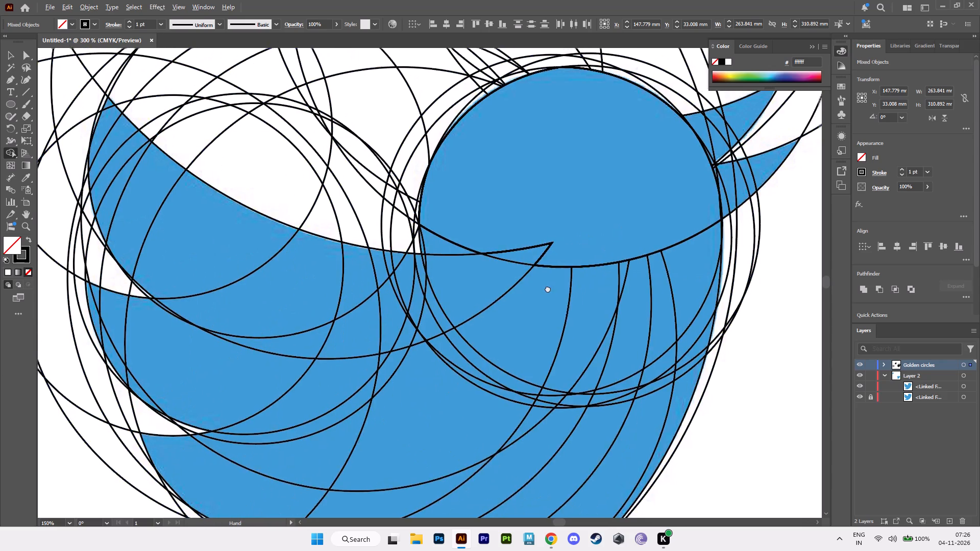
middle_click_drag(548, 288, 536, 290, "alt")
left_click_drag(441, 198, 636, 299, "alt")
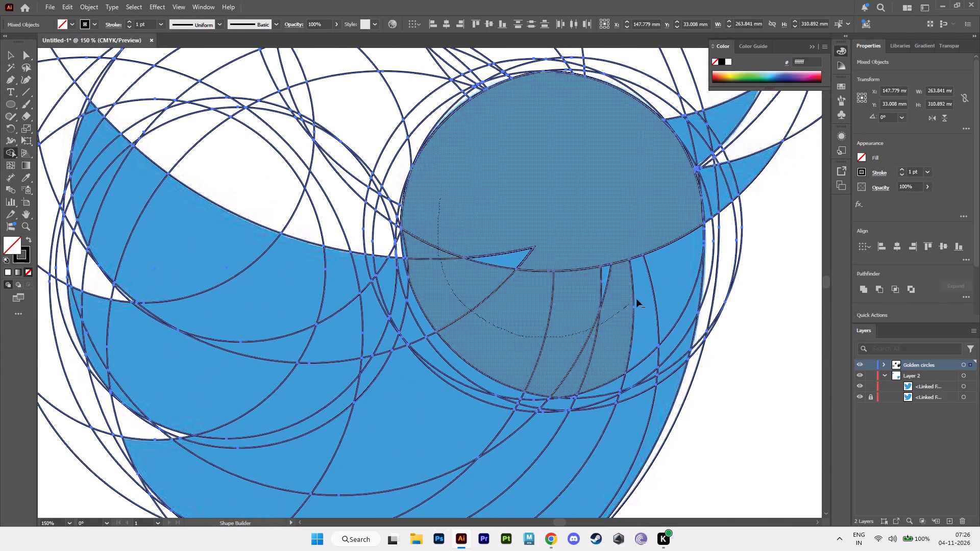
left_click_drag(636, 299, 630, 269, "alt")
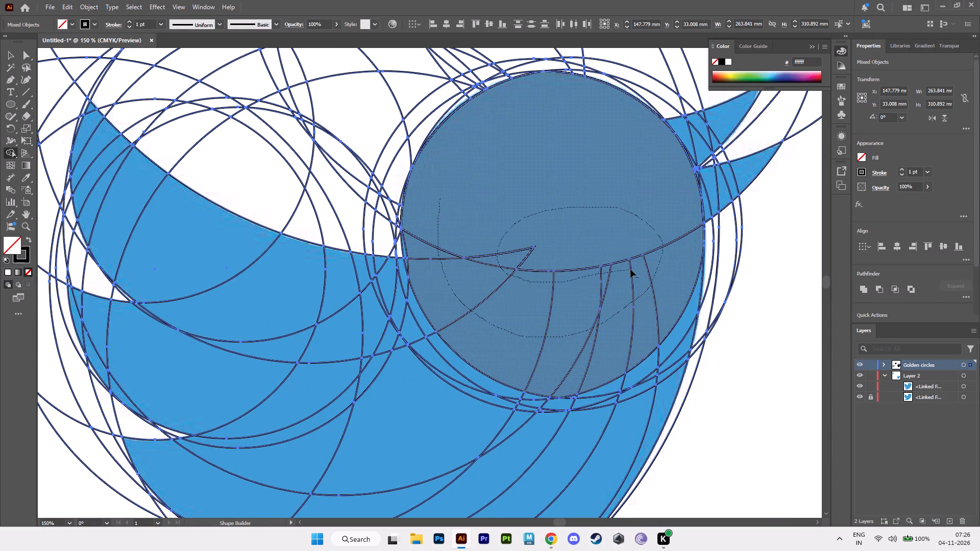
Merge the circle segments inside the upper beak into one shape.
scroll(614, 263, "up", 2, "alt")
middle_click_drag(652, 217, 438, 421, "alt")
scroll(450, 362, "up", 1, "alt")
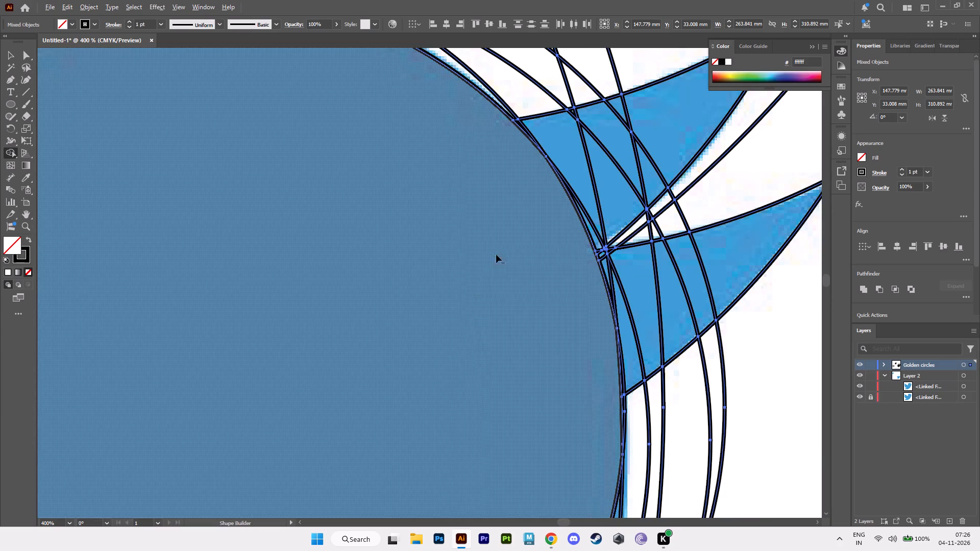
middle_click_drag(496, 256, 447, 396, "alt")
scroll(450, 392, "up", 1, "alt")
left_click_drag(688, 181, 570, 238, "alt")
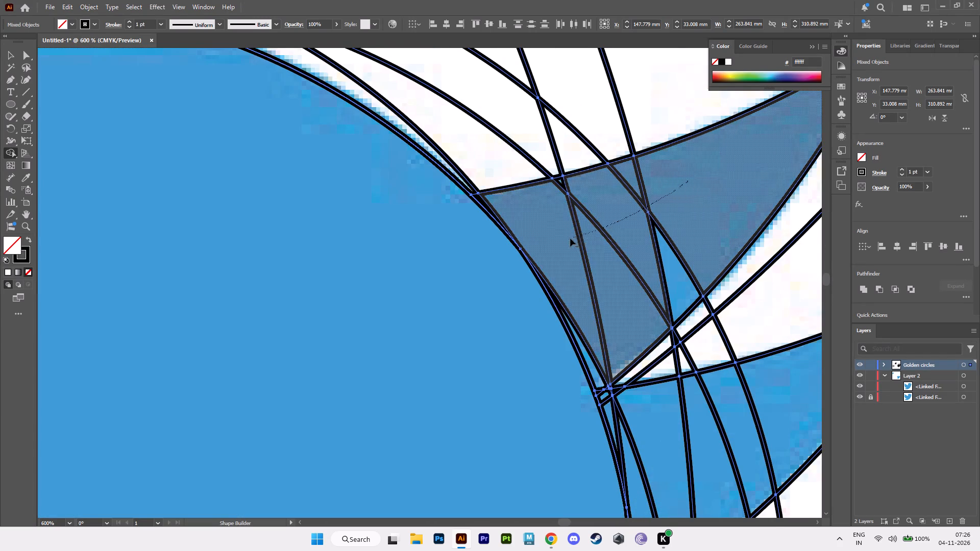
left_click_drag(570, 238, 567, 239, "alt")
left_click_drag(695, 215, 617, 264, "alt")
left_click_drag(589, 183, 548, 193, "alt")
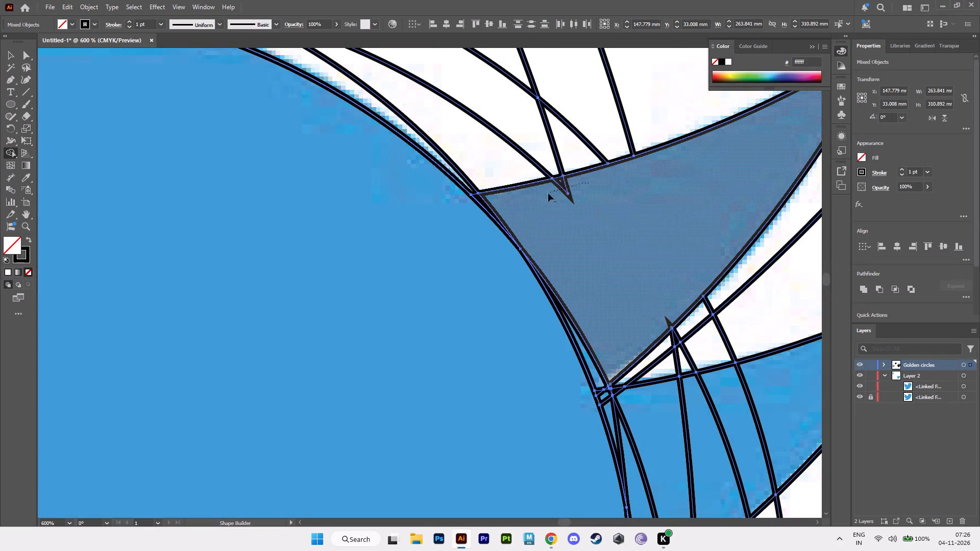
left_click_drag(548, 193, 547, 194, "alt")
Join the upper beak to the head, including the narrow slivers along the boundary between them.
scroll(612, 238, "down", 1, "alt")
scroll(590, 249, "up", 2, "alt")
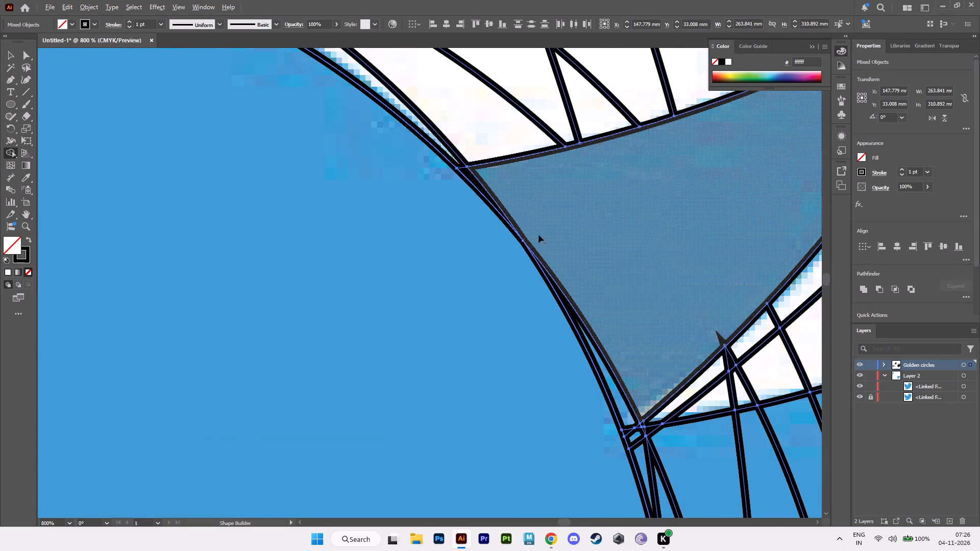
middle_click_drag(546, 238, 593, 296, "alt")
left_click_drag(575, 245, 531, 247, "alt")
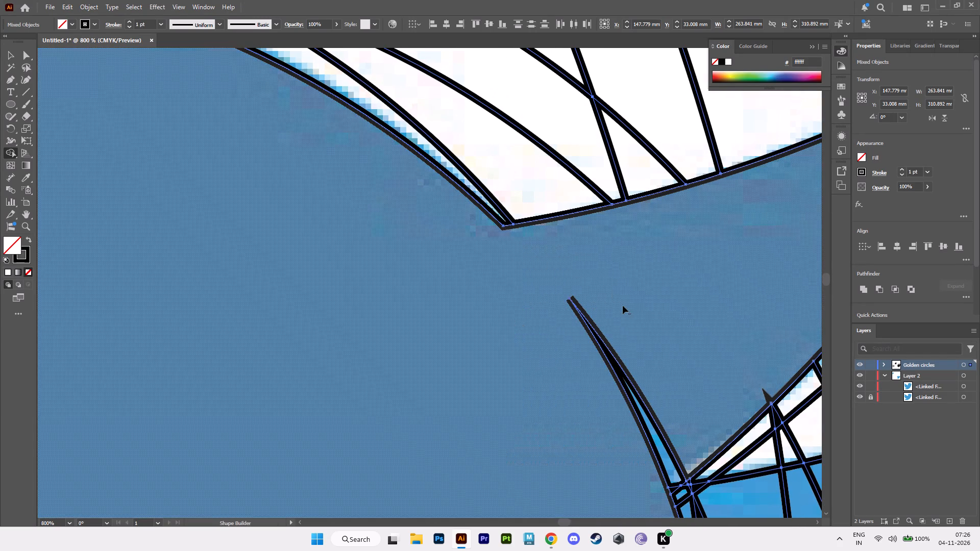
scroll(623, 306, "down", 2, "alt")
middle_click_drag(622, 306, 518, 180, "alt")
left_click_drag(554, 177, 434, 244, "alt")
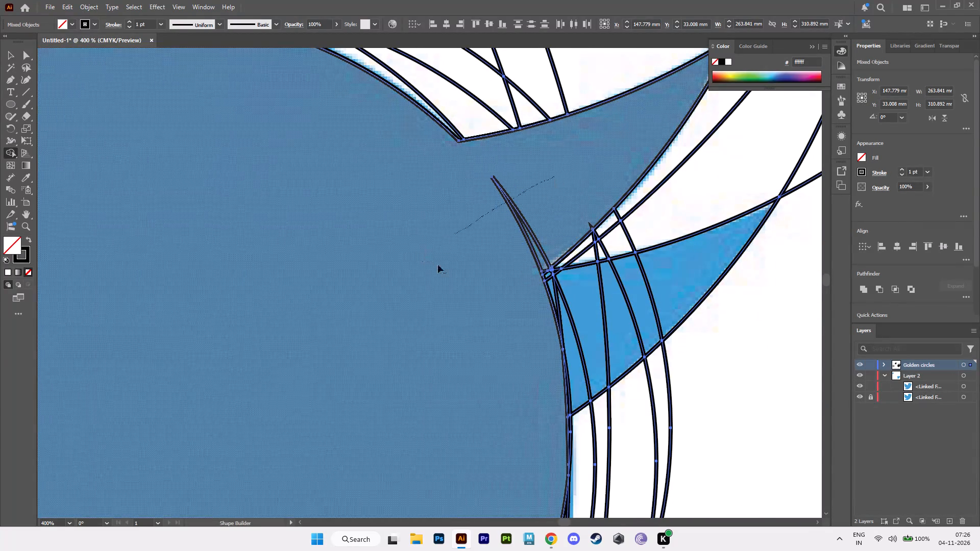
Merge the lower beak segments nearest the head into the head shape, leaving out the beak's tip.
left_click_drag(514, 320, 634, 290, "alt")
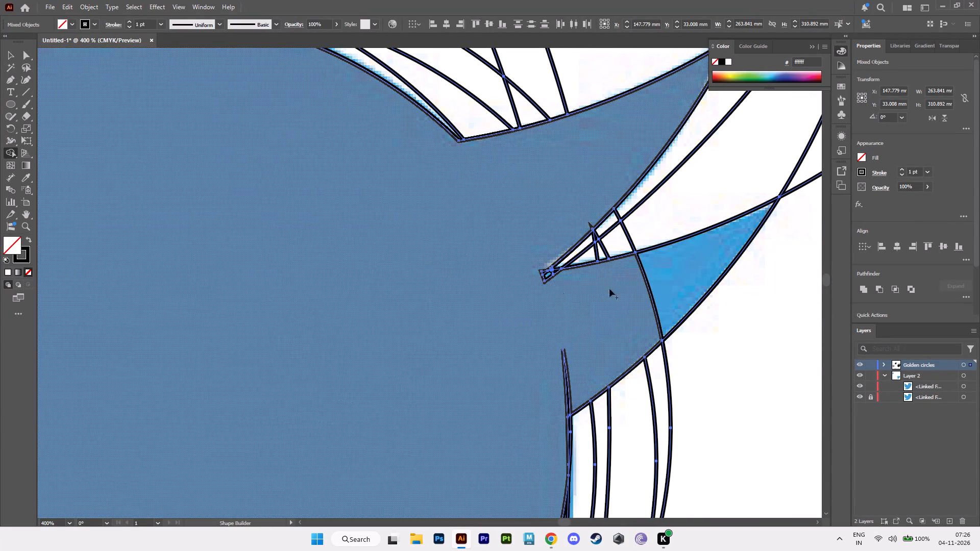
Merge the tiny leftover slivers at the inner corner between the upper and lower beak into the head shape.
left_click_drag(530, 257, 550, 297, "alt")
left_click_drag(533, 253, 558, 300, "alt")
left_click_drag(538, 251, 560, 299, "alt")
left_click_drag(536, 279, 572, 285)
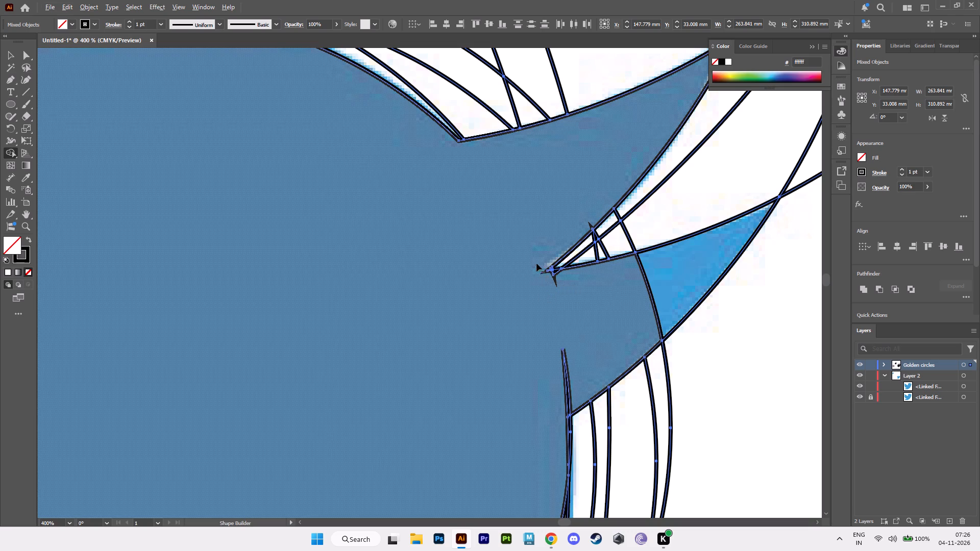
left_click_drag(536, 260, 546, 283, "alt")
left_click_drag(549, 284, 574, 274, "alt")
left_click_drag(566, 276, 528, 256, "alt")
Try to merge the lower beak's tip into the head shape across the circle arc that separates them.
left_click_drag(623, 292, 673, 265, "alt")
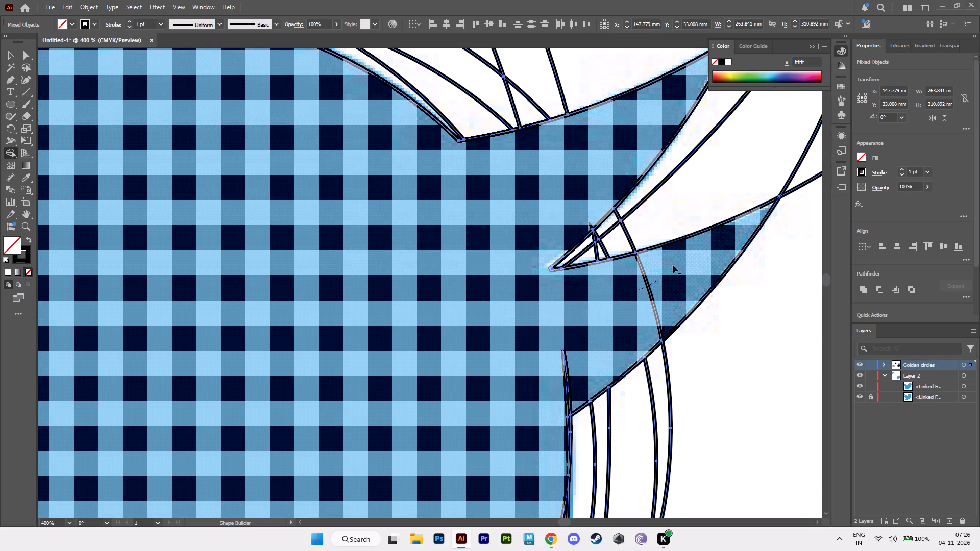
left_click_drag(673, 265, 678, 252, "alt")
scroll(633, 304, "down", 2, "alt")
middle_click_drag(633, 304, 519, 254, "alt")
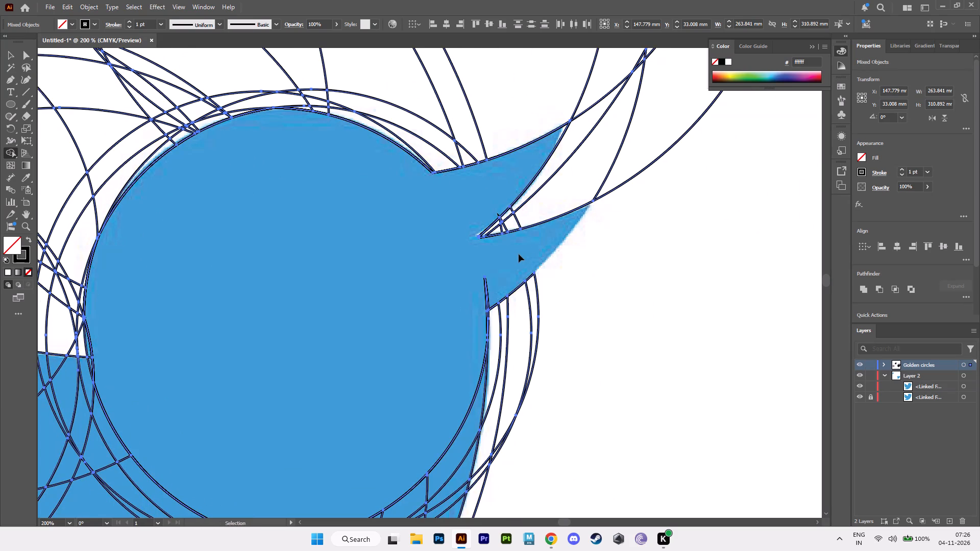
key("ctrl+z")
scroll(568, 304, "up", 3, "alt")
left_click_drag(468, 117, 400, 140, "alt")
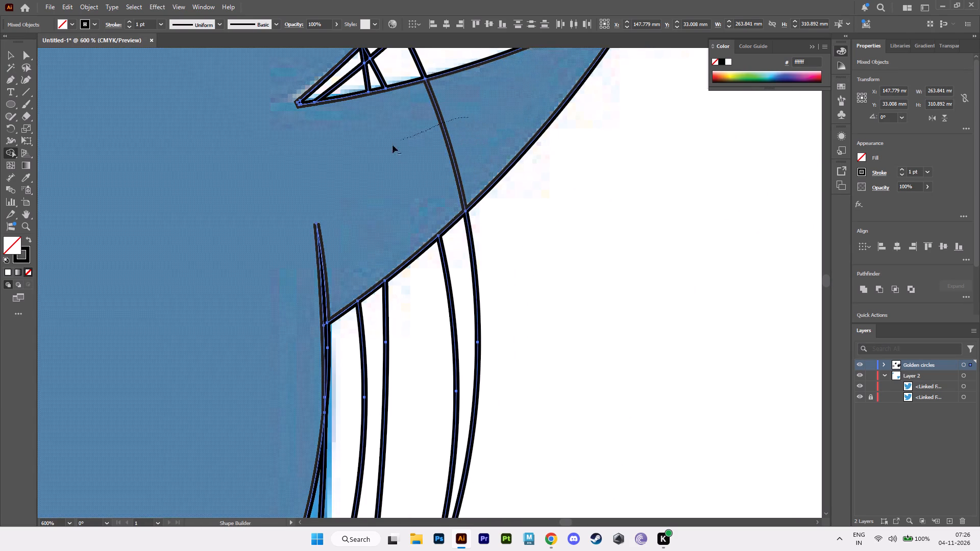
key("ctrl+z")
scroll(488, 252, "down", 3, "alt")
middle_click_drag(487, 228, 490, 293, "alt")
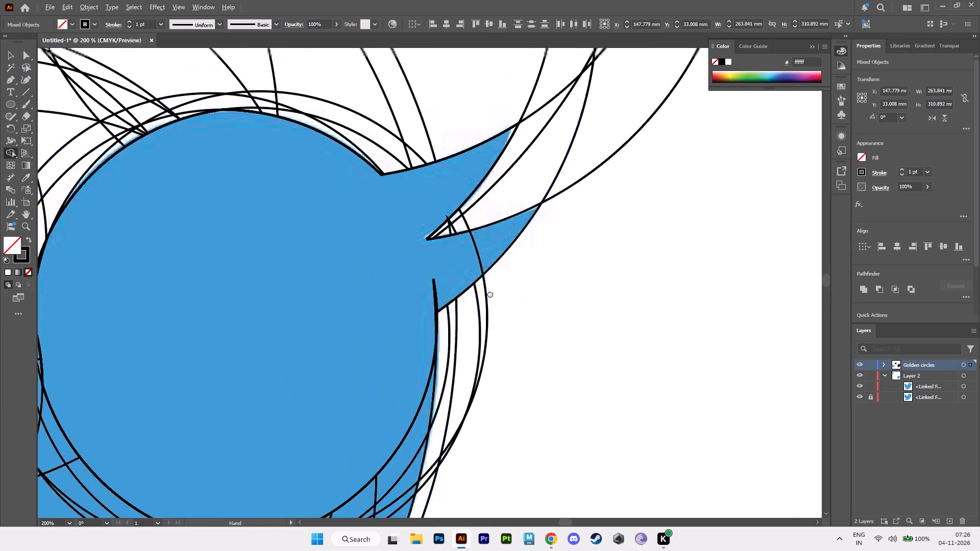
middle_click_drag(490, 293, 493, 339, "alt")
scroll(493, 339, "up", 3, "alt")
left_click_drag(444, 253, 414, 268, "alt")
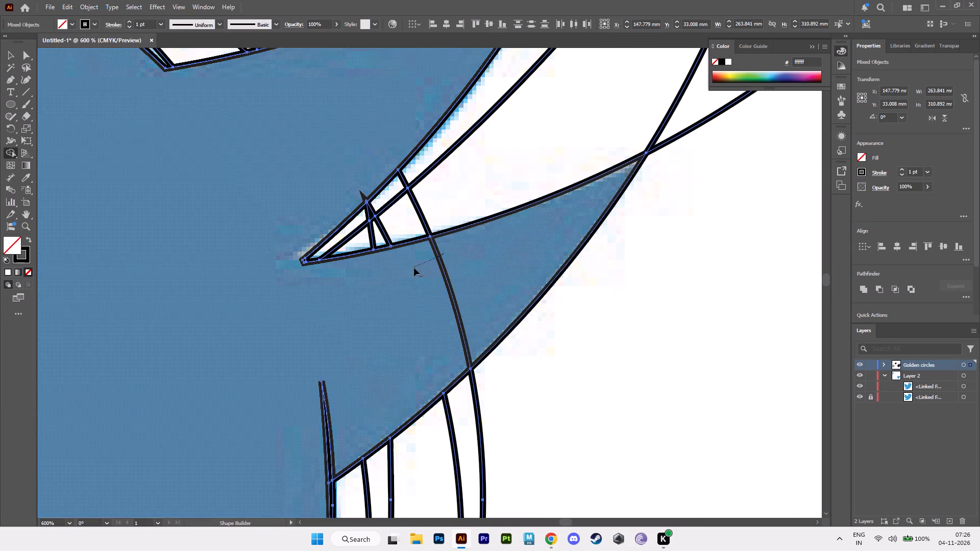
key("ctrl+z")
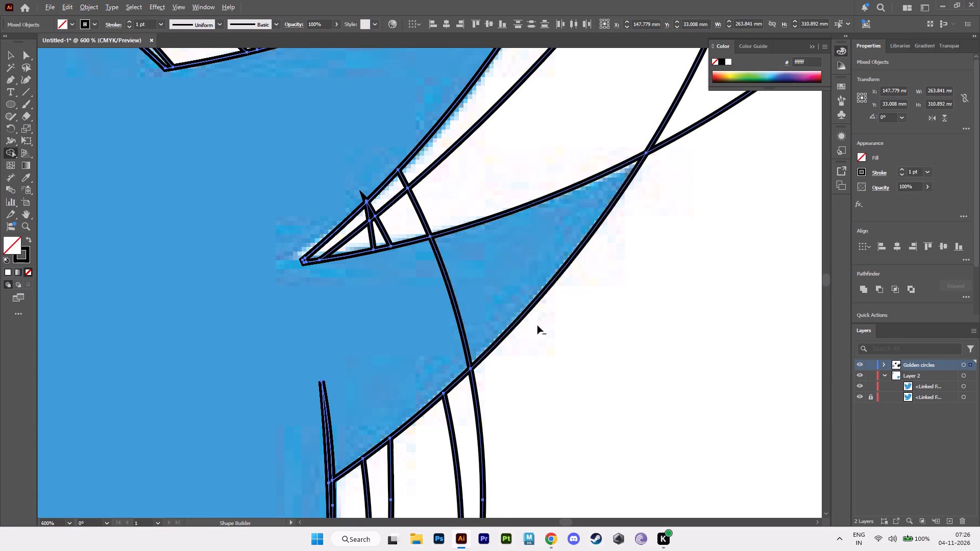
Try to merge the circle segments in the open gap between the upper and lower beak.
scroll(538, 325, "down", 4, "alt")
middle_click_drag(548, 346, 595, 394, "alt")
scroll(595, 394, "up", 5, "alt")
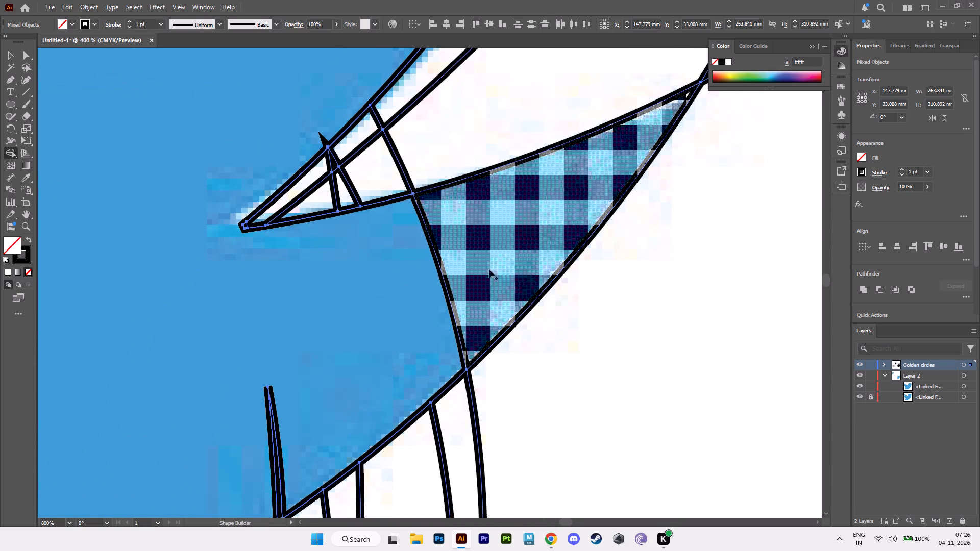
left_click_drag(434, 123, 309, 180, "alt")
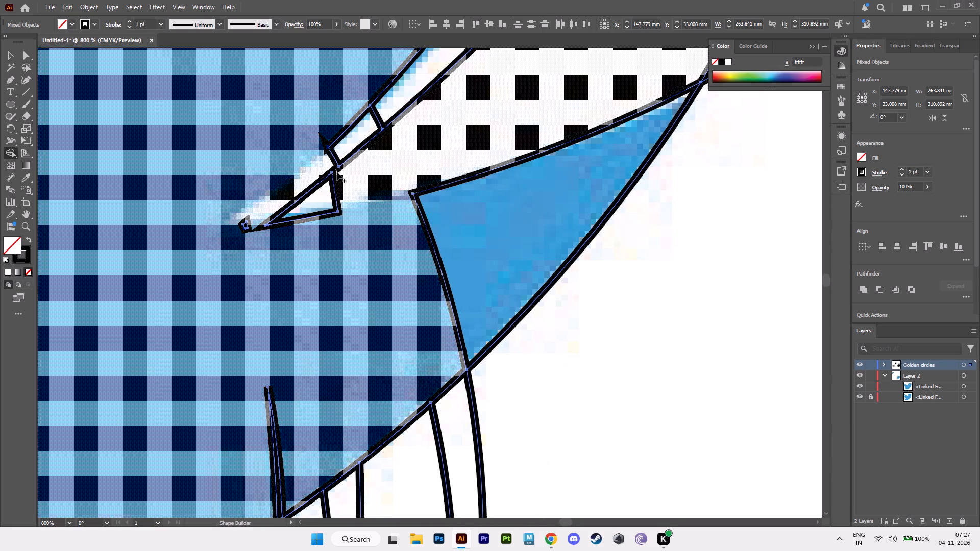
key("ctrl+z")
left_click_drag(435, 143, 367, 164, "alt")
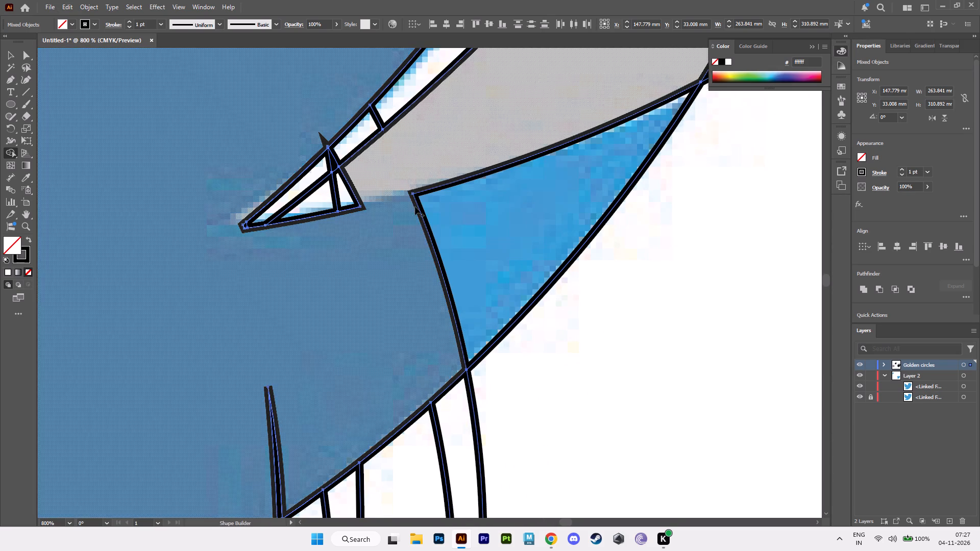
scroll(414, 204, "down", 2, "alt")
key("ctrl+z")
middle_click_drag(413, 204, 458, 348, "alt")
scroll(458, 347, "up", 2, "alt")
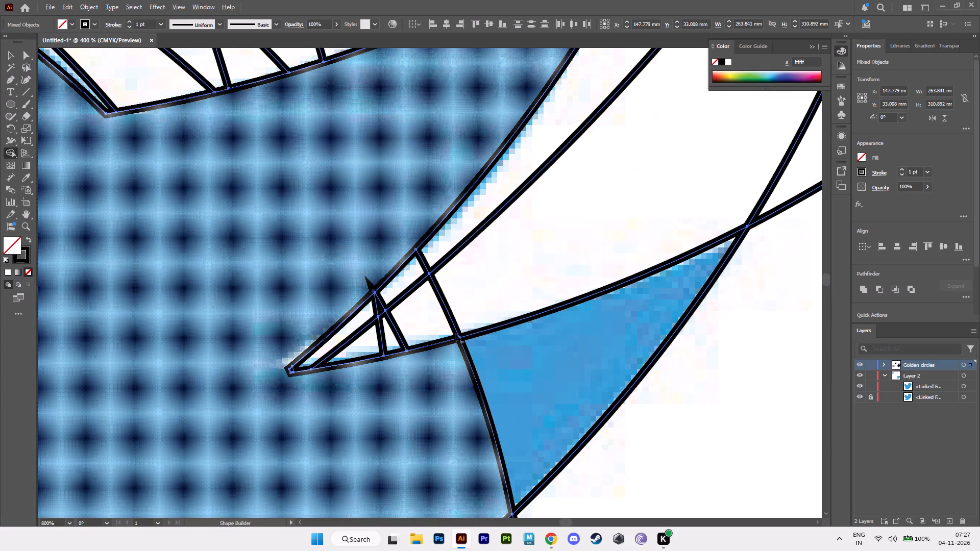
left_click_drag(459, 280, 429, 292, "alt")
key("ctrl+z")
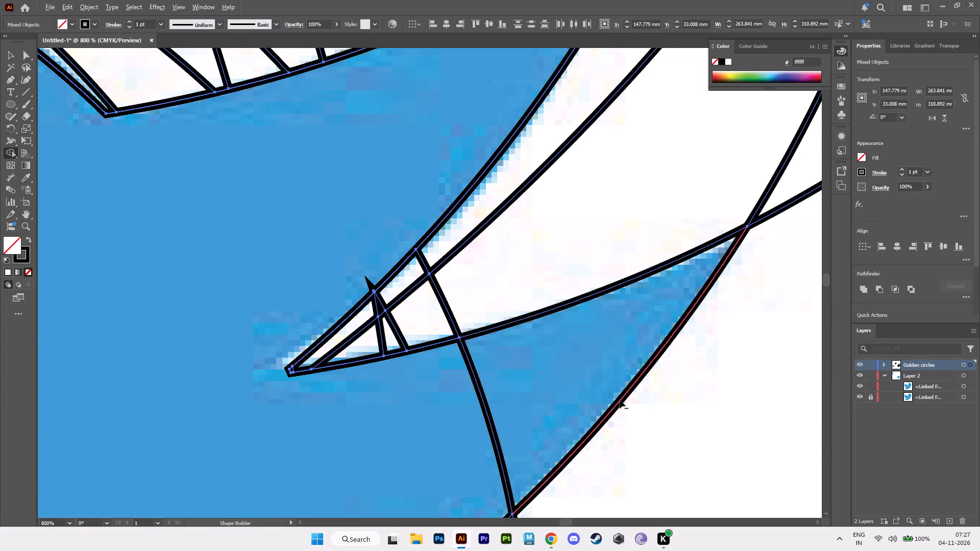
Reselect the whole circle construction over the bird and merge the curved bands of the lower body into one shape with Shape Builder.
scroll(617, 398, "down", 9, "alt")
middle_click_drag(572, 347, 562, 295, "alt")
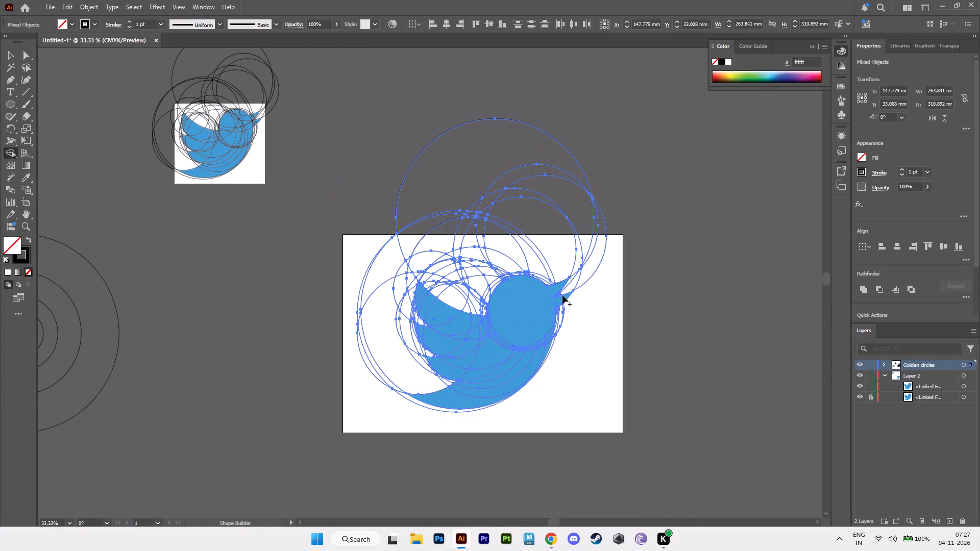
key("v")
left_click_drag(307, 77, 696, 465)
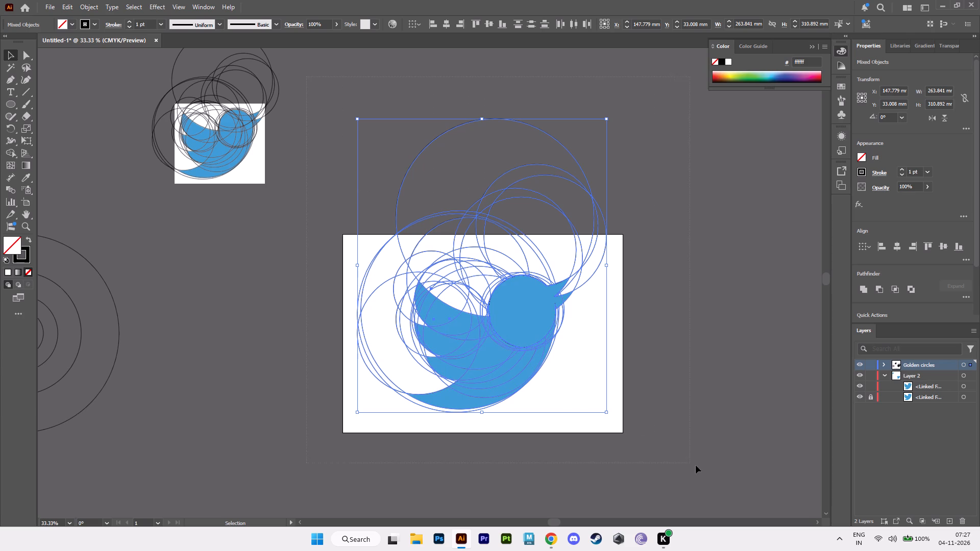
left_click_drag(696, 465, 698, 466)
key("shift+m")
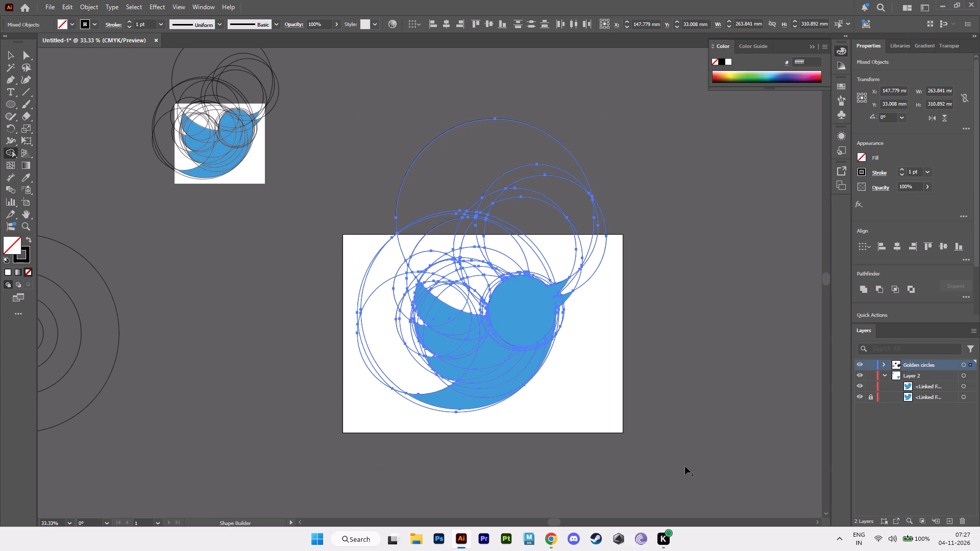
scroll(500, 385, "up", 4, "alt")
scroll(437, 454, "up", 1, "alt")
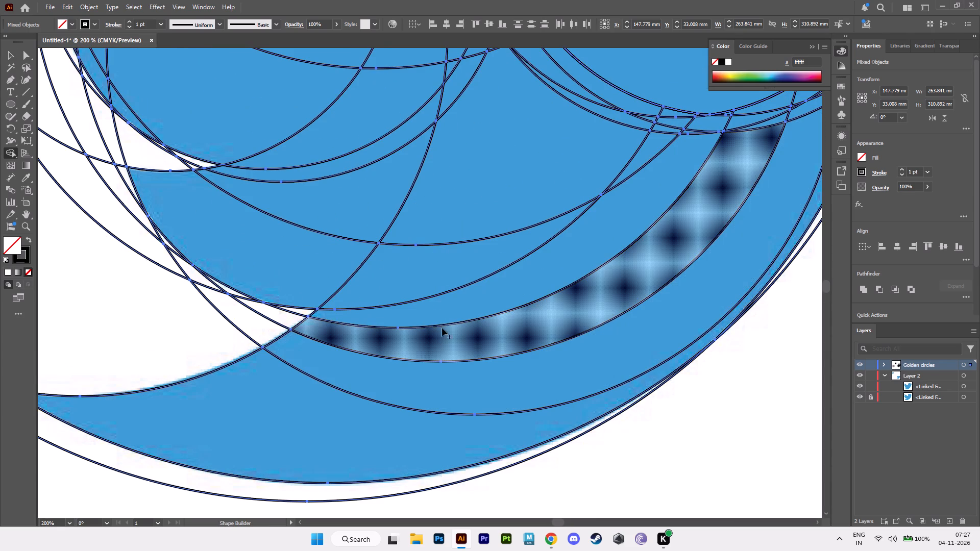
left_click_drag(347, 434, 467, 207, "alt")
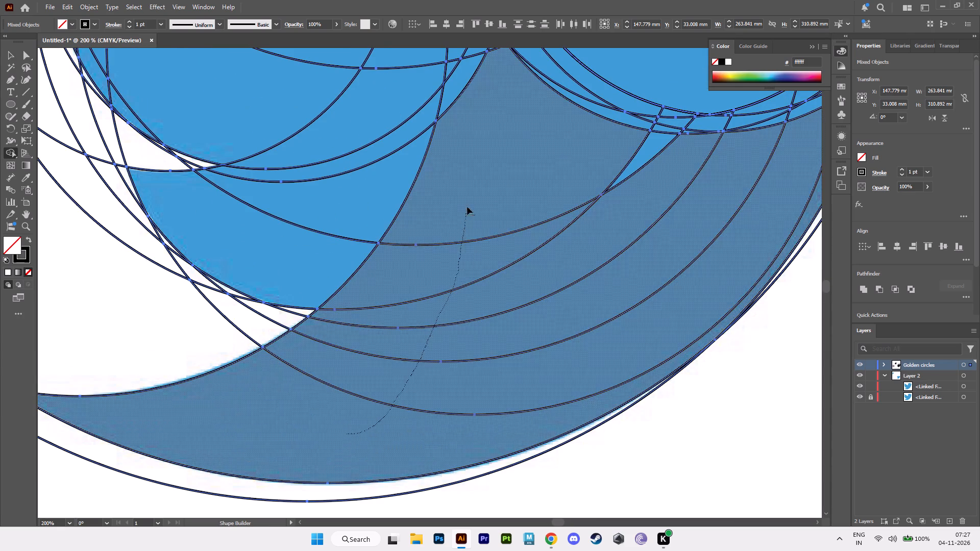
left_click_drag(467, 207, 469, 201, "alt")
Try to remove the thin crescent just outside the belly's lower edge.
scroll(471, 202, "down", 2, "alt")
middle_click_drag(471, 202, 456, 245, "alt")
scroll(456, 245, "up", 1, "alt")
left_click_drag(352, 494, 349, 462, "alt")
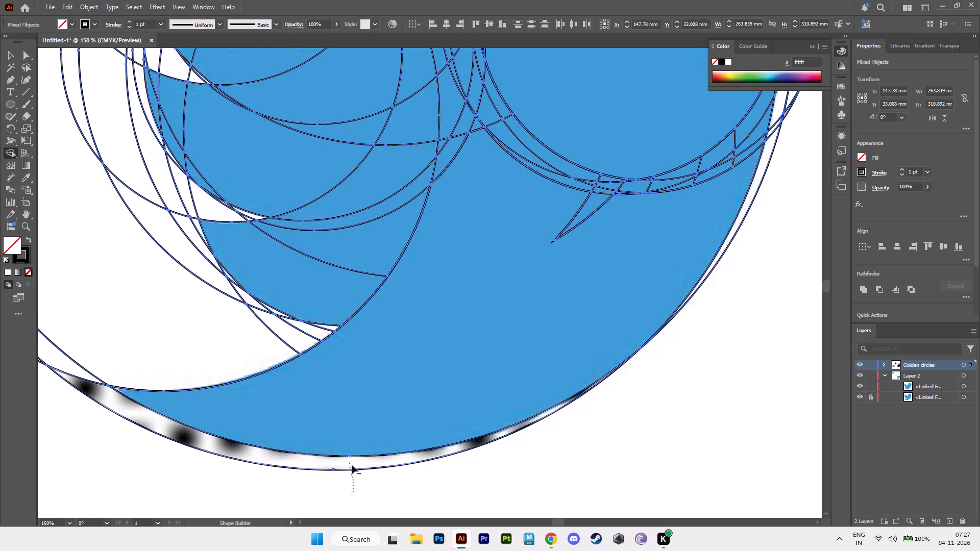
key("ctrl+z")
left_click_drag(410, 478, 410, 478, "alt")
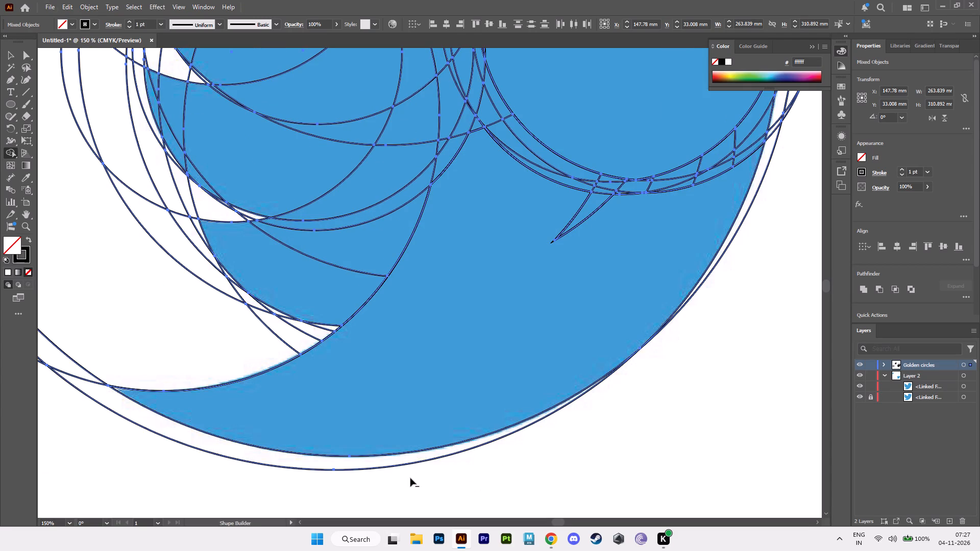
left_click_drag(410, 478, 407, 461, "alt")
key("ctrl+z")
Delete the stray circle arcs running just outside the belly and breast edges.
left_click(369, 469, "alt")
middle_click_drag(529, 430, 274, 515, "alt")
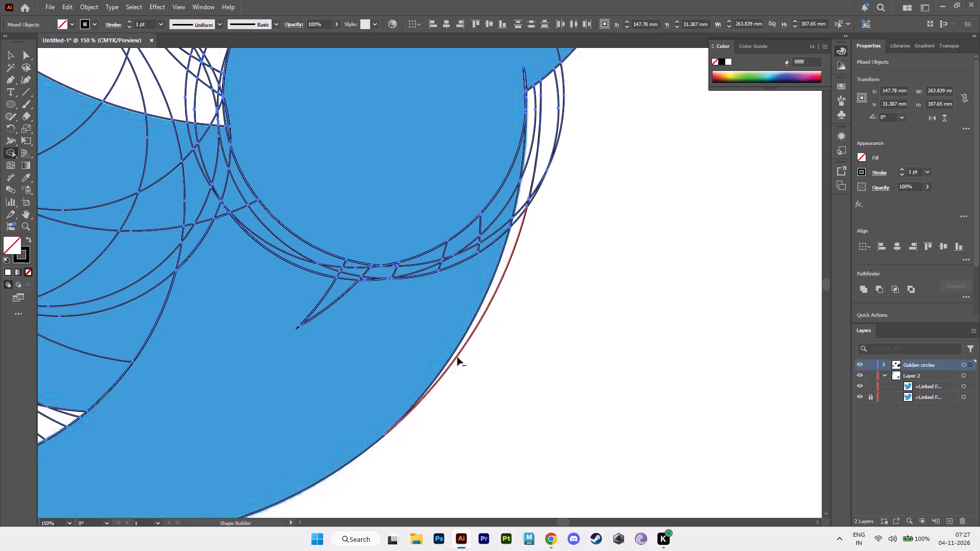
left_click(457, 357, "alt")
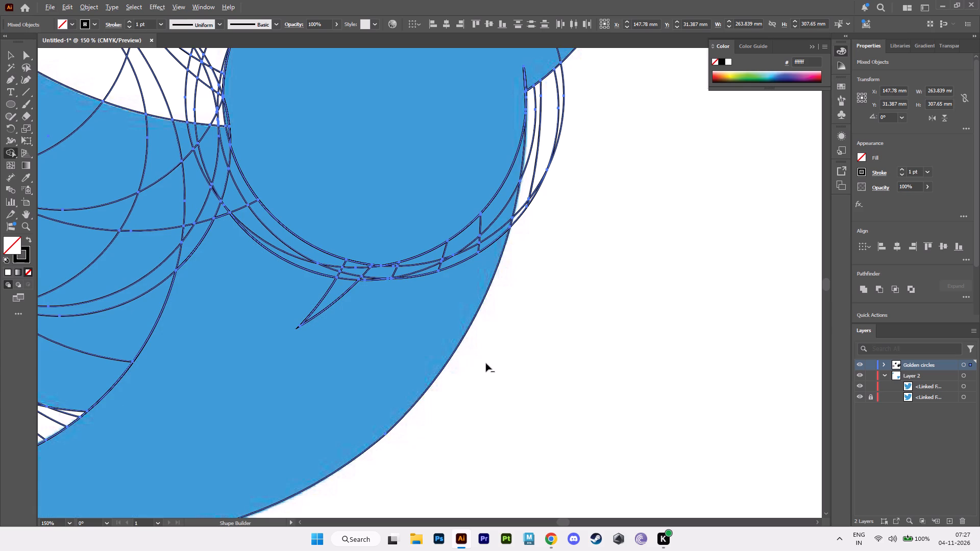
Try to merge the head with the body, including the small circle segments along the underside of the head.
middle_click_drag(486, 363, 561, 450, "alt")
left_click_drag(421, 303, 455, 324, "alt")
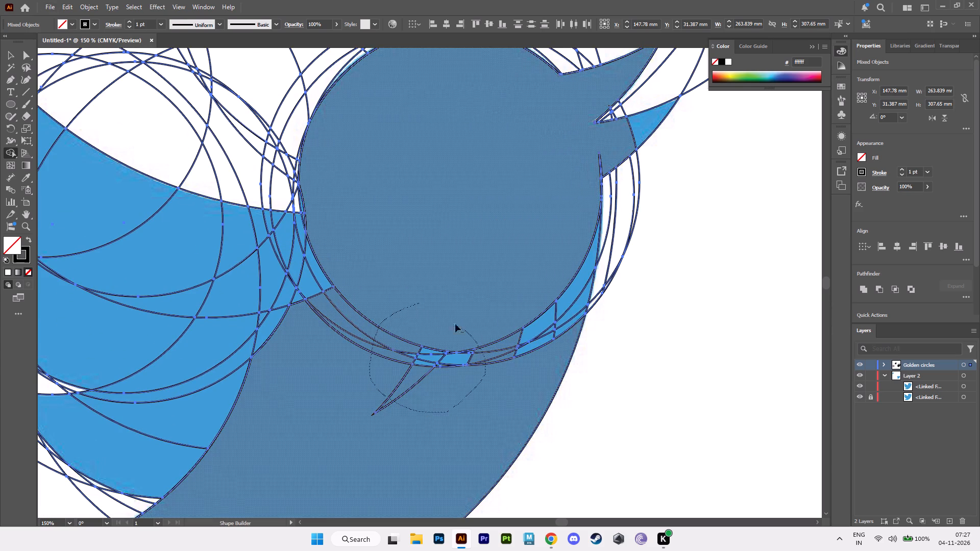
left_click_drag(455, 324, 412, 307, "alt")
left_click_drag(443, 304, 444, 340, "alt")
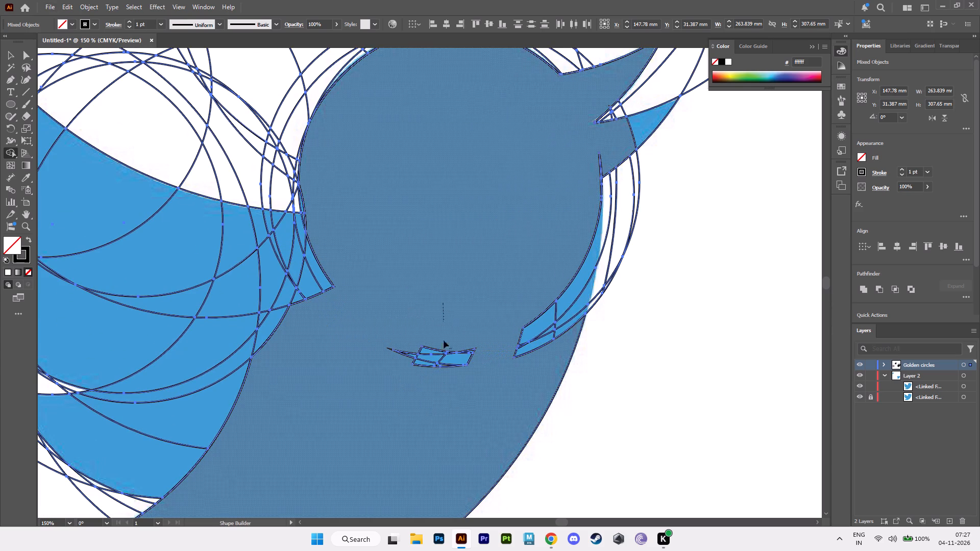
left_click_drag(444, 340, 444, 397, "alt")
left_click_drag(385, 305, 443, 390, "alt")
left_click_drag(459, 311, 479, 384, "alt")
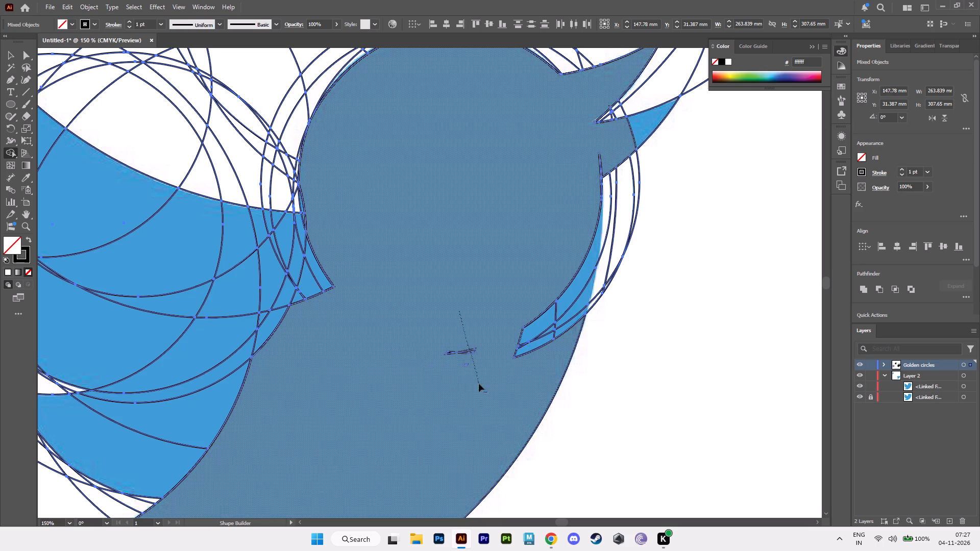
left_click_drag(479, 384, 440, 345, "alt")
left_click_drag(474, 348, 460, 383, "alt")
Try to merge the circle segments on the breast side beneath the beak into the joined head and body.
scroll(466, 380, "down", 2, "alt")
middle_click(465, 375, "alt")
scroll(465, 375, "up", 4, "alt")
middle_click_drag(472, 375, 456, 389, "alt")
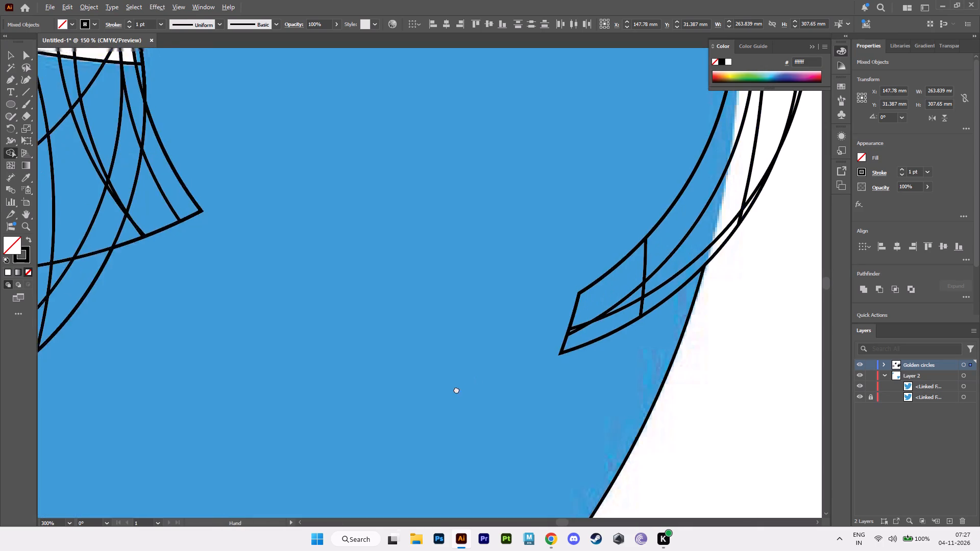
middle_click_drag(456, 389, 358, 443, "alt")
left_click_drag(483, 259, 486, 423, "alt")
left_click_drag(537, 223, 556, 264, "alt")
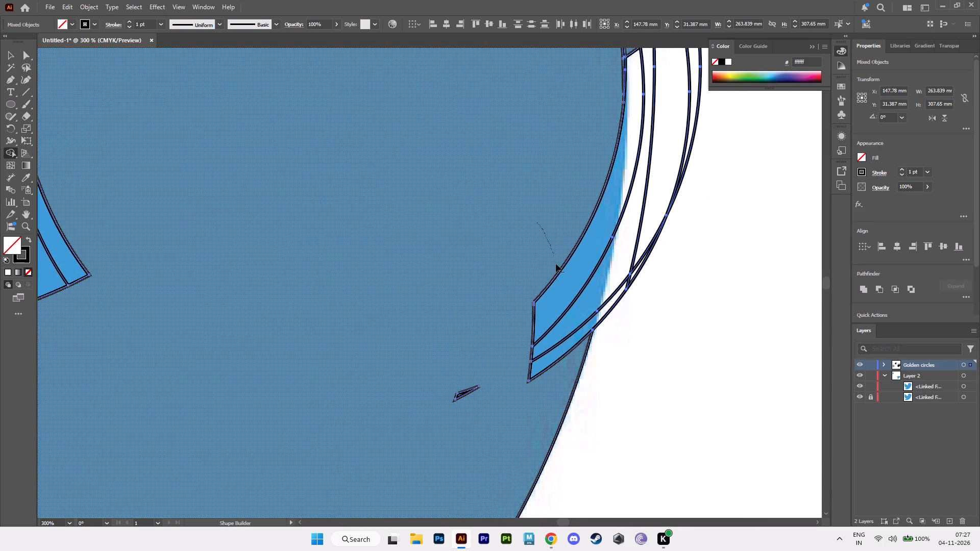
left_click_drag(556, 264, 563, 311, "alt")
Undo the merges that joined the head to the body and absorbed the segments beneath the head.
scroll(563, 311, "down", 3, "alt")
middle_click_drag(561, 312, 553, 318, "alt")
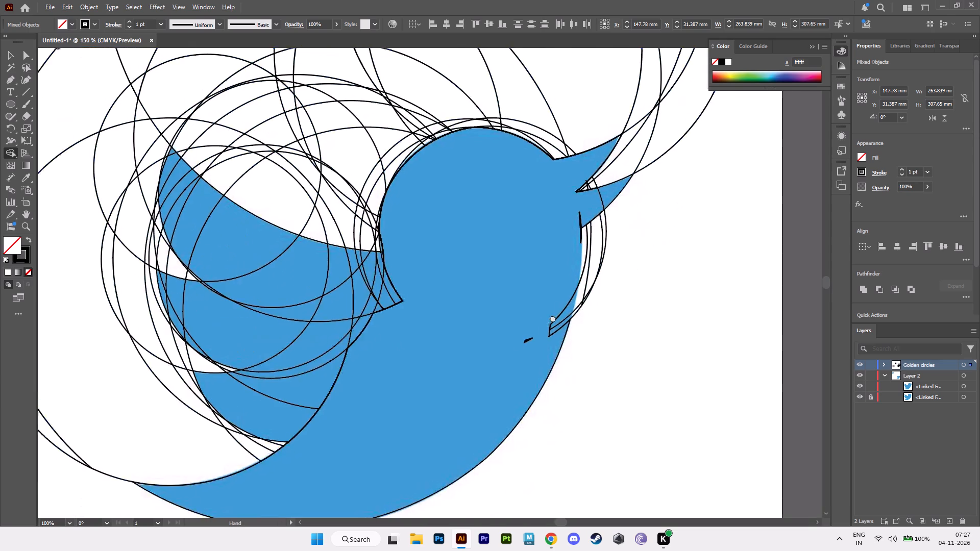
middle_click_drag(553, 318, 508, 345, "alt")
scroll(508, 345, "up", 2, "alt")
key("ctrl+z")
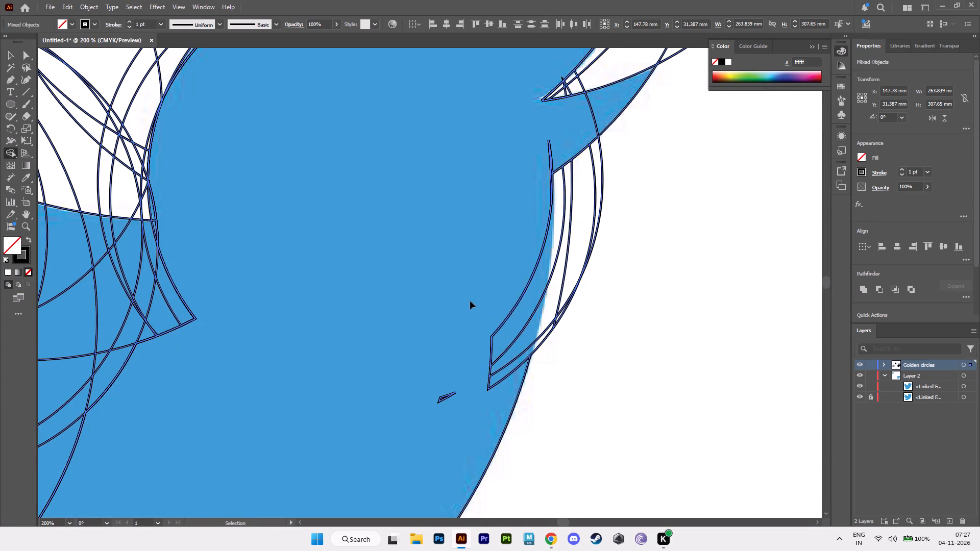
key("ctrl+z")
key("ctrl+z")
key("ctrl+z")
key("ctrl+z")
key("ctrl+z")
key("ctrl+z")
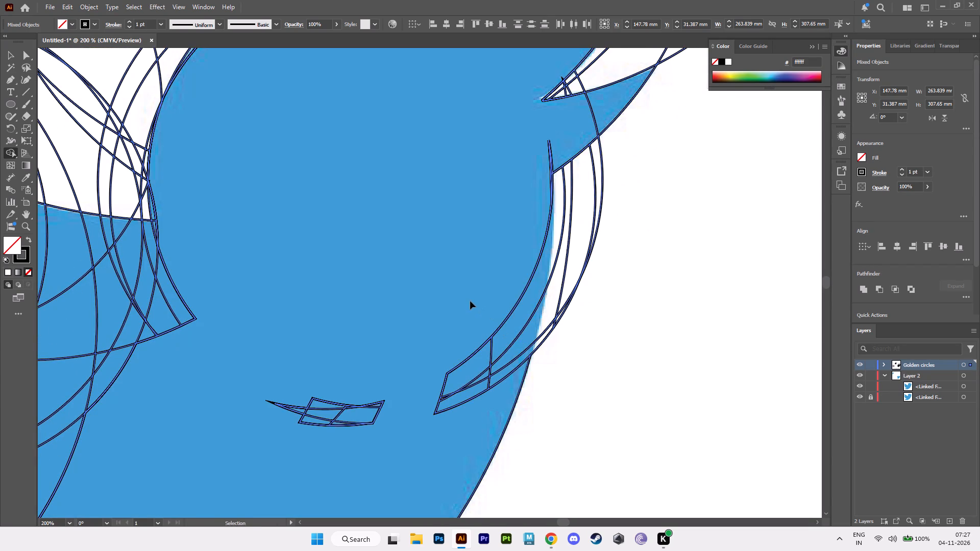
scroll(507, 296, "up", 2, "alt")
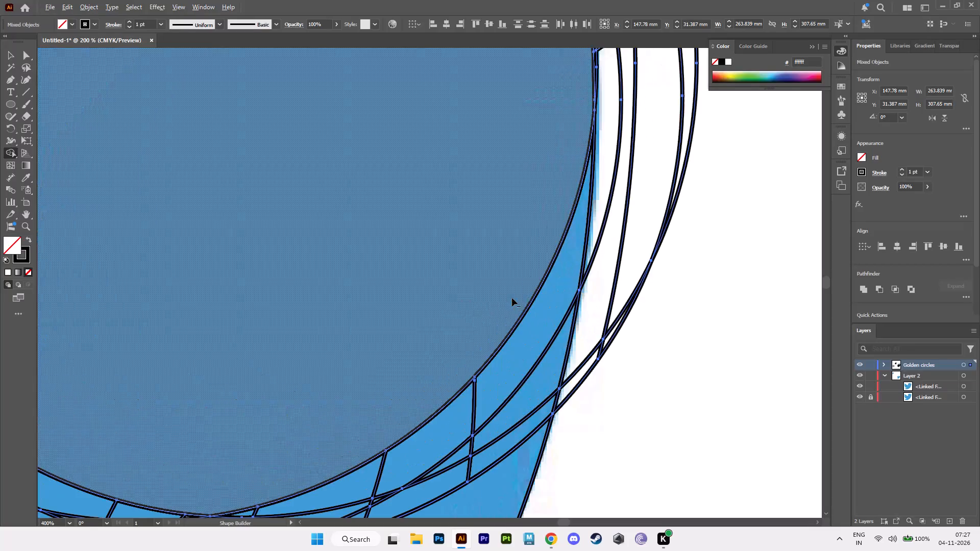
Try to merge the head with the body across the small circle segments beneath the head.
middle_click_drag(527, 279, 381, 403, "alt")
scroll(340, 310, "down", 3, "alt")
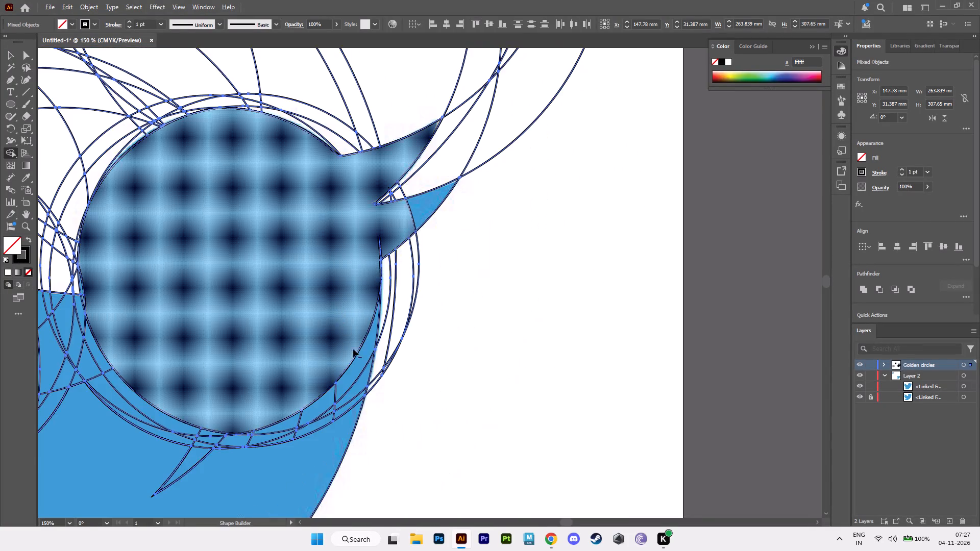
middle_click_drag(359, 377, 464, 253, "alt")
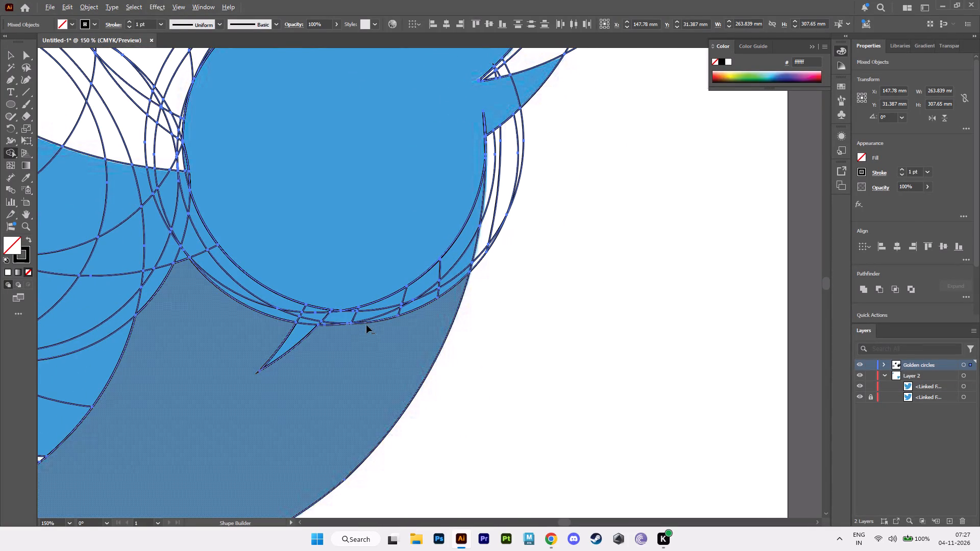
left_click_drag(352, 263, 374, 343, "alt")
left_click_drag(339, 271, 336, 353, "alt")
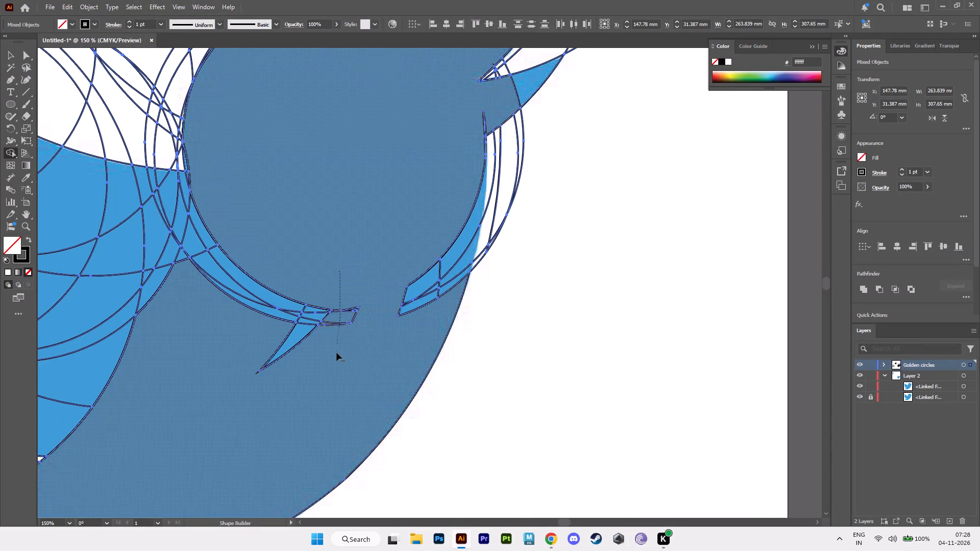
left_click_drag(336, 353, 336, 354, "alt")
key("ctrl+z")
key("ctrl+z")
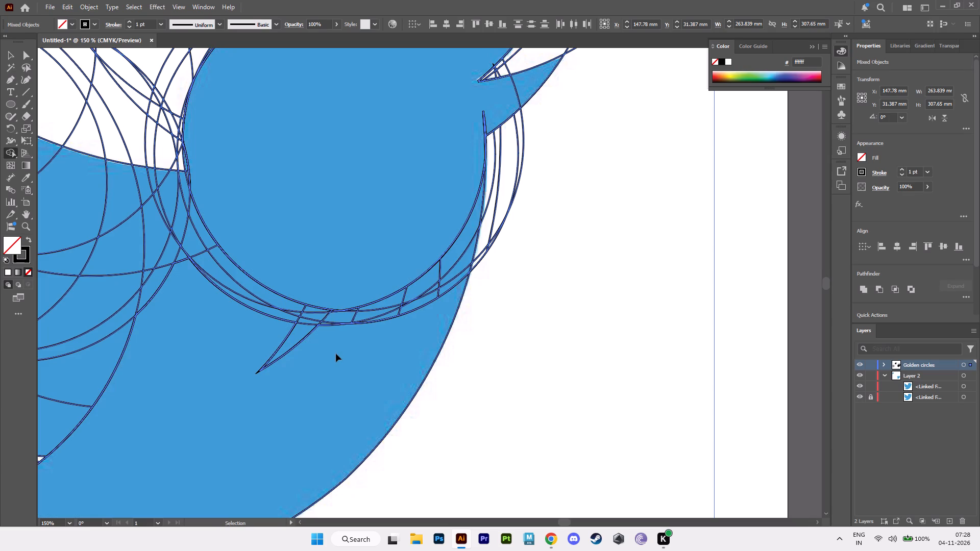
Join the head to the body by removing the edges and merging the small circle segments beneath the head.
left_click(385, 318, "alt")
left_click(384, 315, "alt")
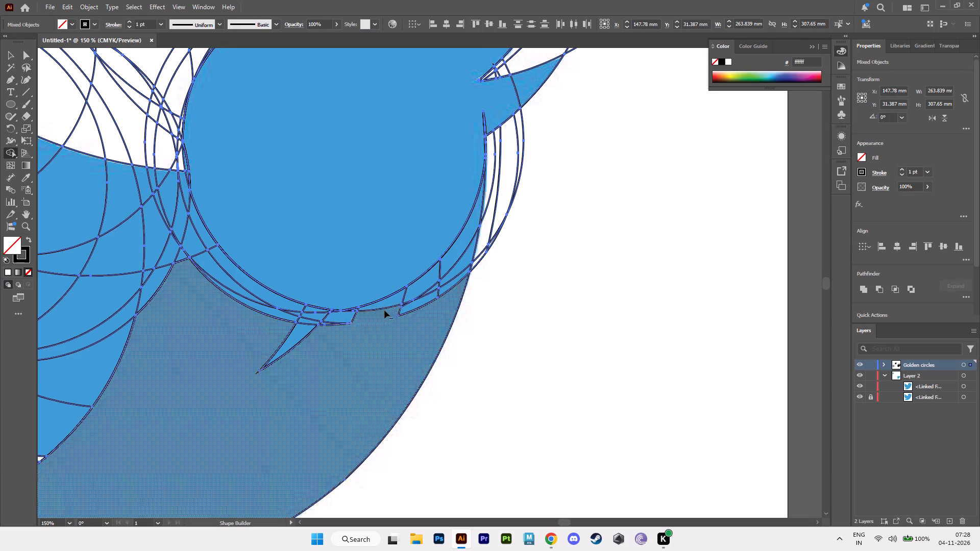
left_click(384, 307, "alt")
left_click(384, 298, "alt")
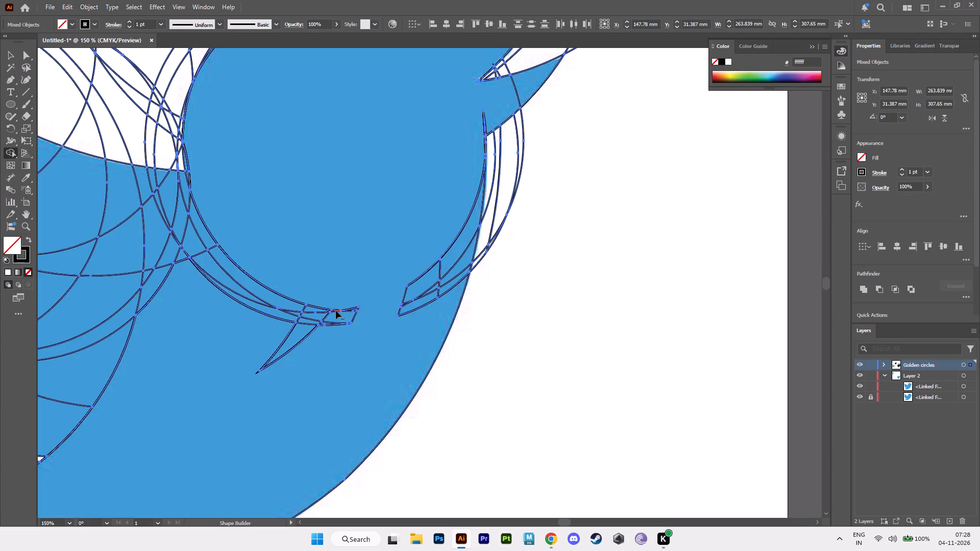
left_click_drag(340, 302, 300, 292, "alt")
left_click_drag(313, 295, 306, 342, "alt")
left_click_drag(342, 293, 366, 338, "alt")
left_click_drag(359, 311, 344, 335, "alt")
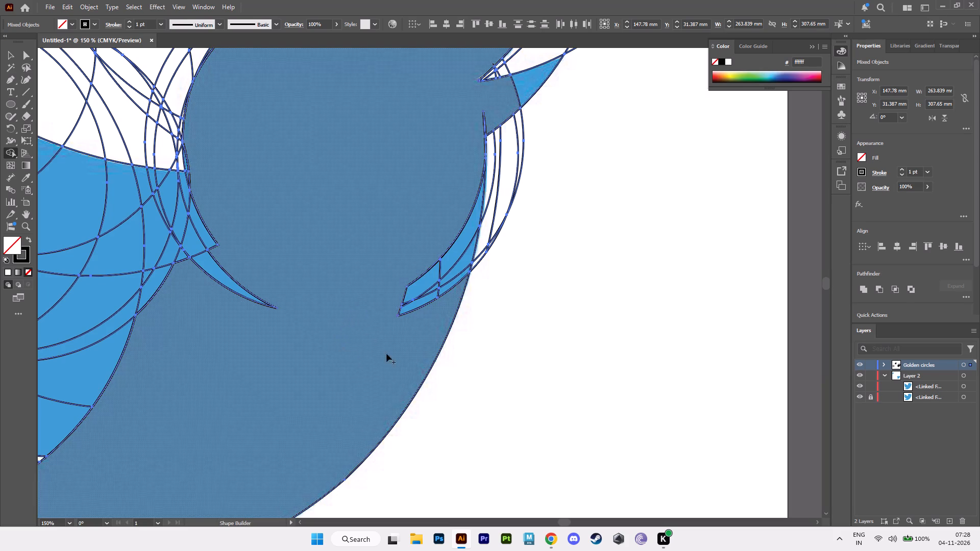
Delete the stray circle arcs outside the breast edge, from the base of the beak down to the lower breast.
scroll(456, 425, "down", 3, "alt")
middle_click_drag(431, 416, 462, 336, "alt")
scroll(463, 347, "up", 5, "alt")
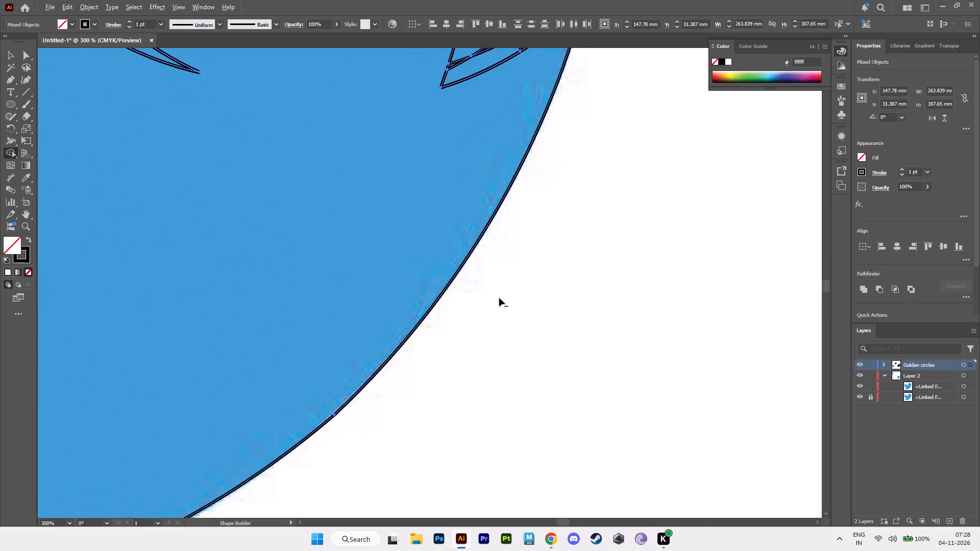
middle_click_drag(499, 298, 392, 550, "alt")
middle_click_drag(518, 246, 439, 501, "alt")
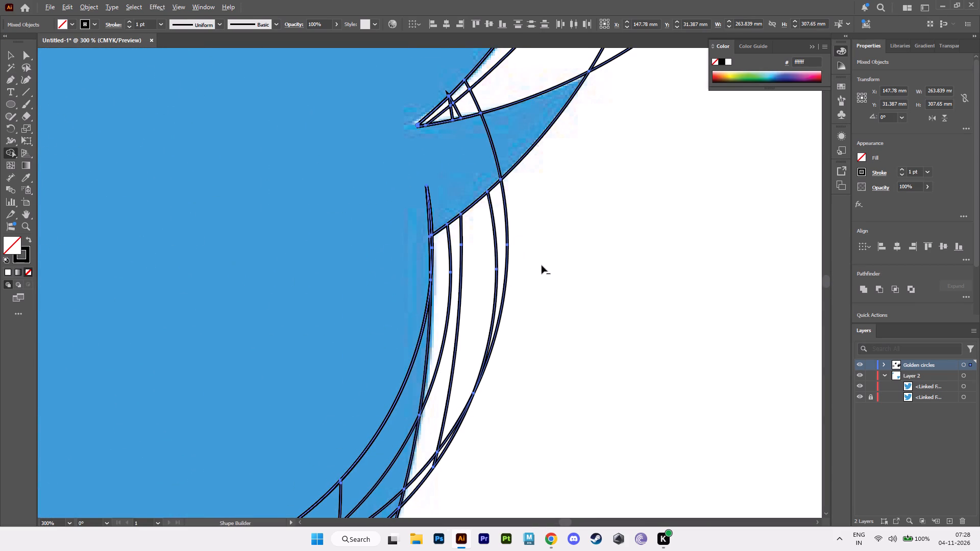
left_click_drag(544, 264, 446, 263, "alt")
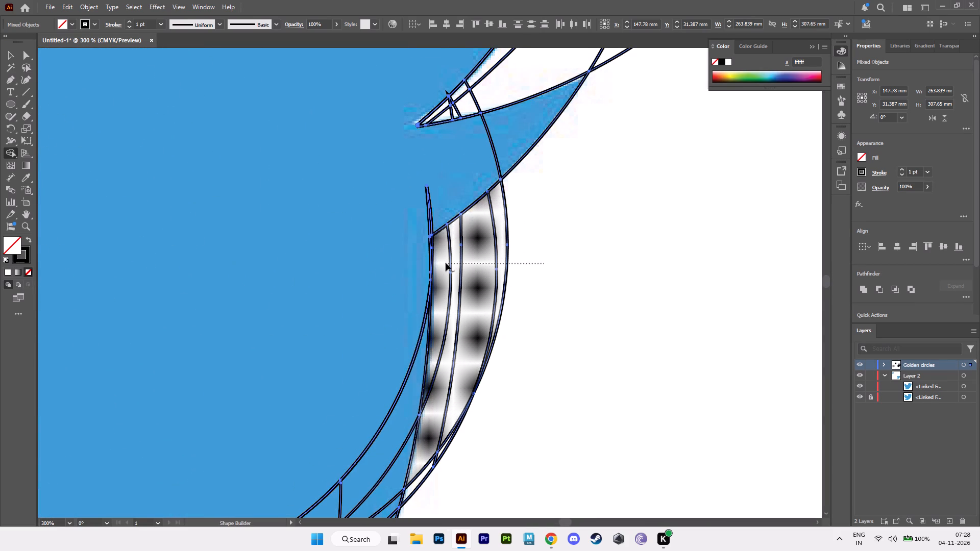
left_click_drag(488, 446, 442, 405, "alt")
middle_click_drag(456, 473, 453, 283, "alt")
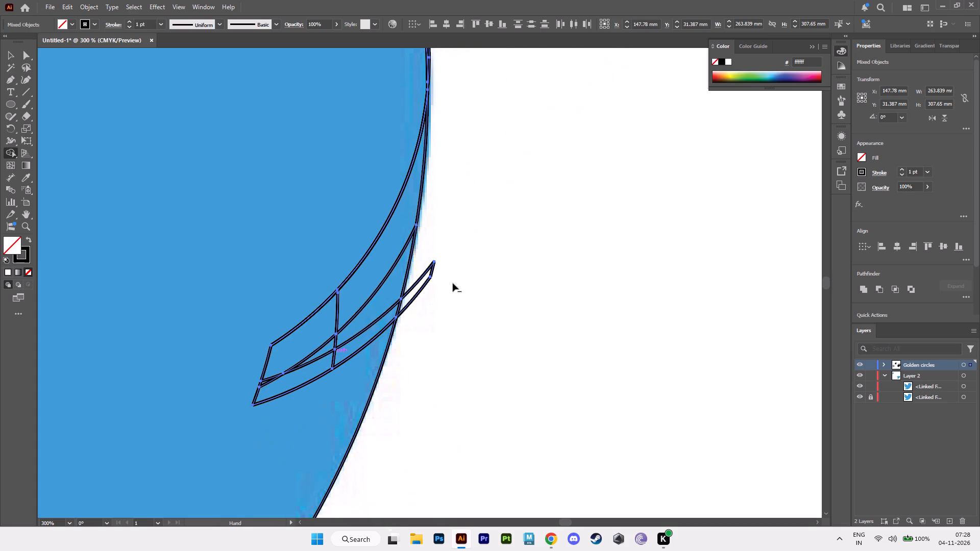
left_click_drag(435, 319, 427, 256, "alt")
left_click_drag(426, 270, 444, 272, "alt")
Merge the inner circle segments at the lower breast into the body and clear the small fragments they leave.
scroll(445, 313, "down", 2, "alt")
left_click_drag(369, 289, 381, 365, "alt")
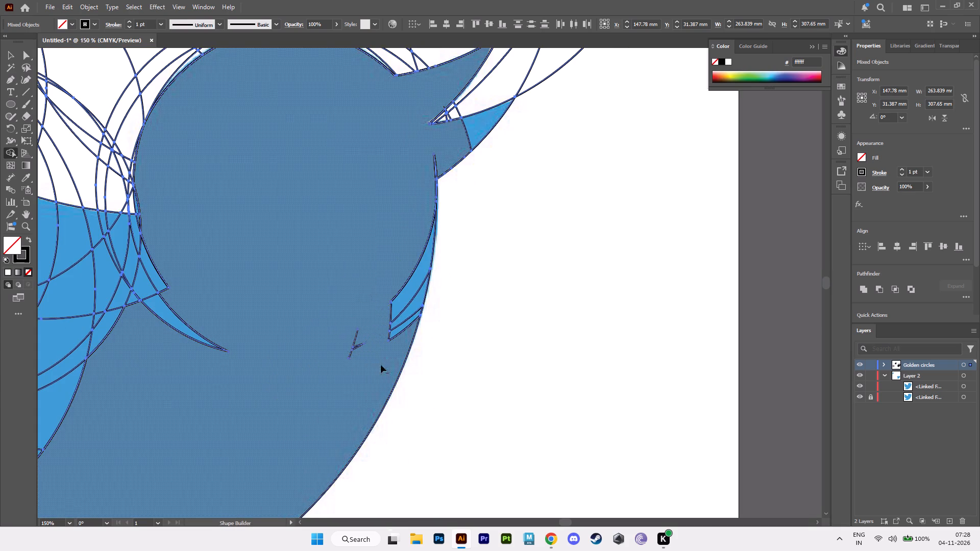
left_click_drag(336, 326, 366, 342, "alt")
left_click_drag(354, 328, 367, 359, "alt")
left_click_drag(364, 345, 343, 350, "alt")
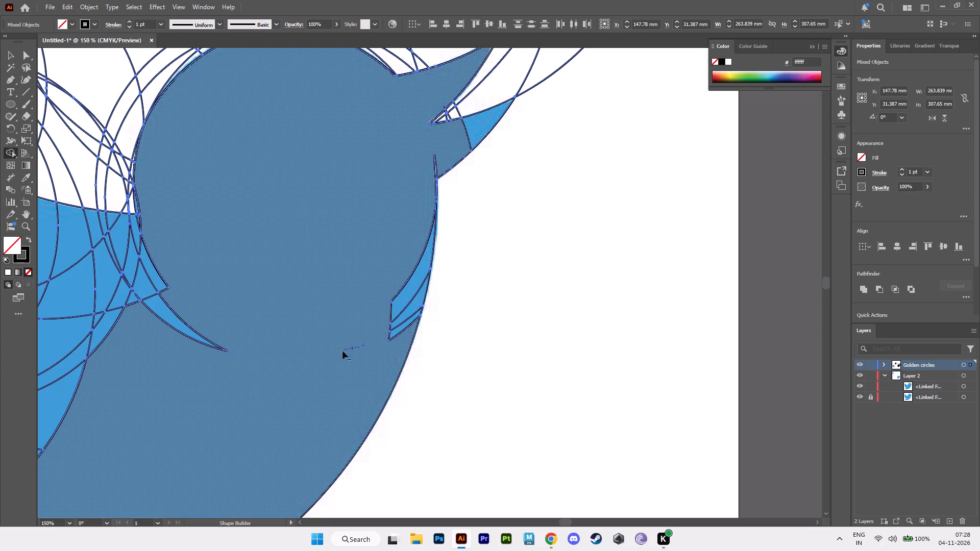
scroll(341, 386, "up", 5, "alt")
left_click_drag(385, 176, 436, 201, "alt")
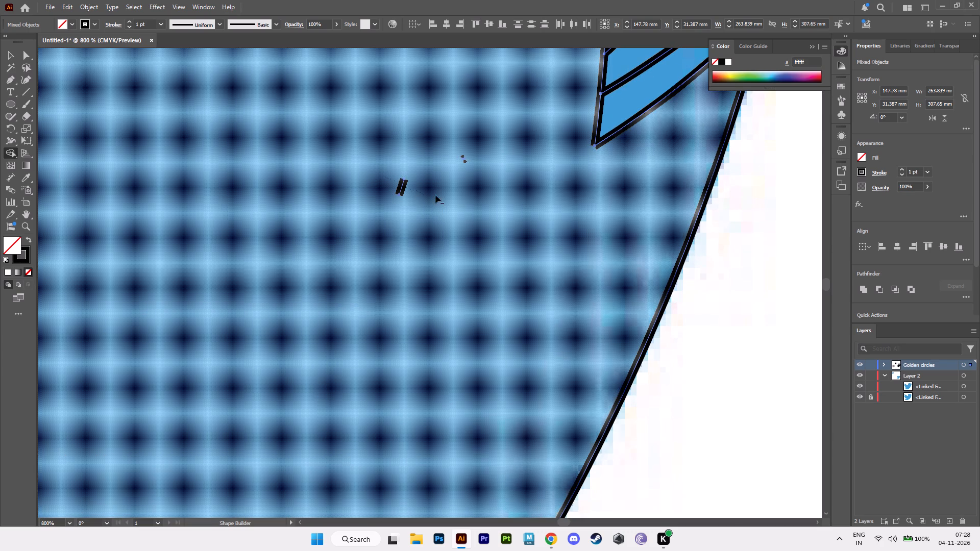
left_click_drag(372, 182, 430, 202, "alt")
scroll(439, 261, "down", 6, "alt")
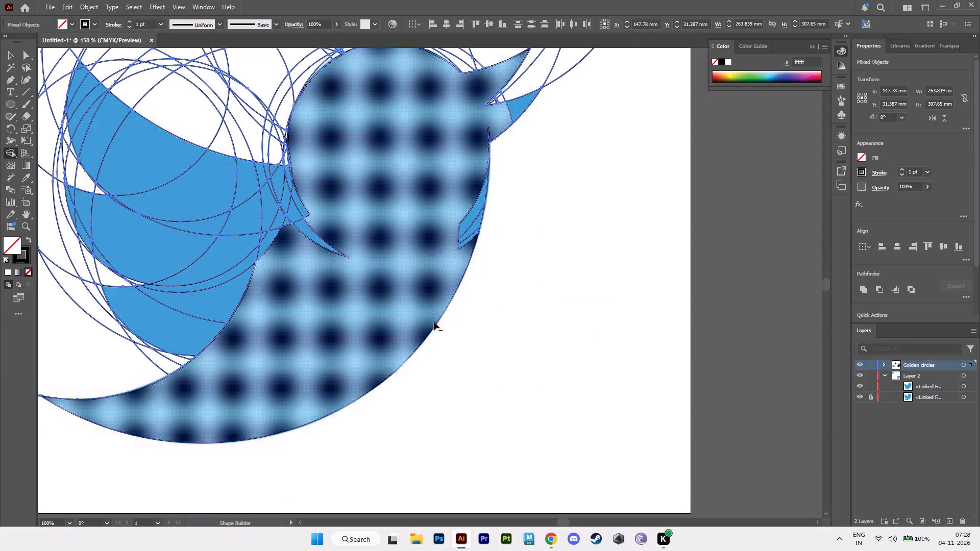
Merge the curved pointed sliver between the wing root and the underside of the head into the body.
scroll(448, 336, "up", 5, "alt")
middle_click_drag(432, 229, 475, 350, "alt")
scroll(474, 327, "down", 8, "alt")
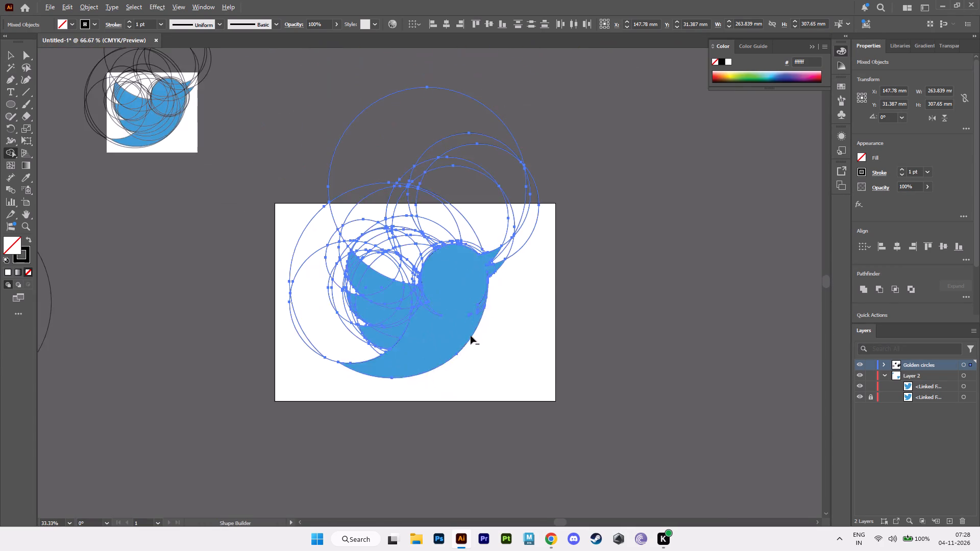
middle_click_drag(470, 336, 502, 422, "alt")
scroll(502, 422, "up", 6, "alt")
middle_click_drag(522, 263, 603, 418, "alt")
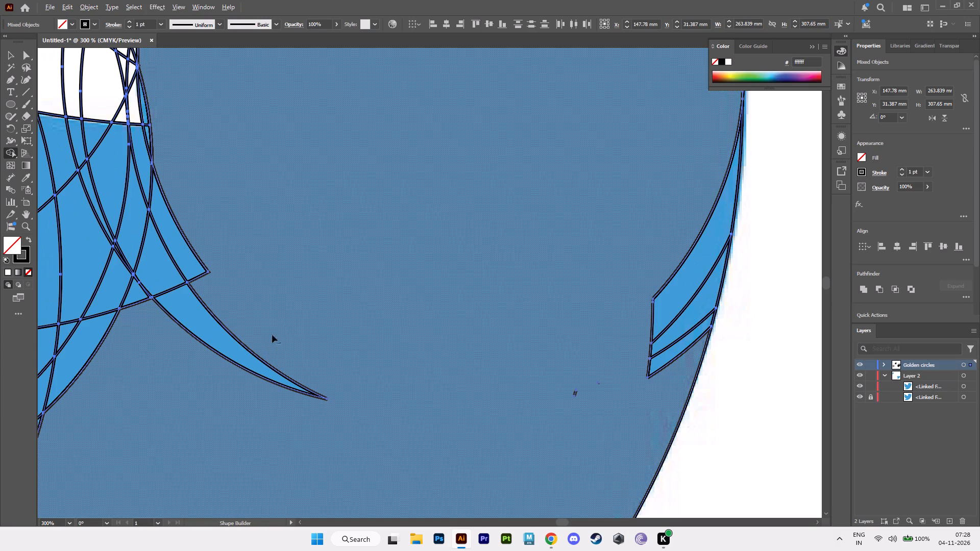
left_click_drag(272, 330, 246, 439, "alt")
Merge the upper wing and wing-root segments into the body, including the thin sliver left between them.
scroll(303, 371, "down", 4, "alt")
middle_click_drag(291, 369, 394, 384, "alt")
scroll(394, 384, "up", 3, "alt")
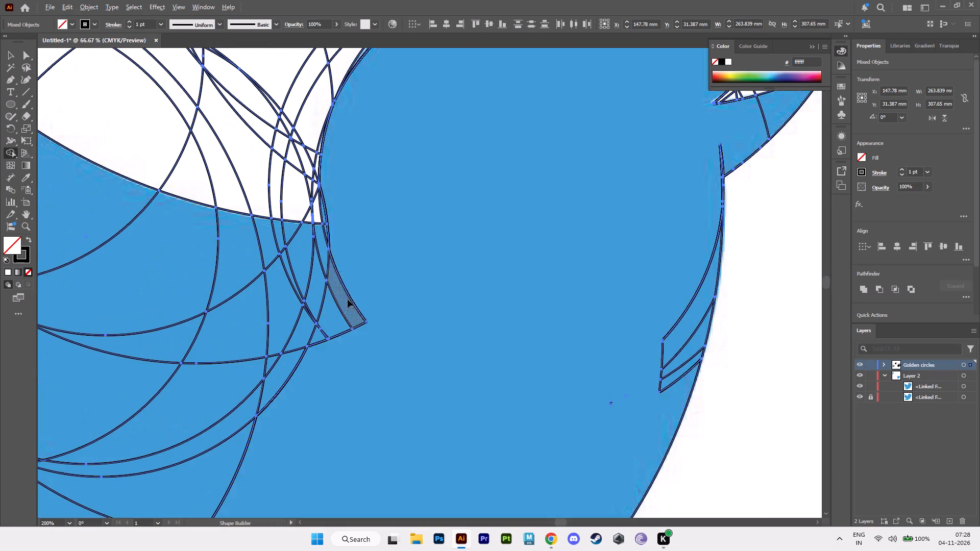
left_click_drag(377, 284, 297, 379, "alt")
left_click_drag(166, 283, 453, 363, "alt")
left_click_drag(246, 245, 412, 254, "alt")
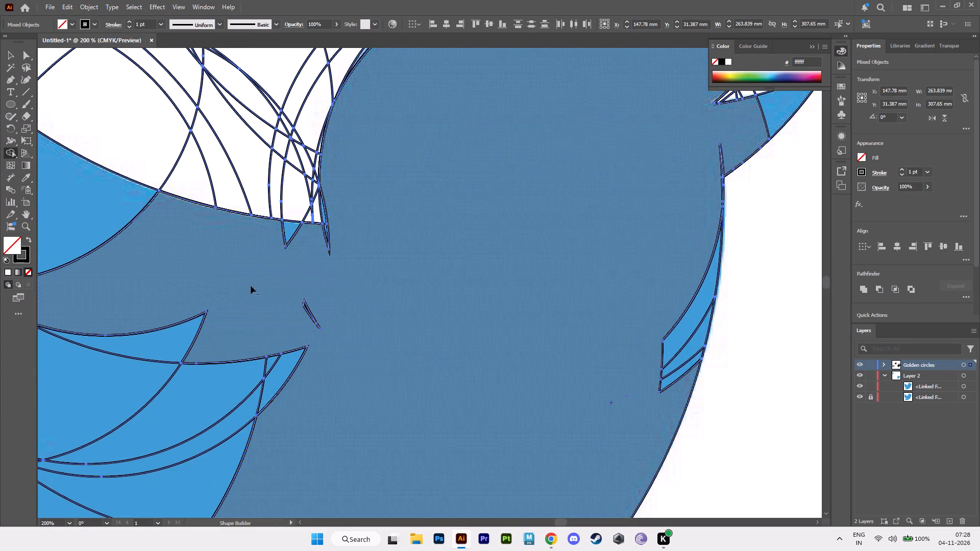
left_click_drag(250, 286, 339, 321, "alt")
left_click_drag(290, 324, 324, 327, "alt")
left_click_drag(324, 327, 307, 327, "alt")
Remove the tiny leftover line fragments inside the lower breast of the merged body.
scroll(548, 404, "up", 5, "alt")
middle_click_drag(689, 382, 681, 384, "alt")
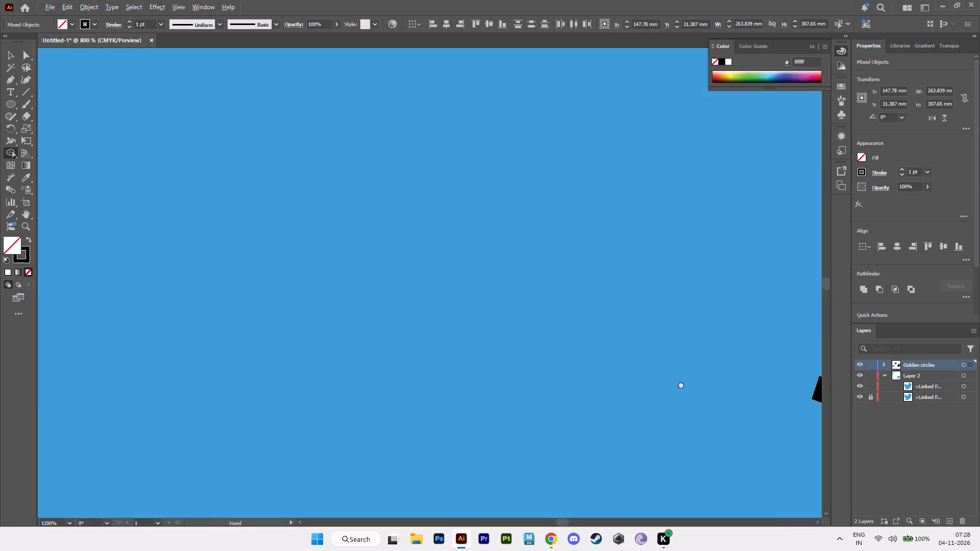
middle_click_drag(681, 384, 314, 417, "alt")
scroll(408, 409, "up", 3, "alt")
left_click_drag(537, 370, 487, 454, "alt")
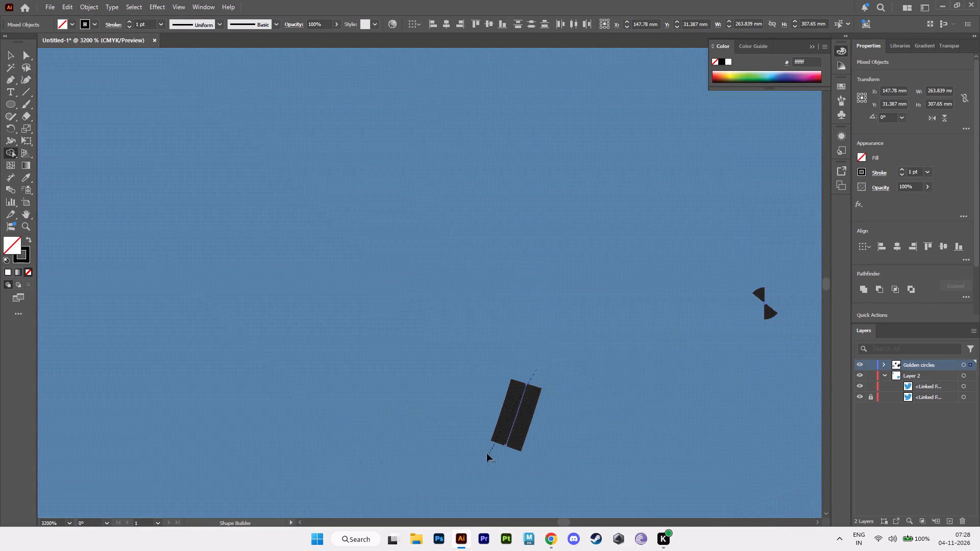
left_click(521, 407, "alt")
scroll(528, 407, "down", 2, "alt")
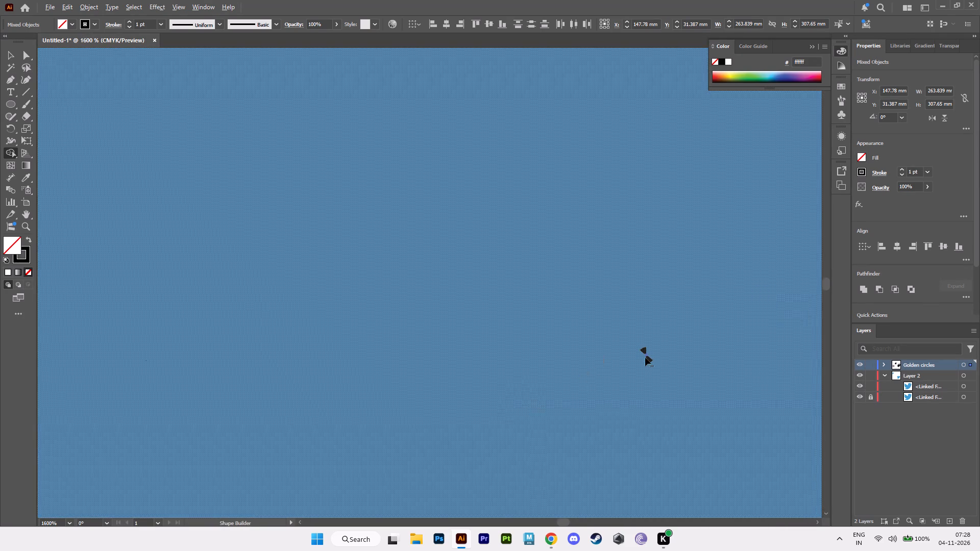
left_click(644, 354, "alt")
scroll(649, 378, "up", 6, "alt")
middle_click_drag(635, 323, 542, 440, "alt")
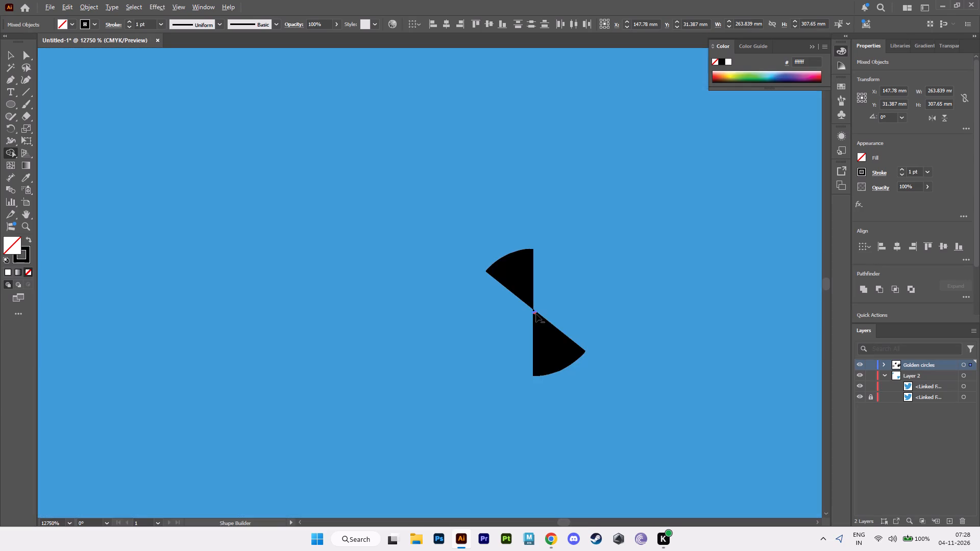
left_click(536, 314, "alt")
scroll(521, 346, "down", 14, "alt")
Merge the remaining breast segments into the body and remove the stray edges there and beneath the beak.
scroll(522, 336, "up", 3, "alt")
middle_click_drag(531, 340, 484, 361, "alt")
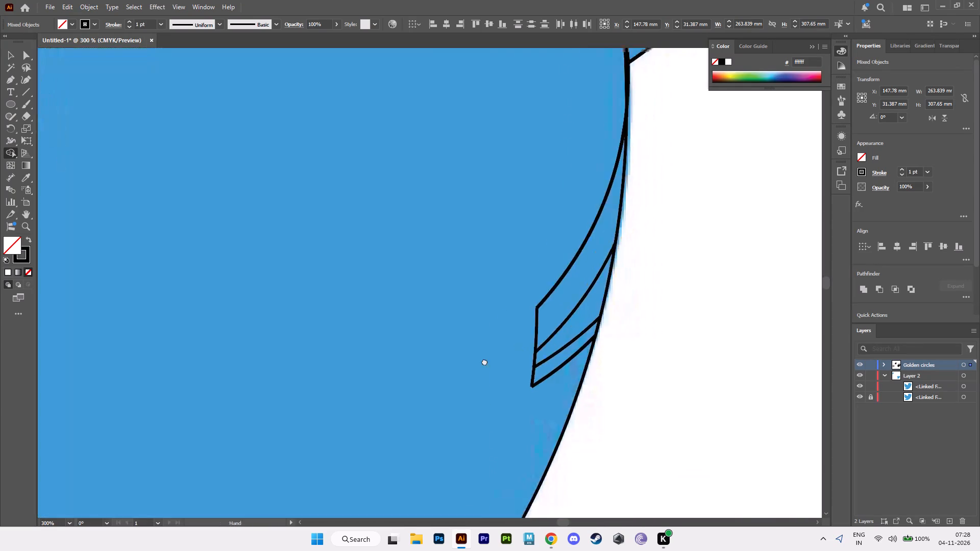
middle_click_drag(484, 361, 390, 403, "alt")
scroll(390, 403, "up", 2, "alt")
left_click(476, 292, "alt")
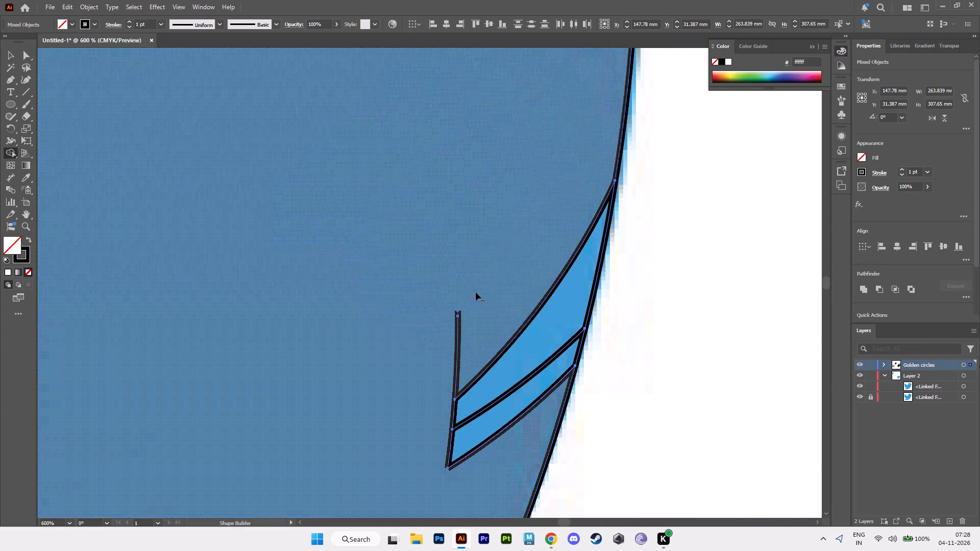
scroll(482, 297, "down", 3, "alt")
middle_click_drag(481, 301, 433, 353, "alt")
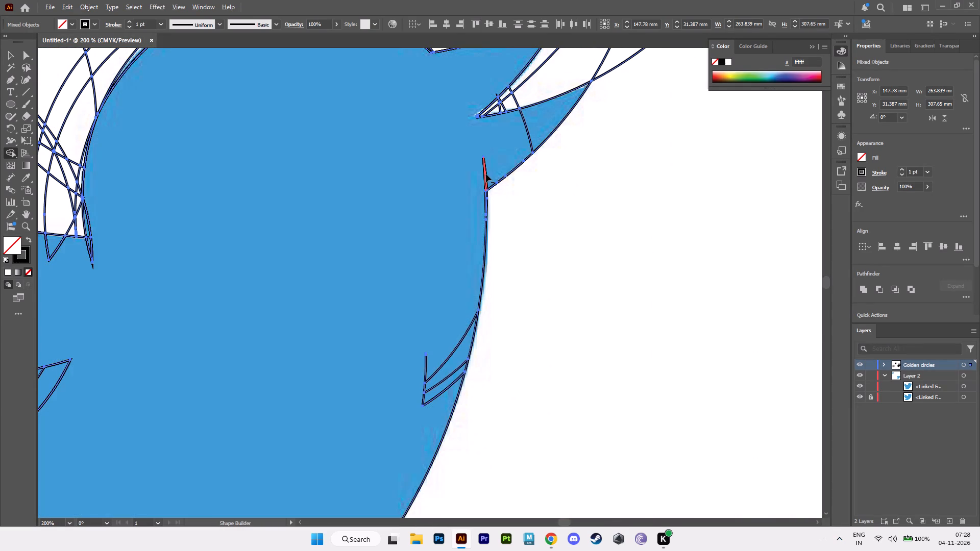
left_click(486, 174, "alt")
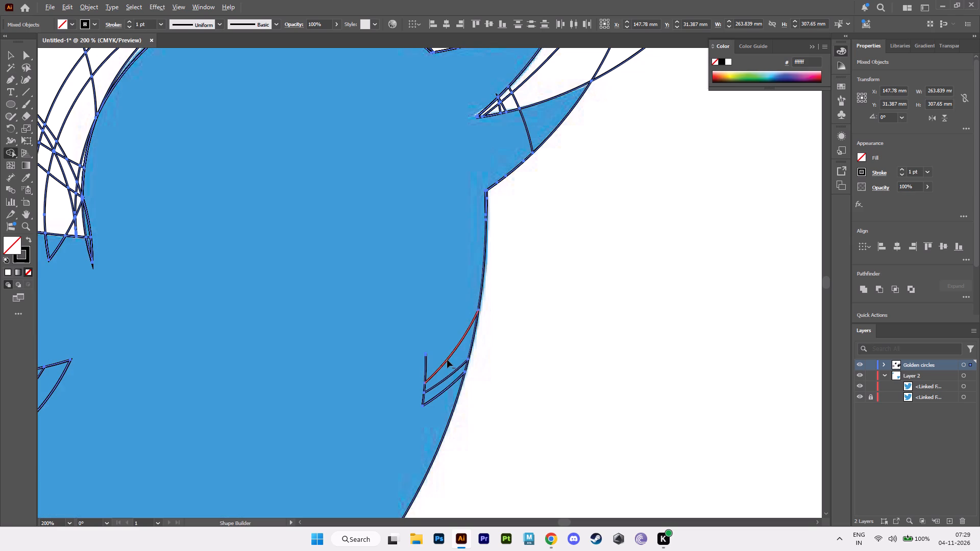
left_click(447, 360, "alt")
left_click(446, 378, "alt")
left_click(444, 391, "alt")
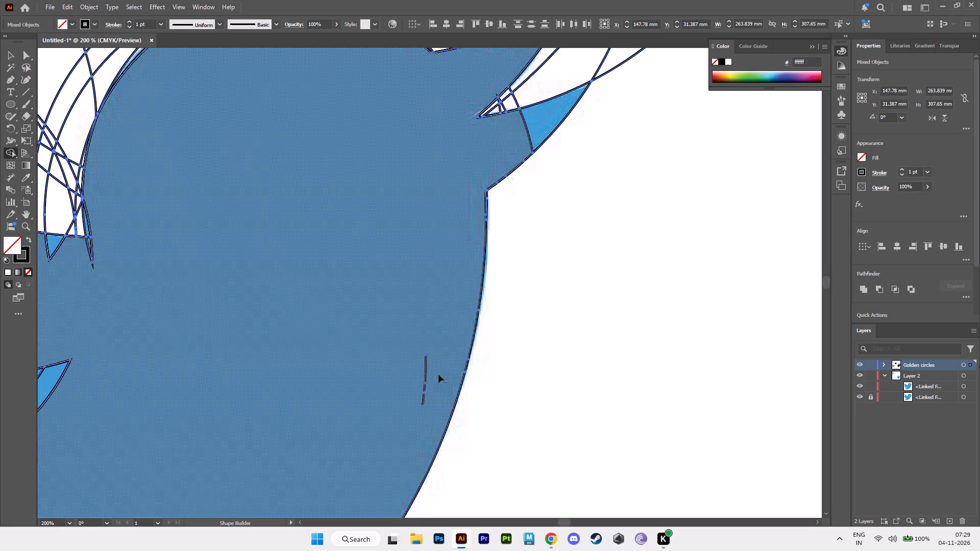
Remove the short leftover line inside the lower breast.
left_click_drag(434, 365, 431, 397, "alt")
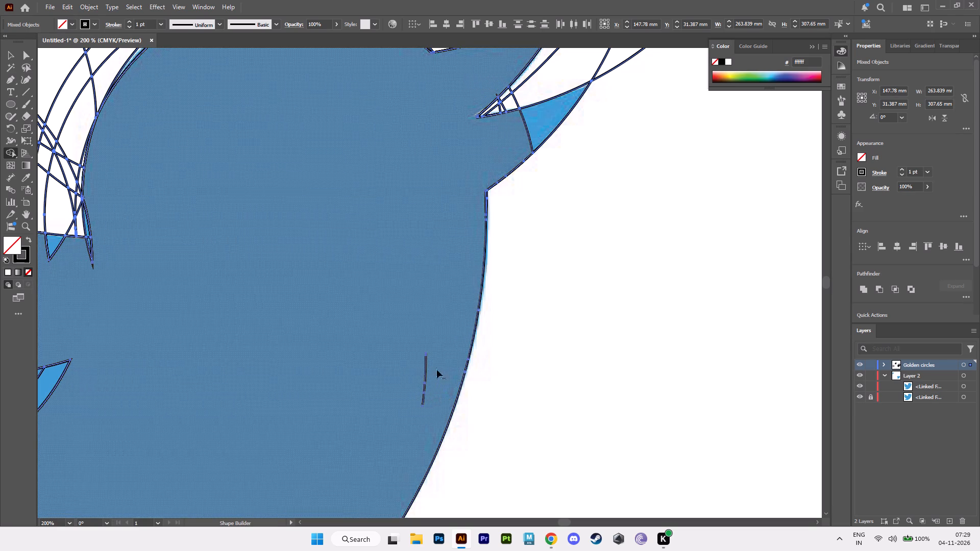
left_click_drag(437, 368, 389, 384, "alt")
left_click(425, 369, "alt")
left_click(425, 388, "alt")
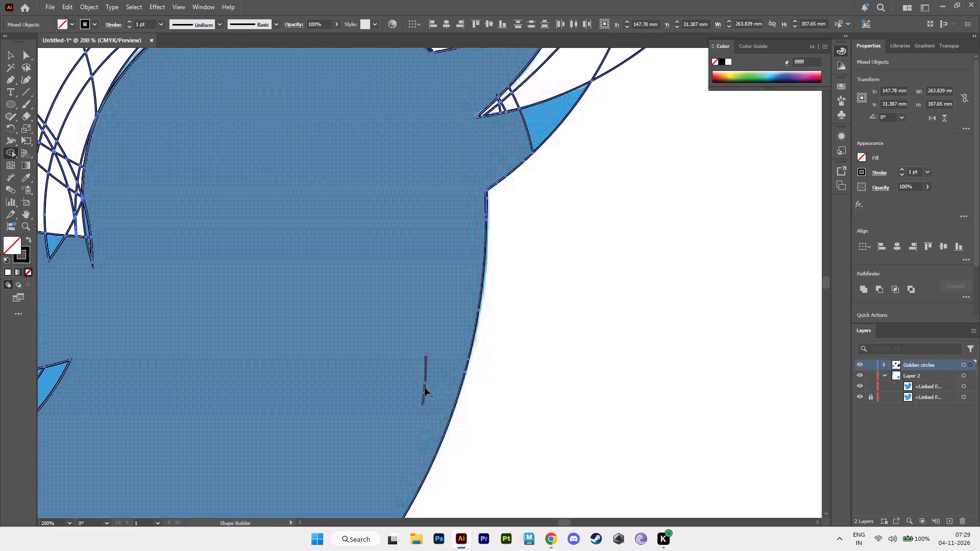
left_click(426, 364, "alt")
Delete the outermost stray circle arc beyond the wing and tail tip.
scroll(488, 392, "down", 4, "alt")
middle_click_drag(435, 398, 666, 334, "alt")
scroll(557, 383, "up", 3, "alt")
scroll(546, 437, "up", 2, "alt")
scroll(352, 382, "down", 4, "alt")
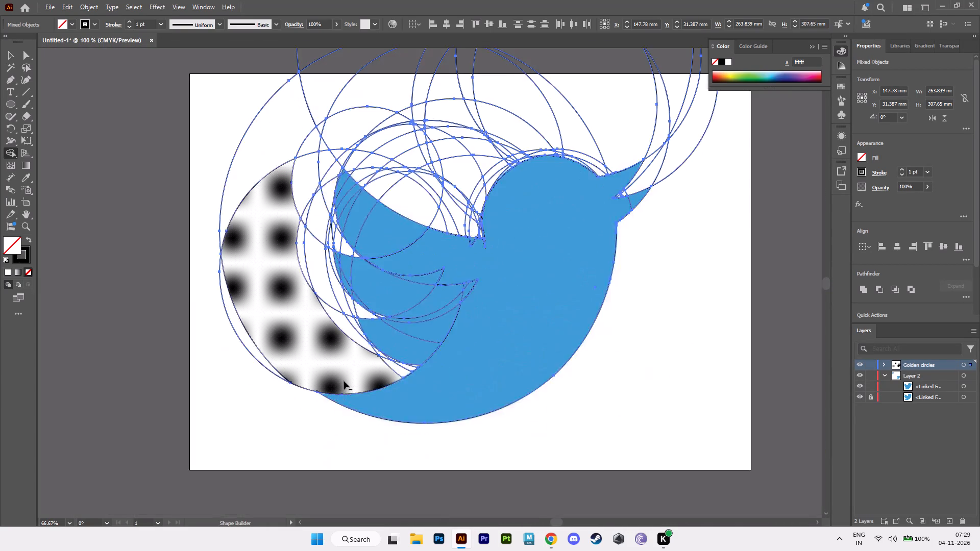
middle_click_drag(344, 381, 451, 425, "alt")
left_click(347, 368, "alt")
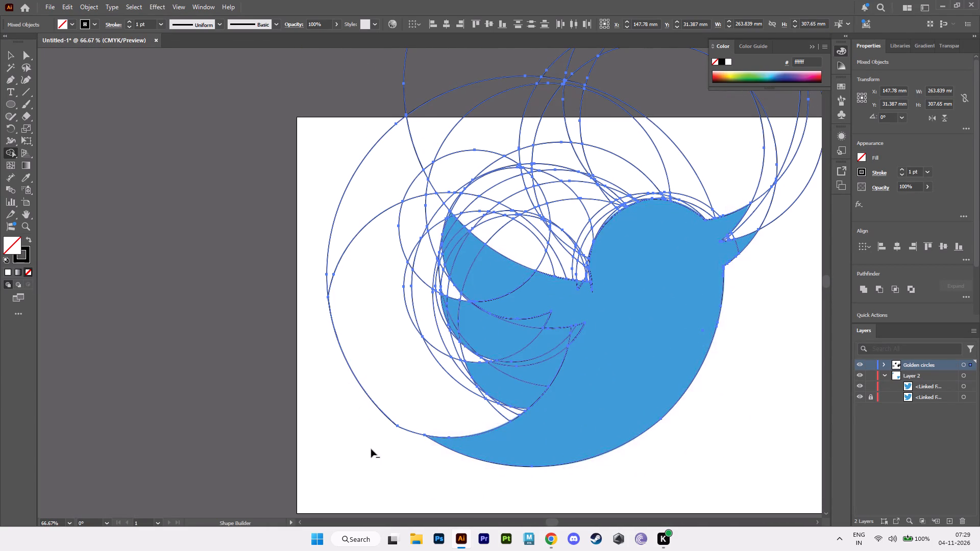
Delete the remaining large stray circle arcs outside the wing and tail tip.
left_click(388, 362, "alt")
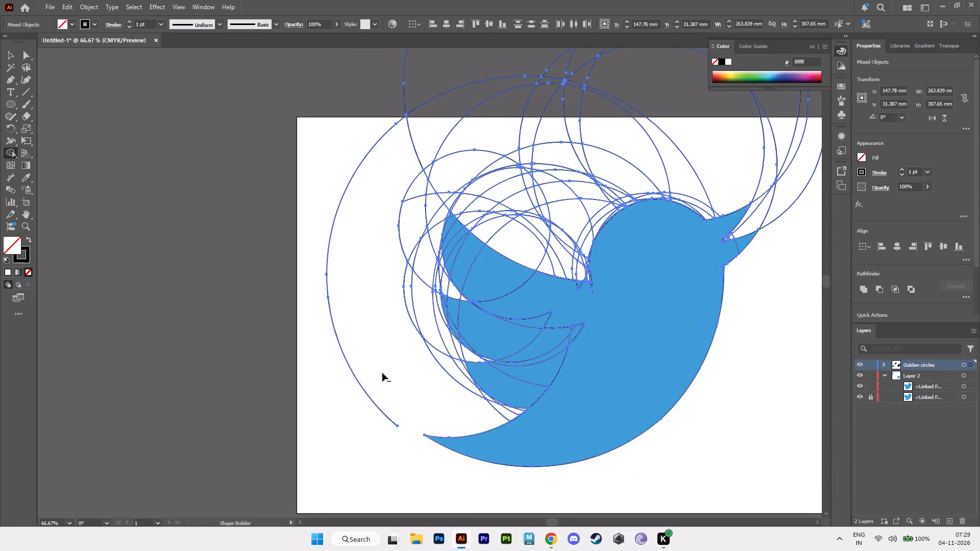
left_click_drag(391, 370, 317, 457, "alt")
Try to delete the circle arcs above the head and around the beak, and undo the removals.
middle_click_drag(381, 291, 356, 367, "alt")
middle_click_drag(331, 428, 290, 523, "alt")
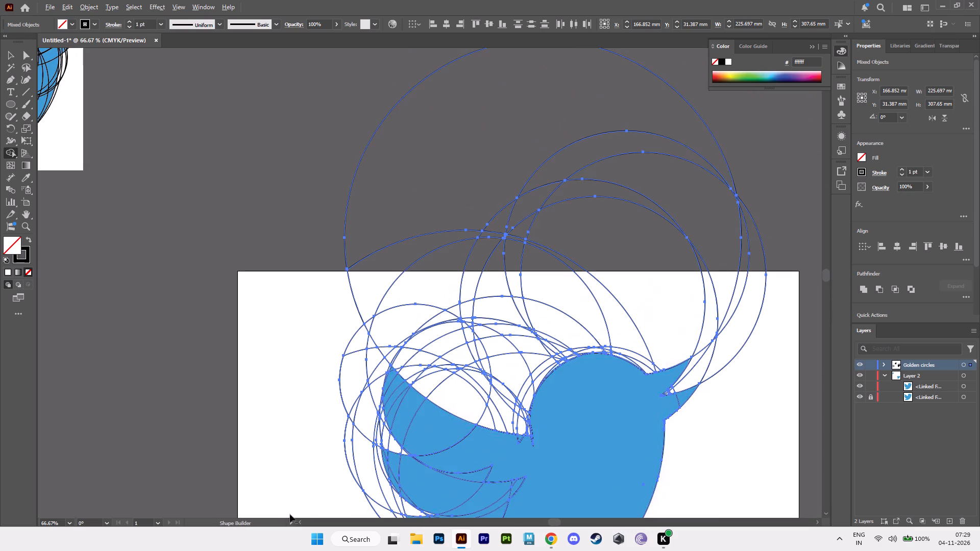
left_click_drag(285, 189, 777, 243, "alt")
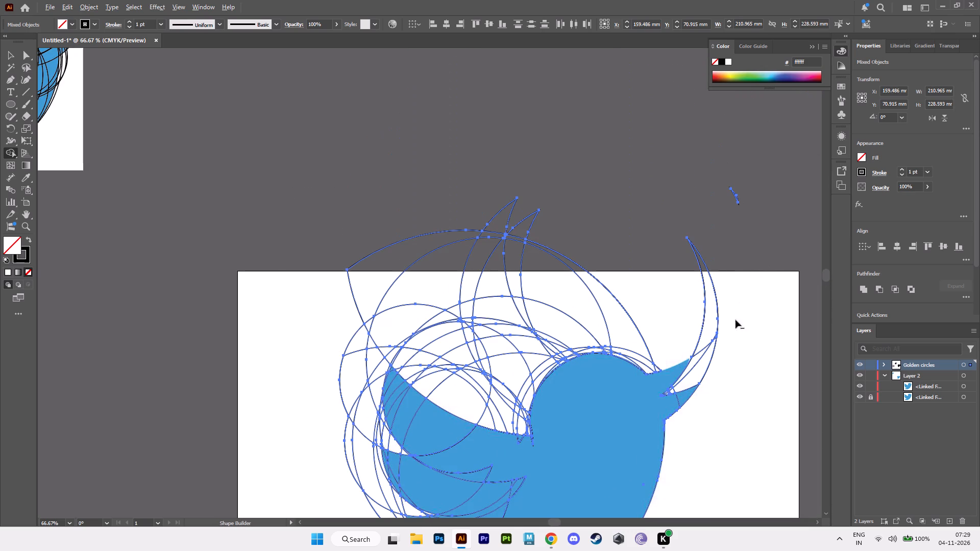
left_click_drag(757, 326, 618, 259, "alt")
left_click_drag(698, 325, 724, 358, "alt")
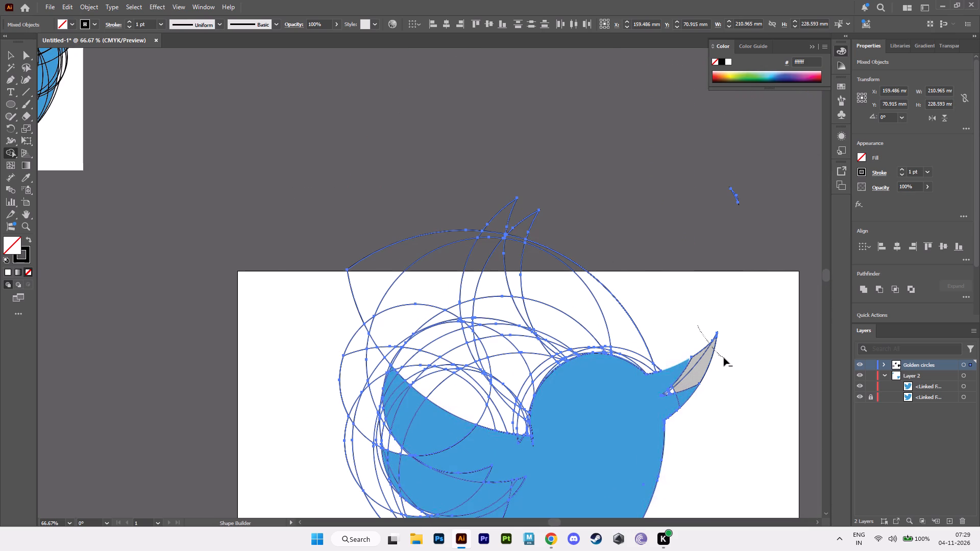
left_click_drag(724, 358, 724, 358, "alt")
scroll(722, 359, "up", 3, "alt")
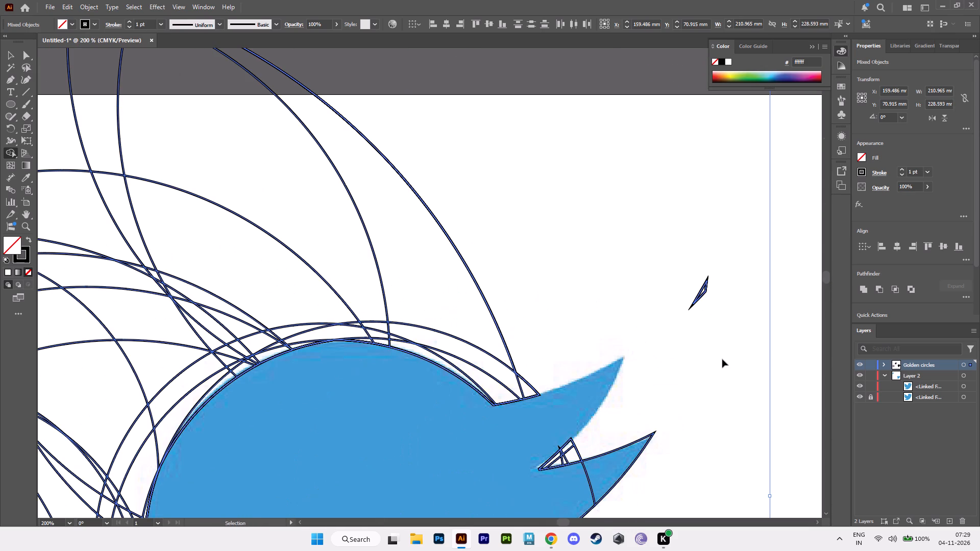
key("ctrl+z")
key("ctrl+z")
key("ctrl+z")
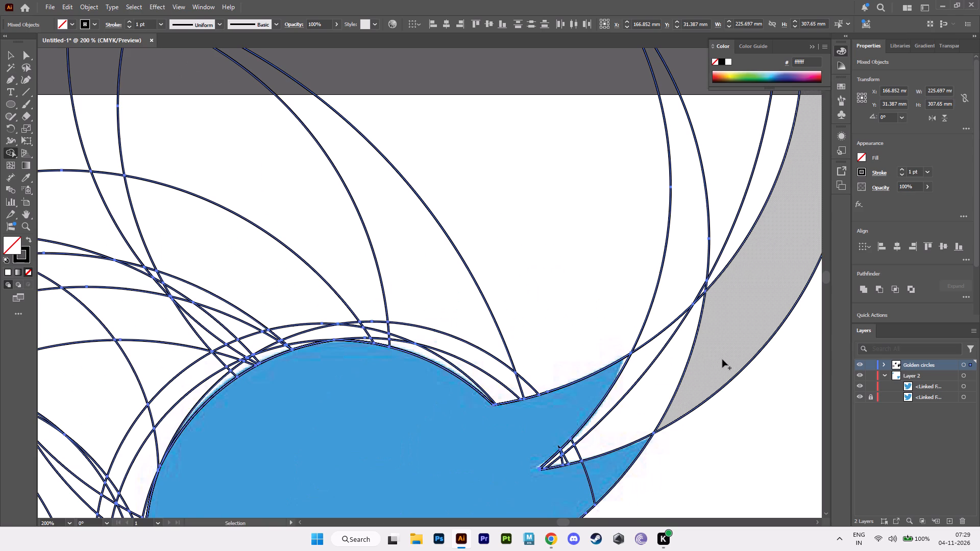
Merge the lowest wing feather's regions and the segments between the two lower feathers into the body.
scroll(717, 359, "down", 3, "alt")
middle_click_drag(691, 365, 542, 211, "alt")
scroll(504, 309, "up", 3, "alt")
middle_click_drag(339, 281, 767, 155, "alt")
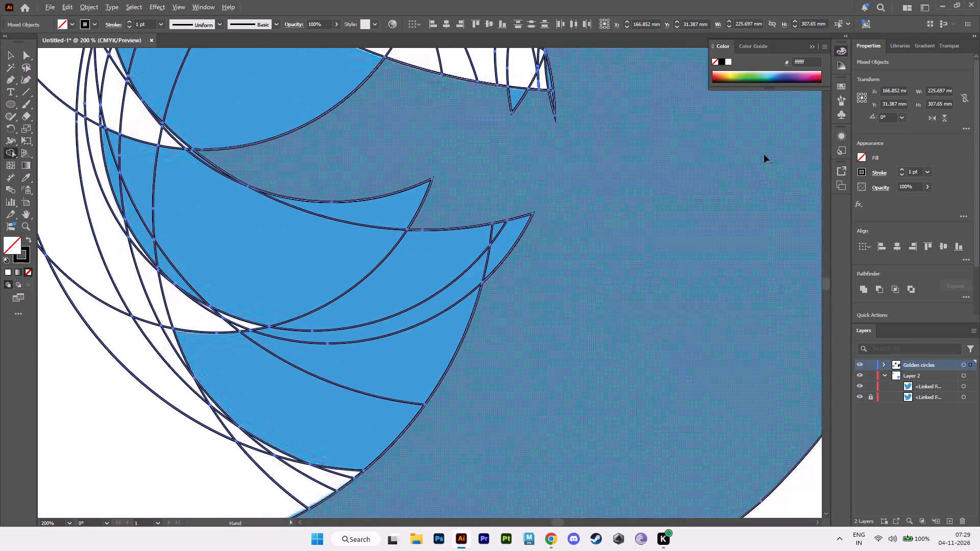
left_click_drag(479, 199, 535, 248, "alt")
left_click_drag(449, 205, 516, 281, "alt")
left_click_drag(442, 283, 511, 355, "alt")
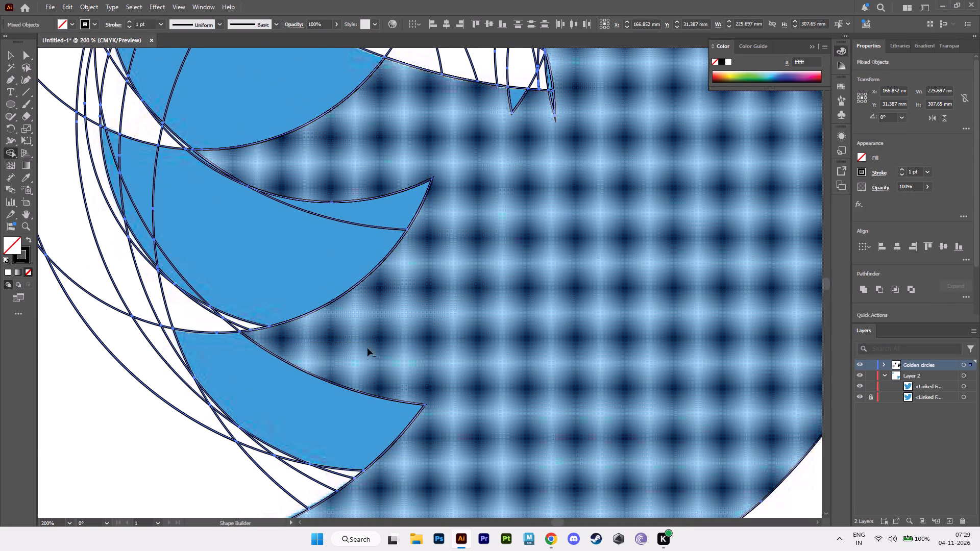
left_click_drag(327, 357, 315, 390, "alt")
left_click_drag(392, 423, 440, 452, "alt")
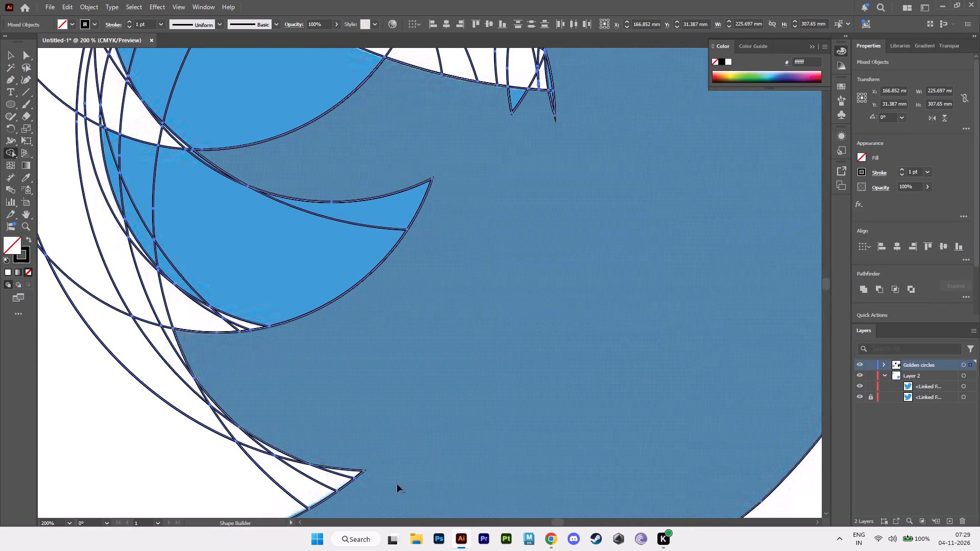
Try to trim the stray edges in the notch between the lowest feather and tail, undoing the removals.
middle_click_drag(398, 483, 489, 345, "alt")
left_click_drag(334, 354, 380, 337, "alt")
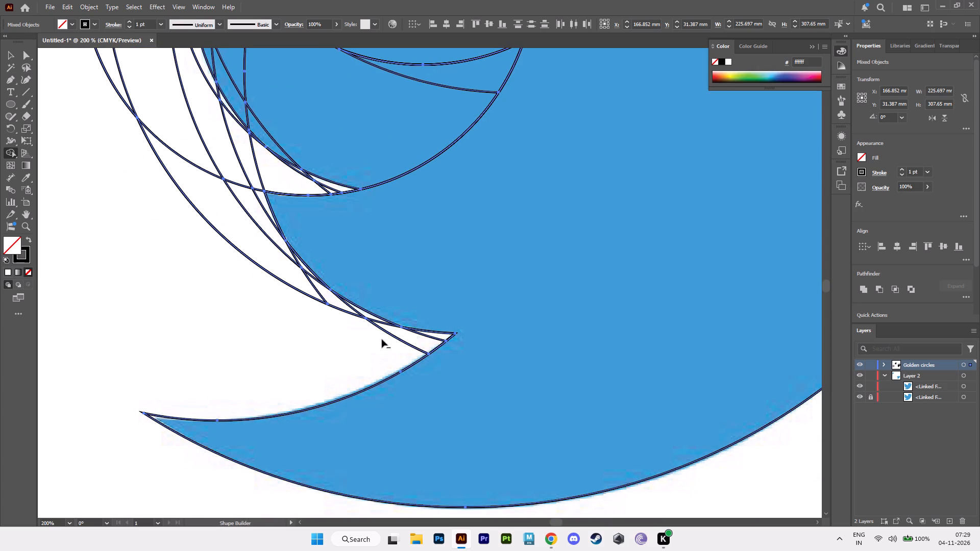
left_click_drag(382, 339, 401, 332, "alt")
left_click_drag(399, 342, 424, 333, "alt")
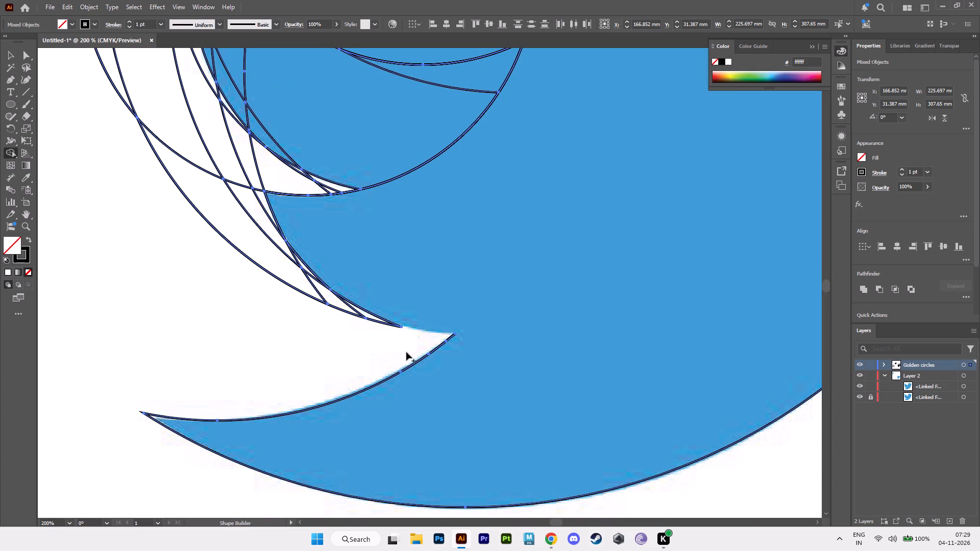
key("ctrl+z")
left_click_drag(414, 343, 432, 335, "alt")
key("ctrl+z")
Remove the stray arc pieces one by one along the lowest feather's outer edge and the notch above the tail.
scroll(424, 367, "up", 3, "alt")
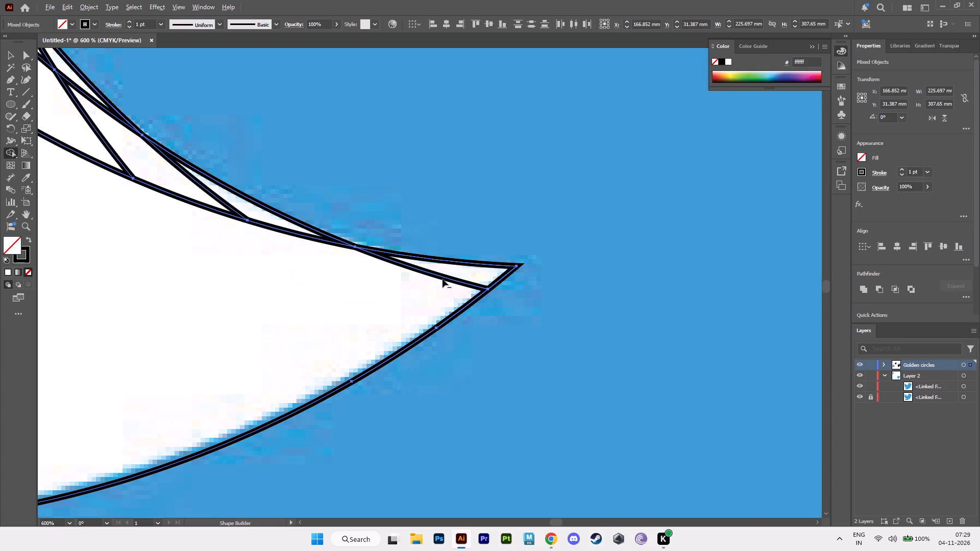
left_click(441, 277, "alt")
scroll(407, 313, "down", 2, "alt")
middle_click_drag(398, 312, 487, 358, "alt")
scroll(487, 358, "up", 1, "alt")
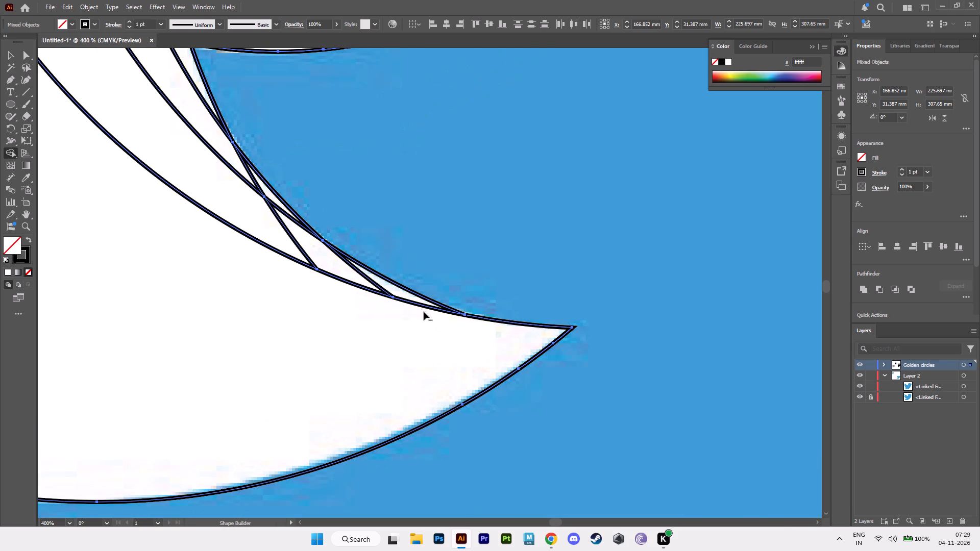
left_click(420, 305, "alt")
left_click(372, 292, "alt")
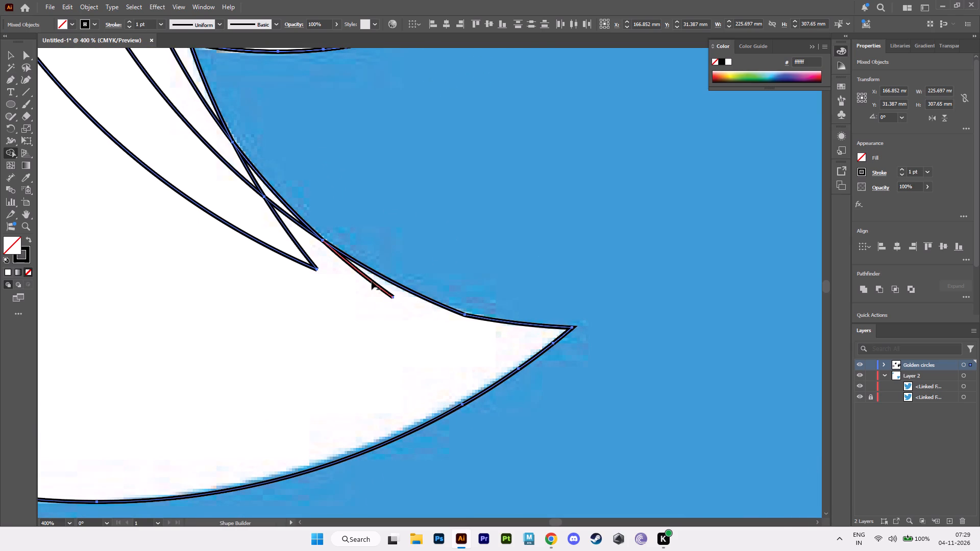
left_click(372, 281, "alt")
middle_click_drag(372, 288, 508, 374, "alt")
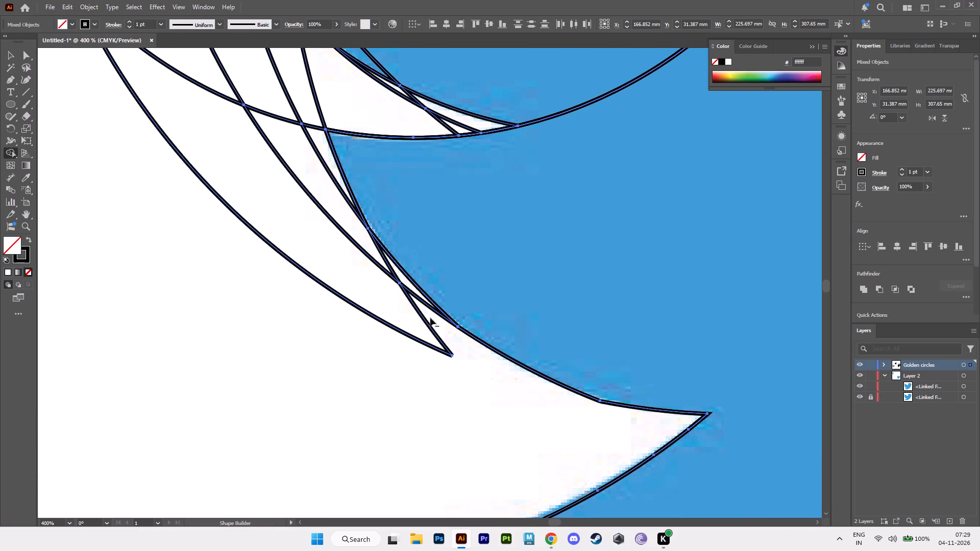
left_click(432, 309, "alt")
Merge the middle feather's main regions into the body by removing its dividing arcs and leftover line fragments.
scroll(468, 377, "down", 4, "alt")
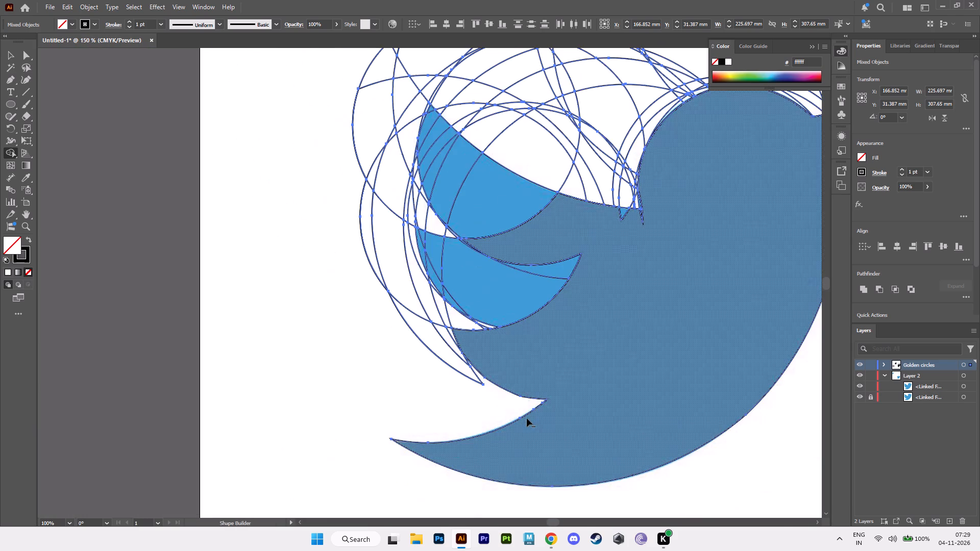
scroll(530, 418, "up", 4, "alt")
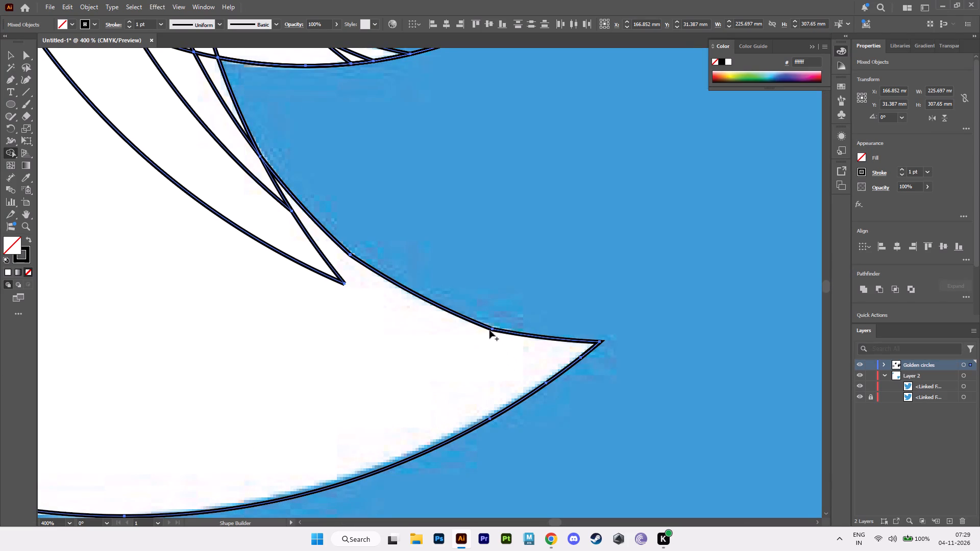
scroll(492, 379, "down", 4, "alt")
scroll(532, 401, "up", 1, "alt")
scroll(537, 403, "down", 3, "alt")
scroll(538, 407, "up", 1, "alt")
scroll(538, 407, "down", 1, "alt")
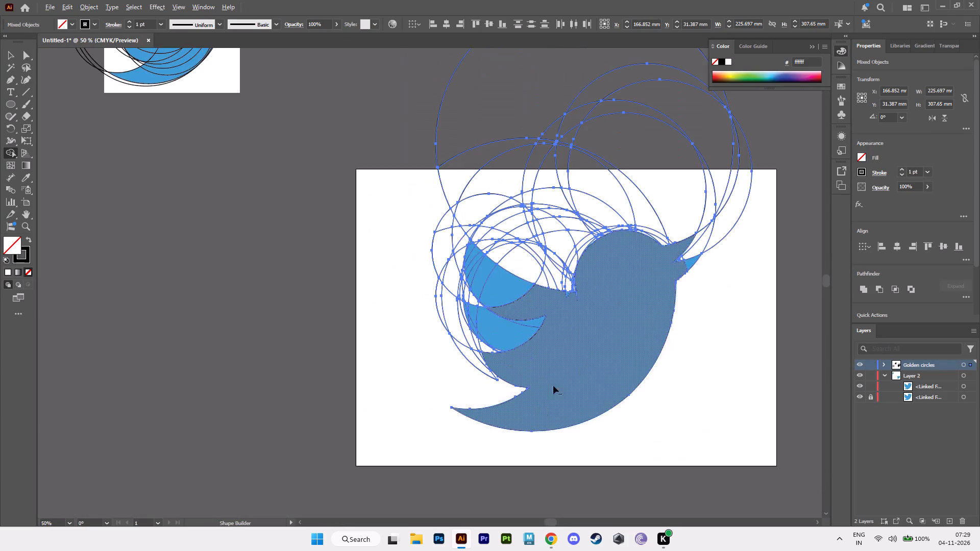
middle_click_drag(553, 385, 580, 496, "alt")
scroll(571, 471, "up", 4, "alt")
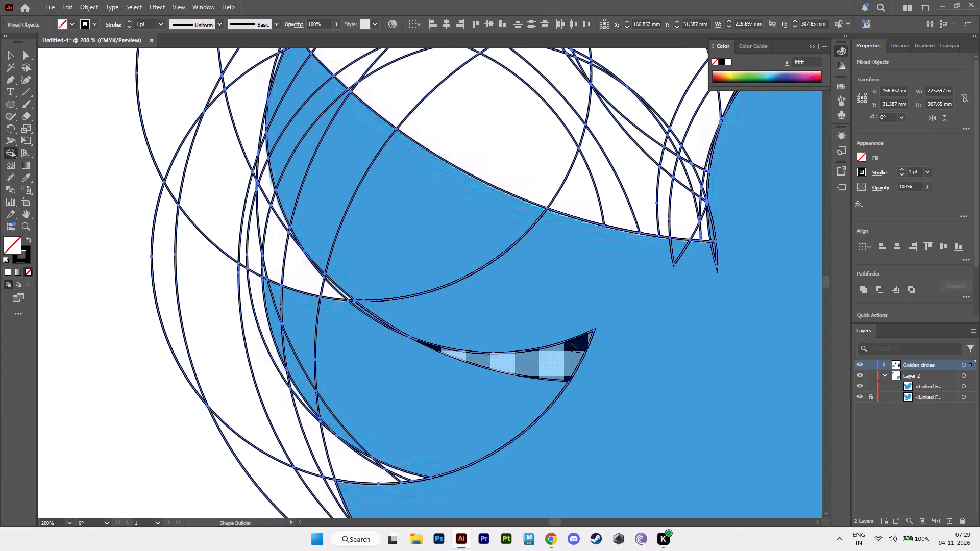
left_click(567, 341, "alt")
left_click(519, 375, "alt")
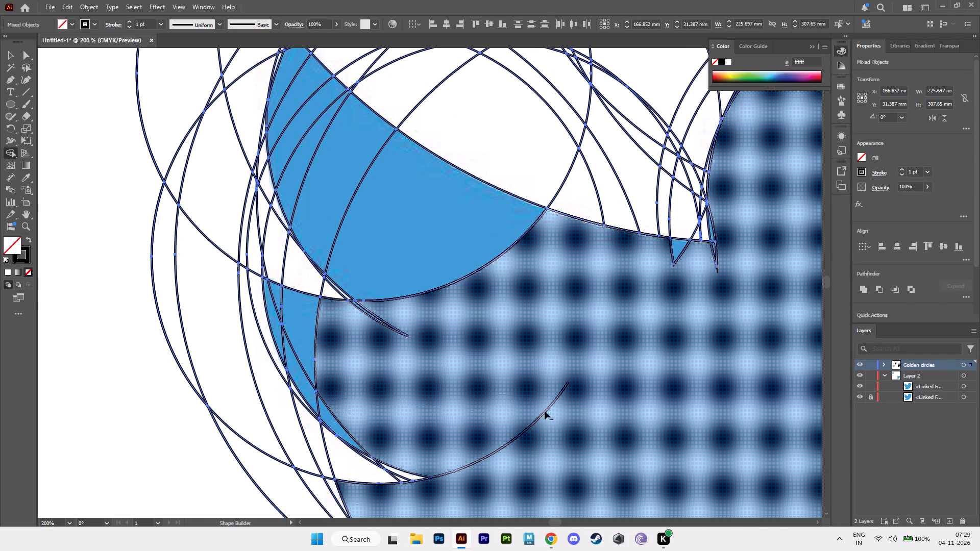
left_click(545, 413, "alt")
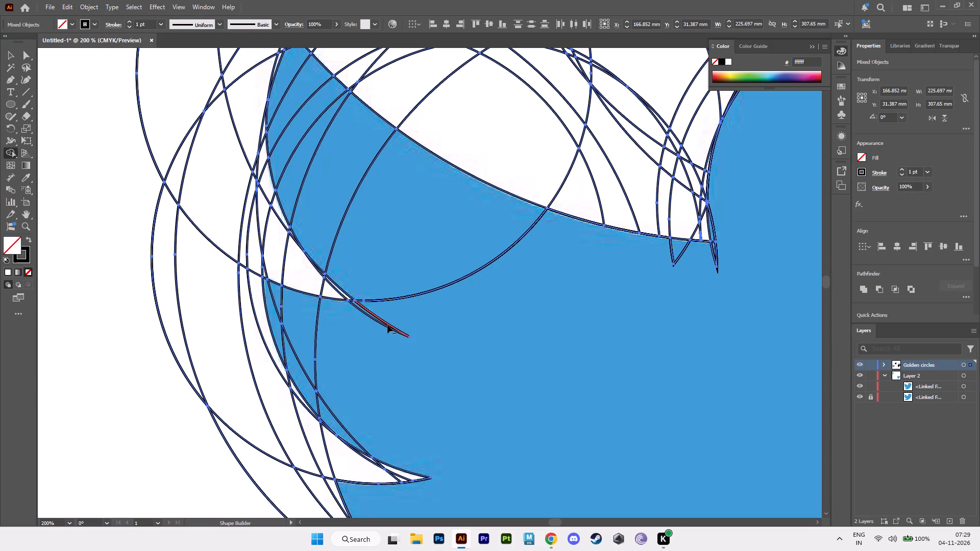
left_click(376, 320, "alt")
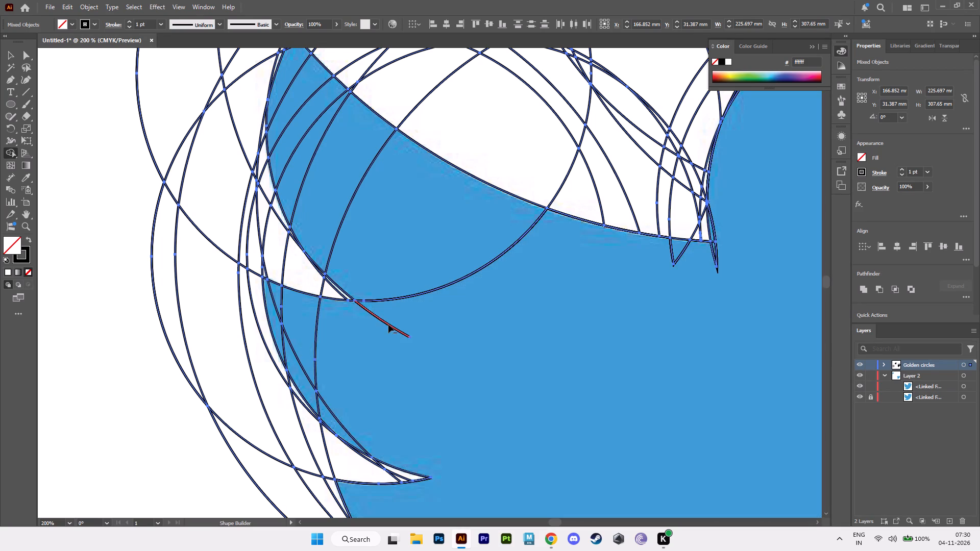
left_click(388, 324, "alt")
Merge the upper feather into the body up to its tip by removing the arcs that cross it.
left_click(424, 291, "alt")
scroll(496, 337, "down", 1, "alt")
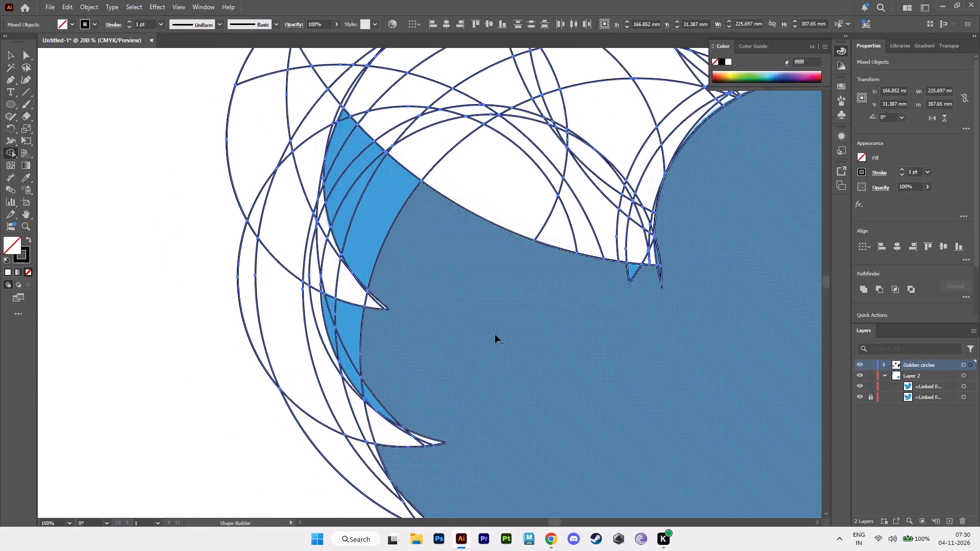
middle_click_drag(497, 335, 617, 445, "alt")
left_click(518, 329, "alt")
left_click(516, 328, "alt")
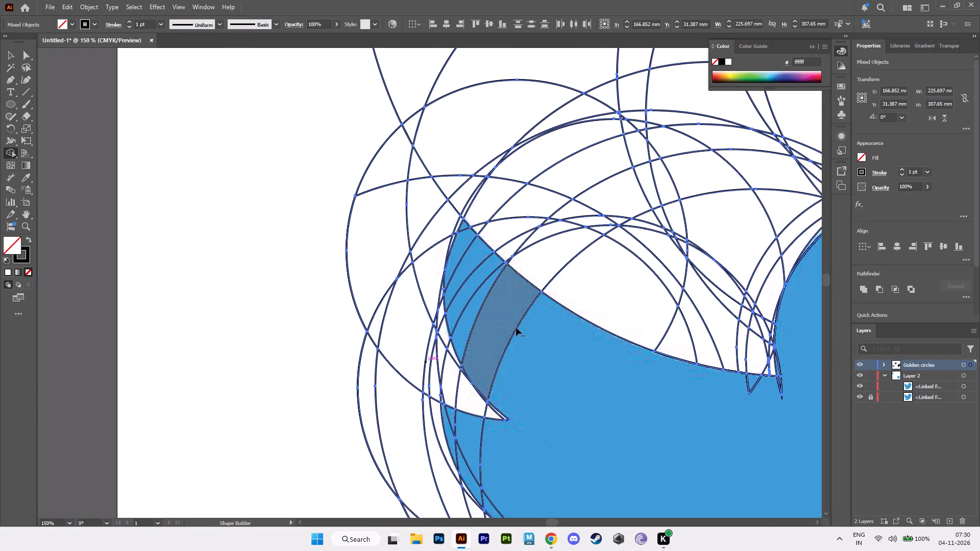
left_click(485, 303, "alt")
left_click(484, 302, "alt")
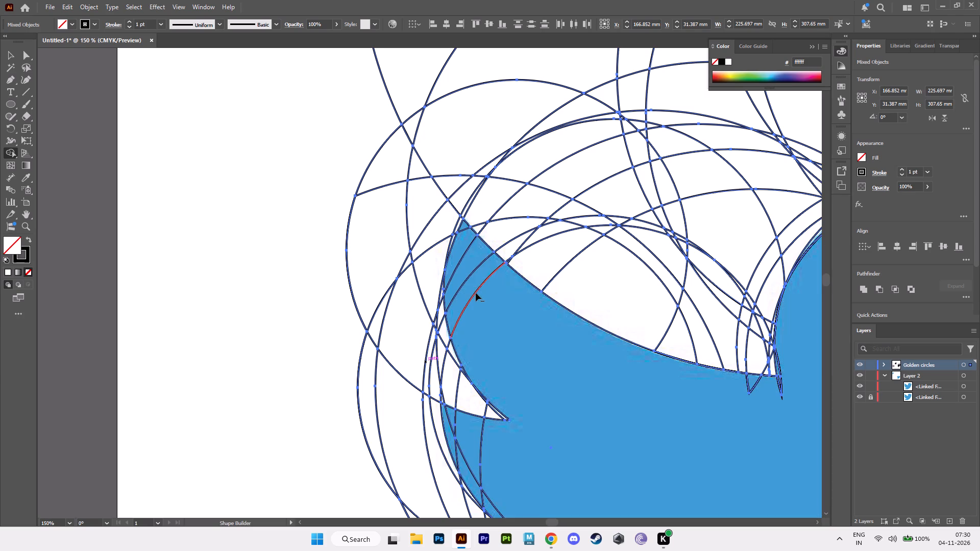
left_click(476, 293, "alt")
left_click(471, 274, "alt")
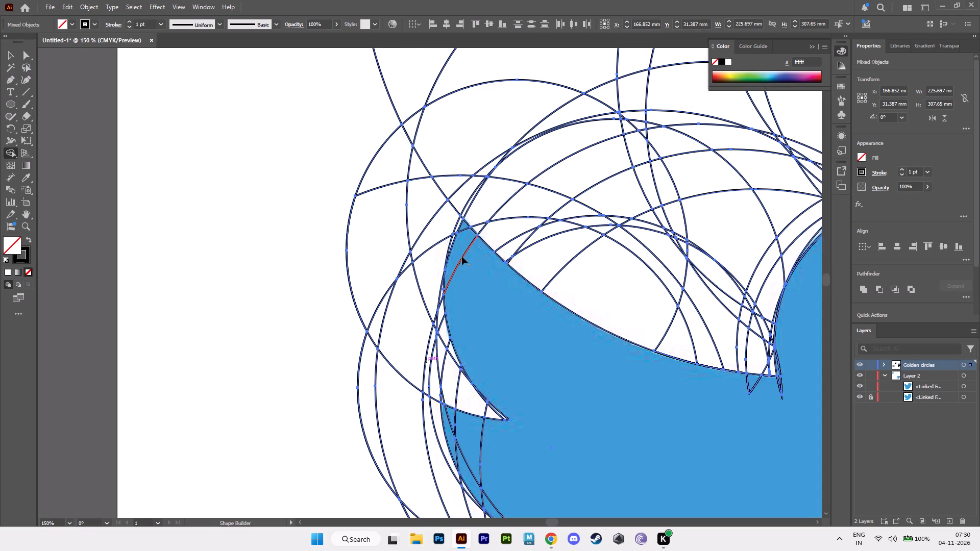
left_click(462, 257, "alt")
scroll(471, 263, "up", 3, "alt")
middle_click_drag(474, 267, 530, 418, "alt")
scroll(530, 418, "up", 1, "alt")
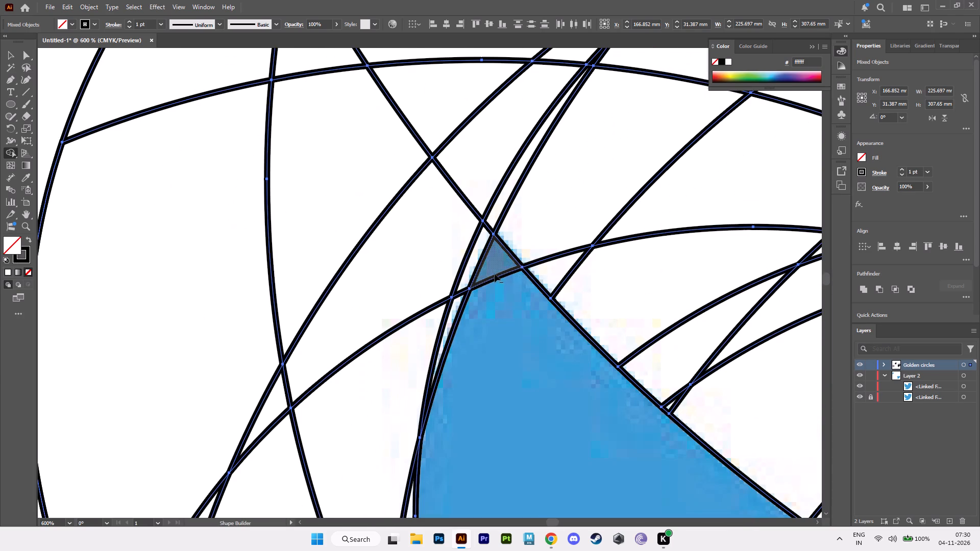
left_click(497, 277, "alt")
Remove the thin stray arc from the tip of the notch between the upper and middle feathers.
scroll(500, 333, "down", 2, "alt")
middle_click_drag(605, 435, 447, 310, "alt")
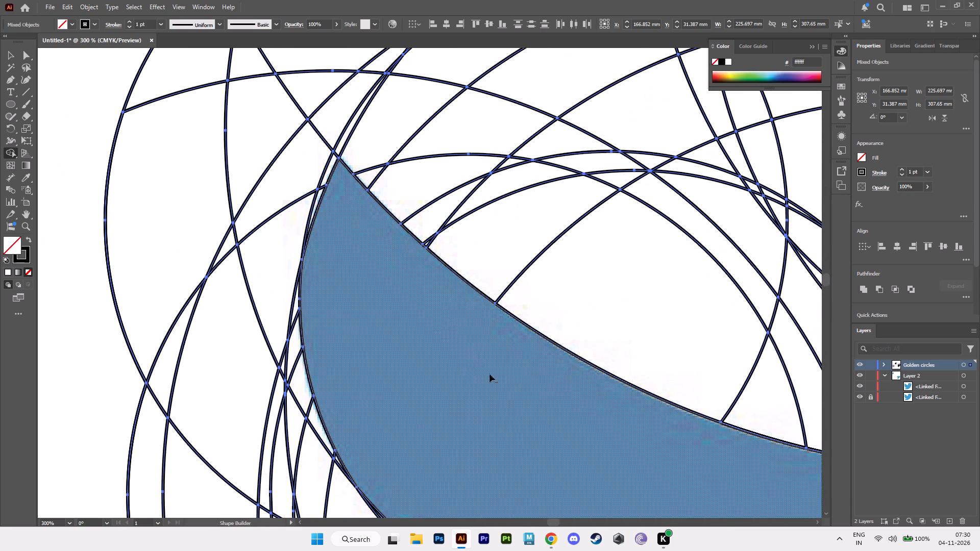
middle_click_drag(521, 399, 422, 267, "alt")
middle_click_drag(420, 387, 527, 278, "alt")
scroll(398, 359, "up", 2, "alt")
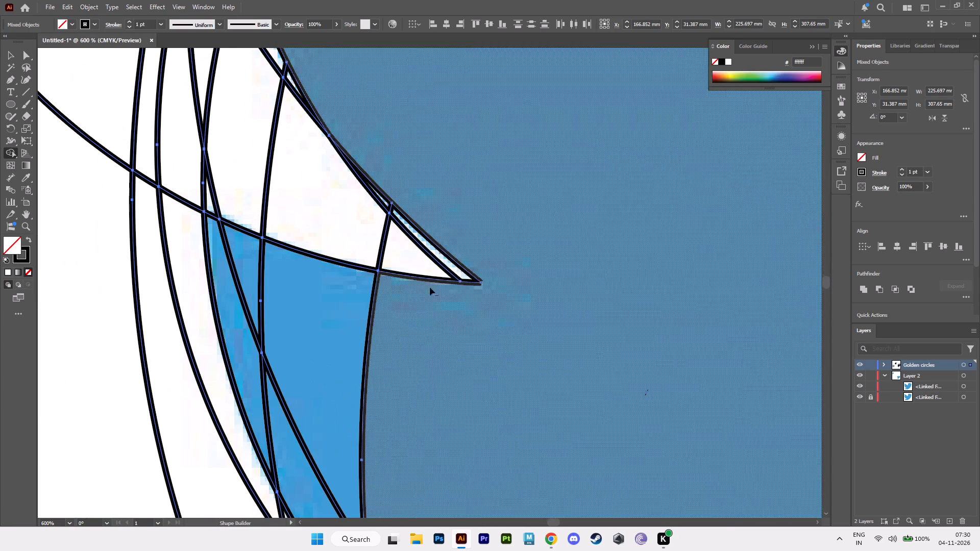
left_click(434, 258, "alt")
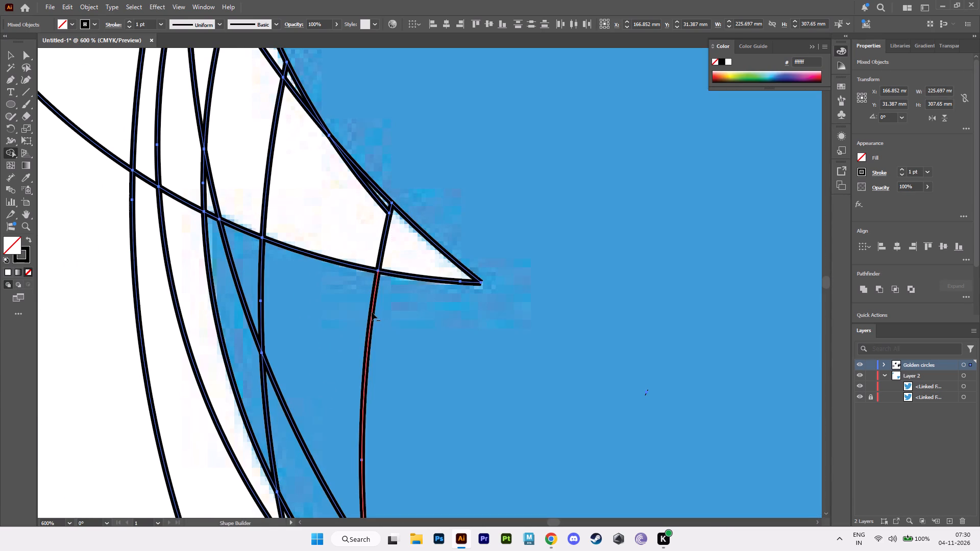
Merge the middle feather's remaining regions out to its outer edge by removing the arcs and line fragments dividing it.
left_click(372, 312, "alt")
scroll(430, 361, "down", 2, "alt")
middle_click_drag(448, 420, 451, 286, "alt")
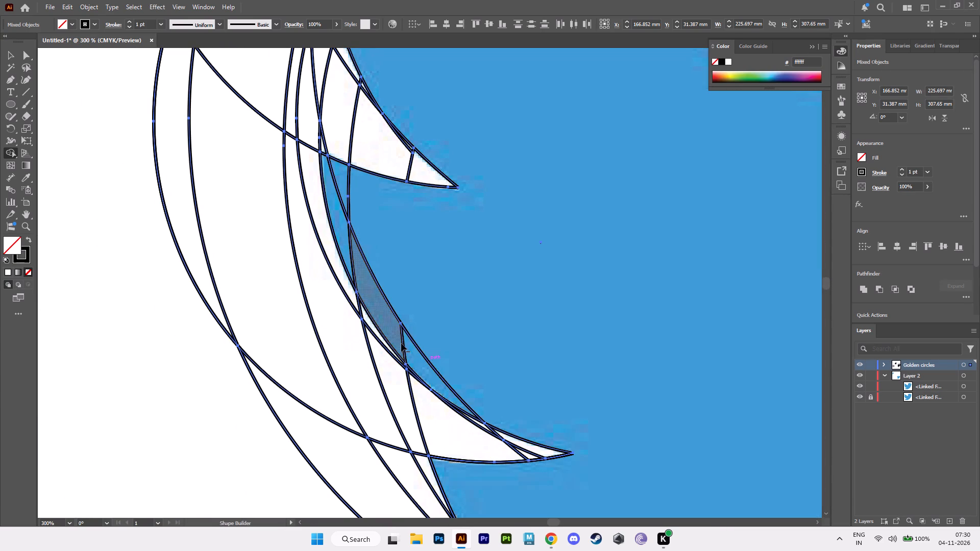
left_click(403, 342, "alt")
left_click(419, 344, "alt")
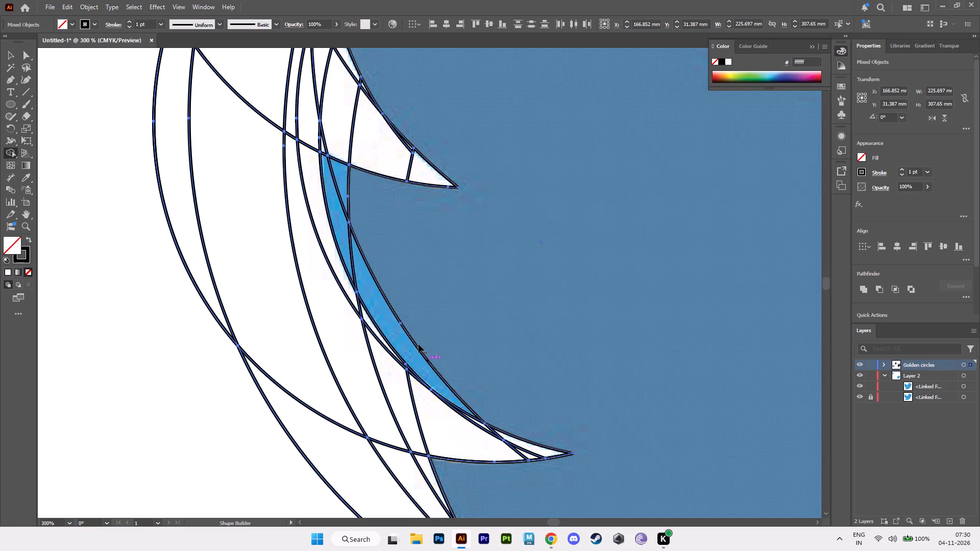
left_click(415, 343, "alt")
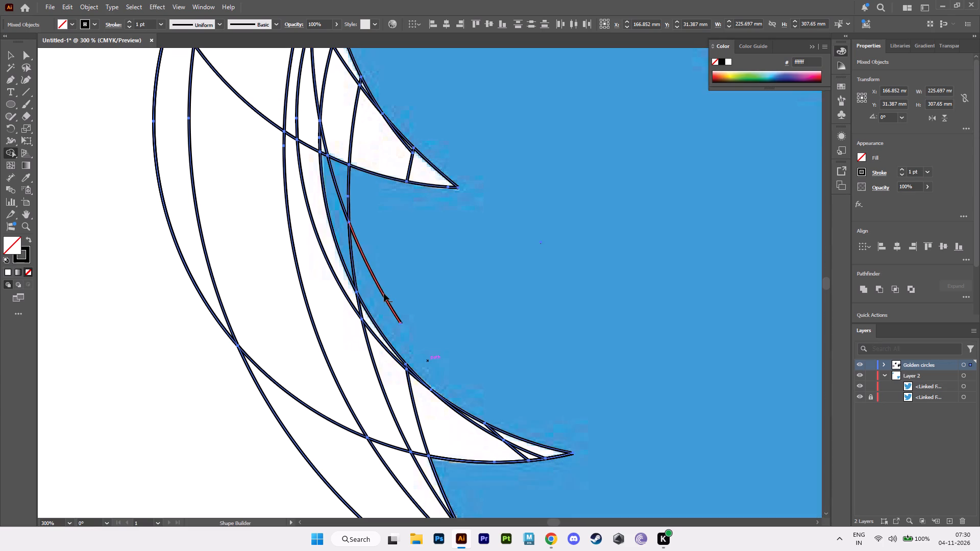
left_click(384, 293, "alt")
left_click(351, 242, "alt")
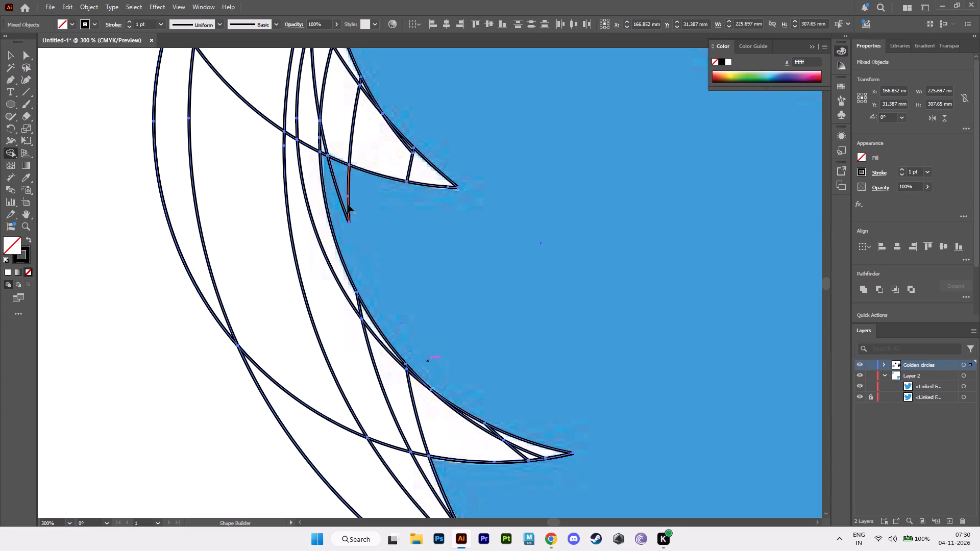
left_click(348, 197, "alt")
left_click(340, 198, "alt")
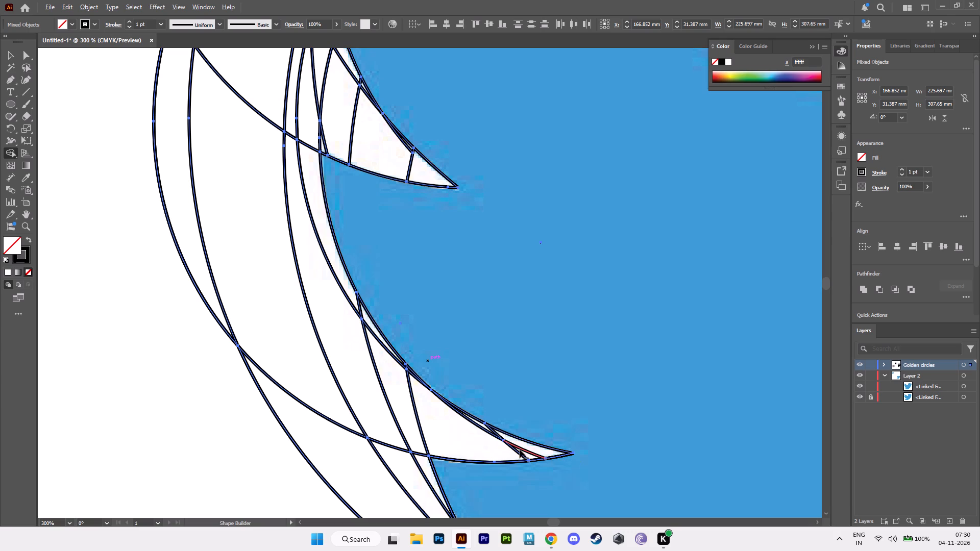
Clear the stray arcs and the tiny leftover fragment from the notch between the middle and lowest feathers.
left_click(520, 449, "alt")
left_click(512, 447, "alt")
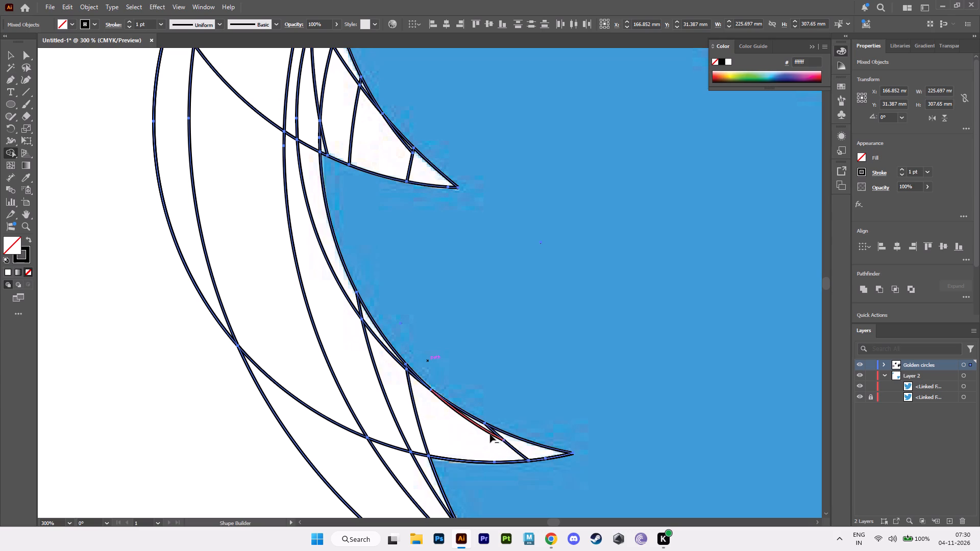
left_click(490, 434, "alt")
left_click(495, 432, "alt")
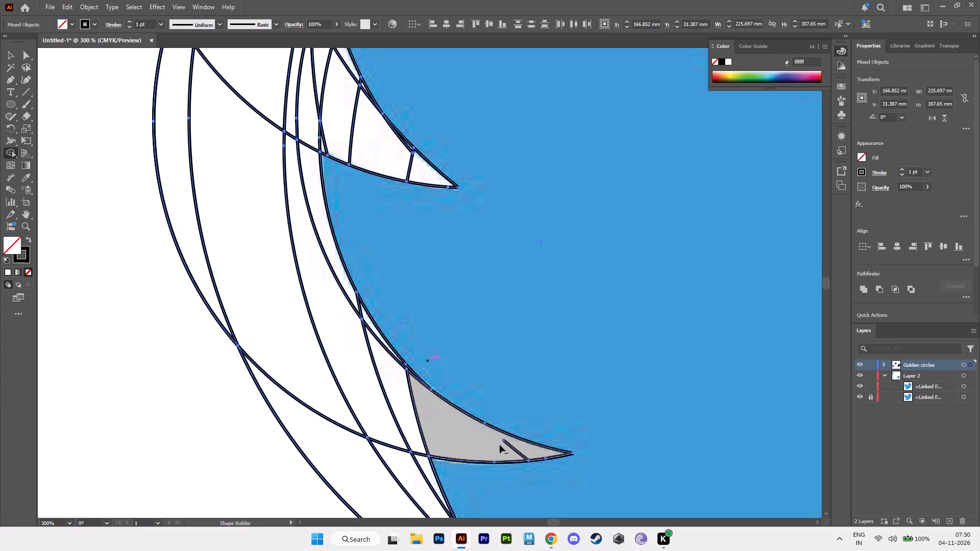
left_click(511, 447, "alt")
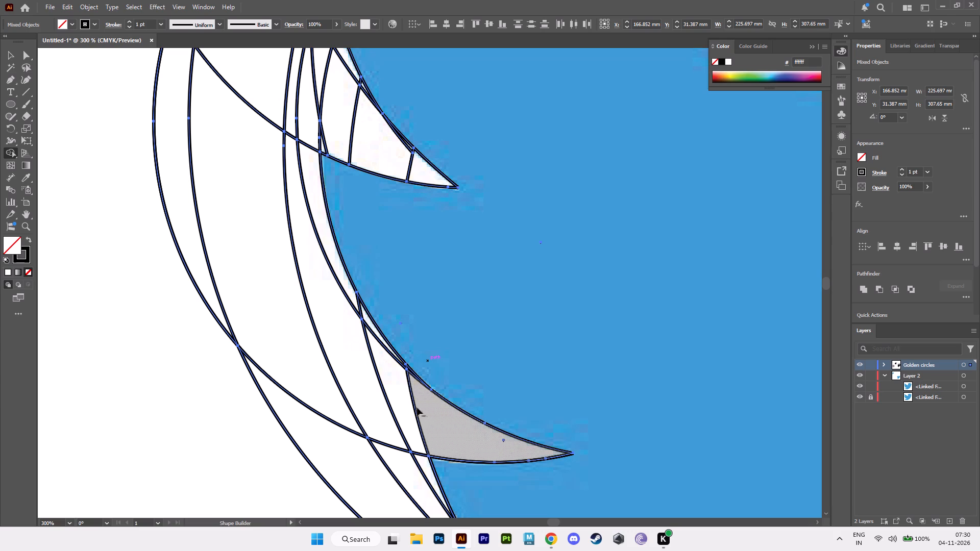
left_click(415, 407, "alt")
scroll(493, 448, "up", 5, "alt")
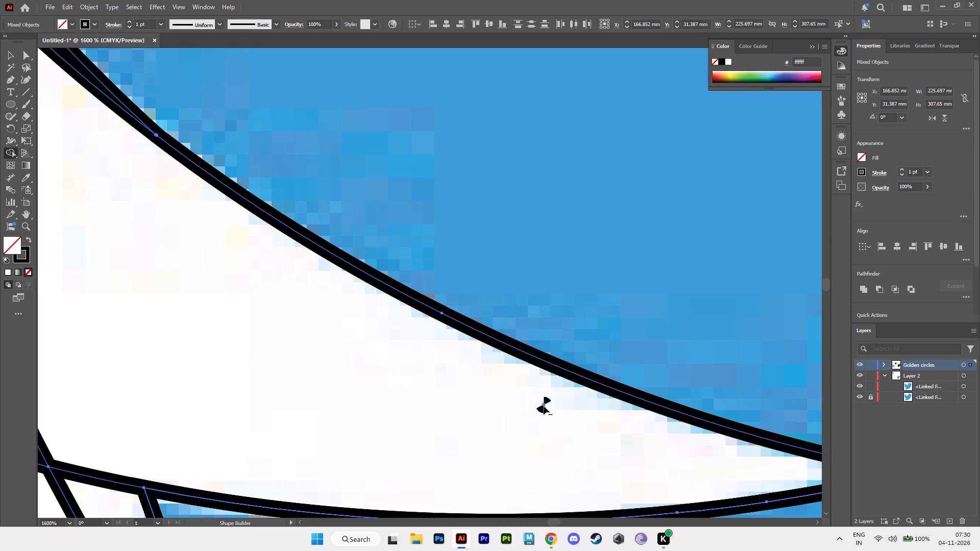
scroll(551, 426, "up", 5, "alt")
left_click(515, 313, "alt")
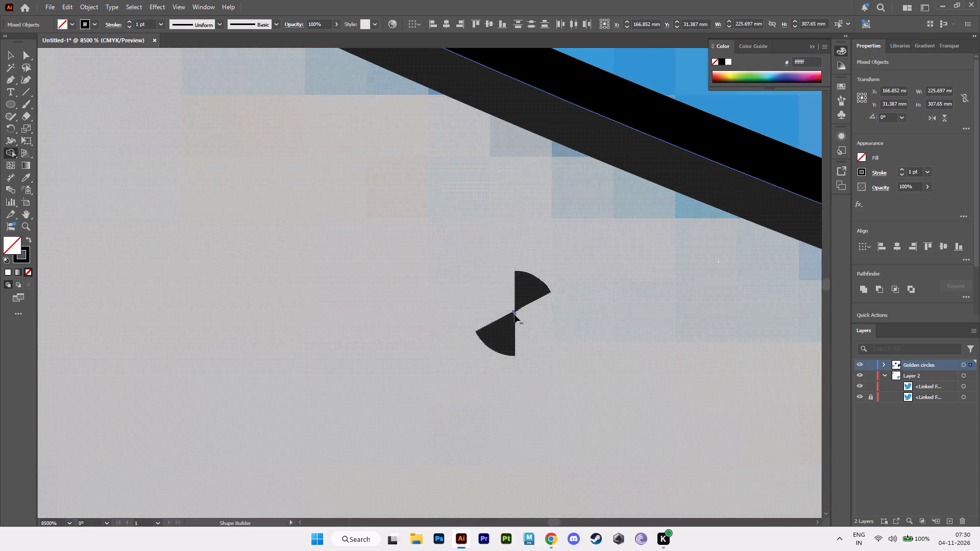
Remove the loose arc pieces hanging outside the lowest feather's outer edge, above the tail.
scroll(550, 368, "down", 11, "alt")
middle_click_drag(573, 423, 501, 271, "alt")
scroll(504, 280, "up", 2, "alt")
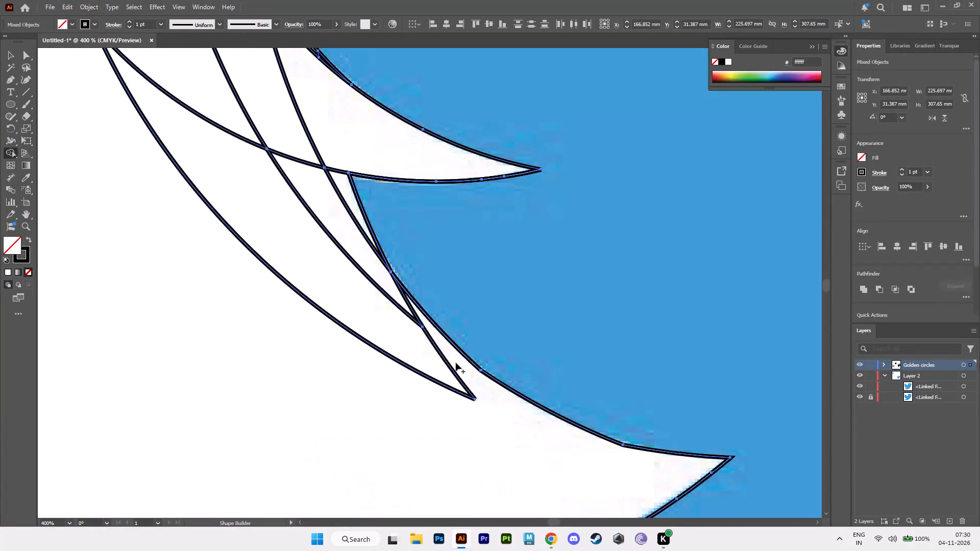
left_click(447, 364, "alt")
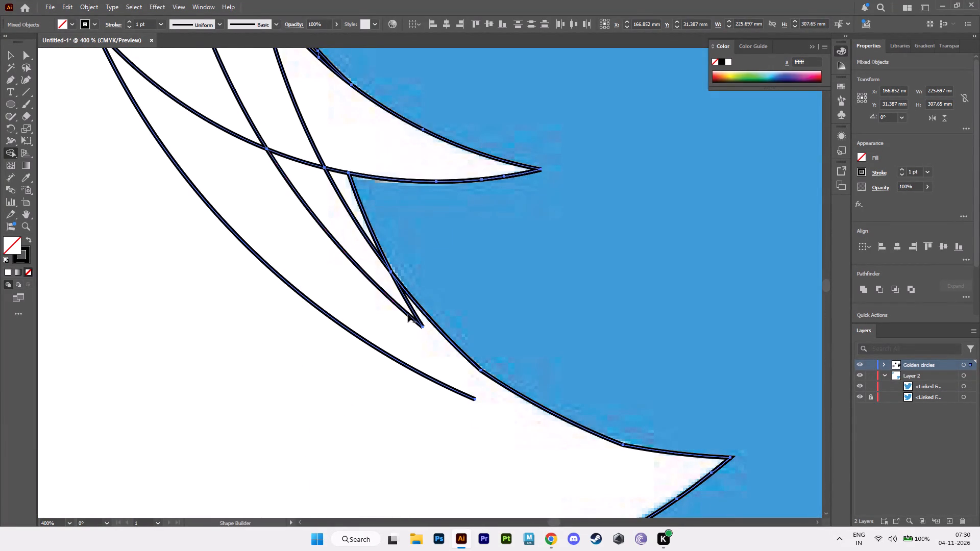
left_click(403, 311, "alt")
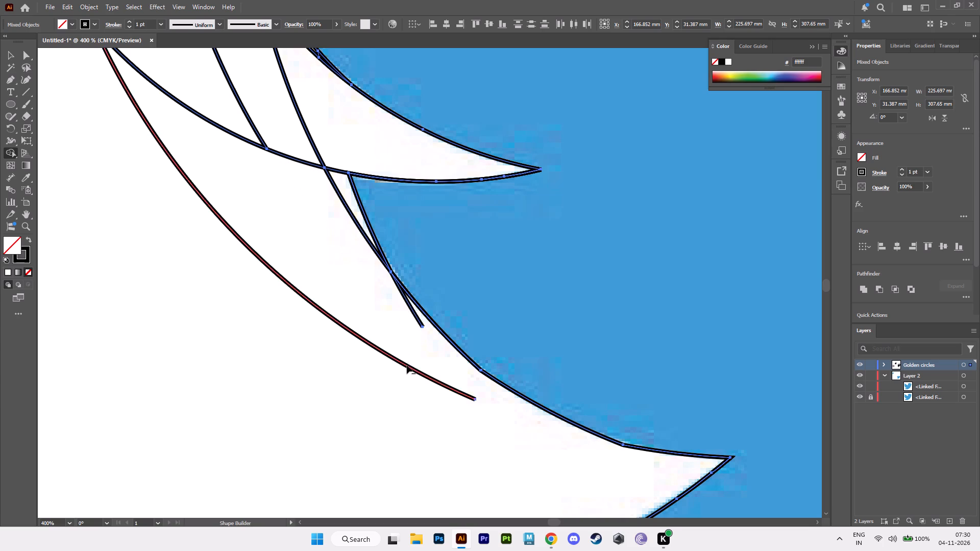
left_click(407, 365, "alt")
Remove the arc ends that protrude into the body below the wing's upper edge, near the neck corner.
scroll(411, 366, "down", 6, "alt")
scroll(514, 403, "up", 4, "alt")
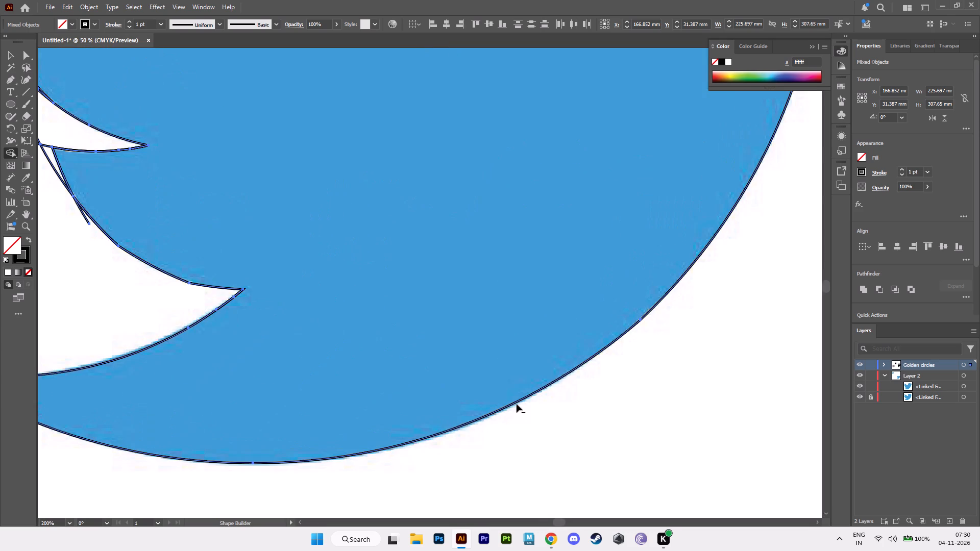
scroll(517, 404, "down", 3, "alt")
middle_click_drag(574, 333, 562, 467, "alt")
scroll(577, 422, "up", 4, "alt")
middle_click_drag(475, 309, 736, 492, "alt")
left_click_drag(361, 425, 393, 417, "alt")
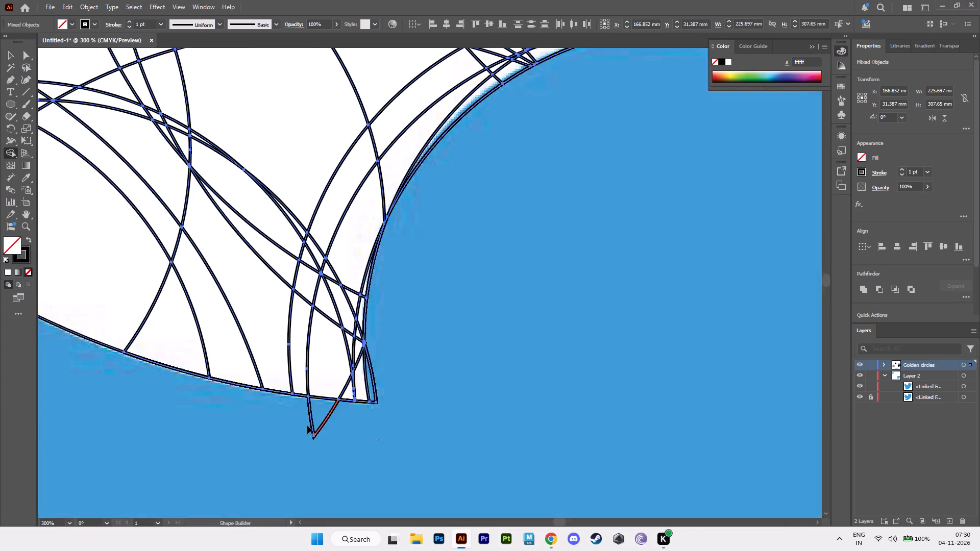
left_click_drag(296, 415, 330, 423, "alt")
Trim the sliver arc and leftover line end at the corner where the wing's upper edge meets the neck.
scroll(364, 424, "down", 2, "alt")
middle_click_drag(417, 384, 483, 481, "alt")
scroll(483, 481, "up", 3, "alt")
middle_click_drag(433, 468, 461, 245, "alt")
scroll(422, 297, "up", 2, "alt")
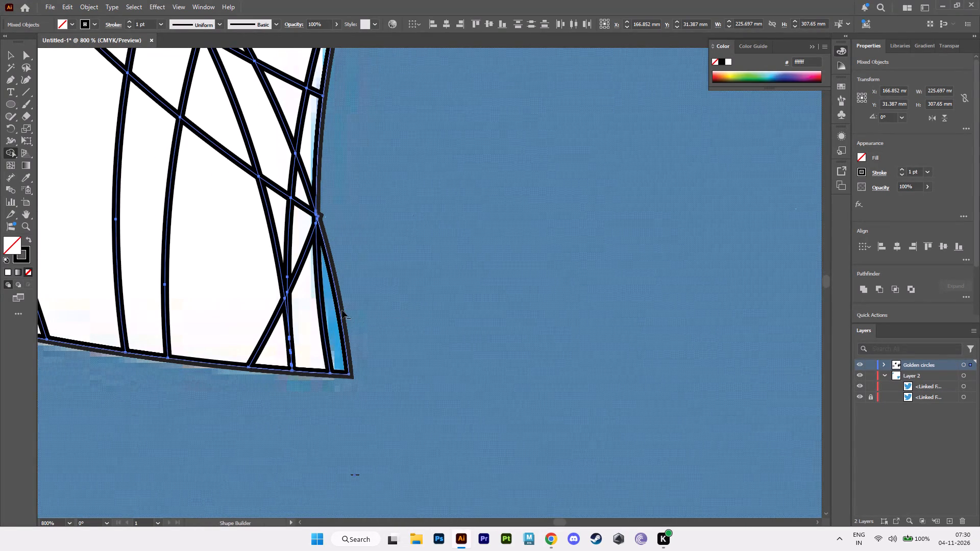
left_click(338, 308, "alt")
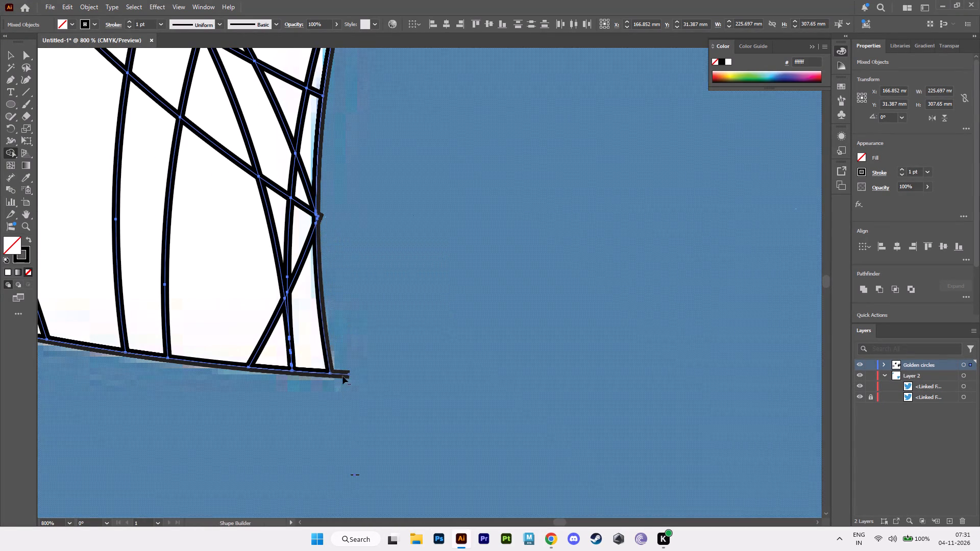
left_click(342, 374, "alt")
Remove the outer arc pieces running alongside the back of the head.
scroll(381, 379, "down", 4, "alt")
middle_click_drag(403, 333, 412, 463, "alt")
scroll(412, 463, "up", 3, "alt")
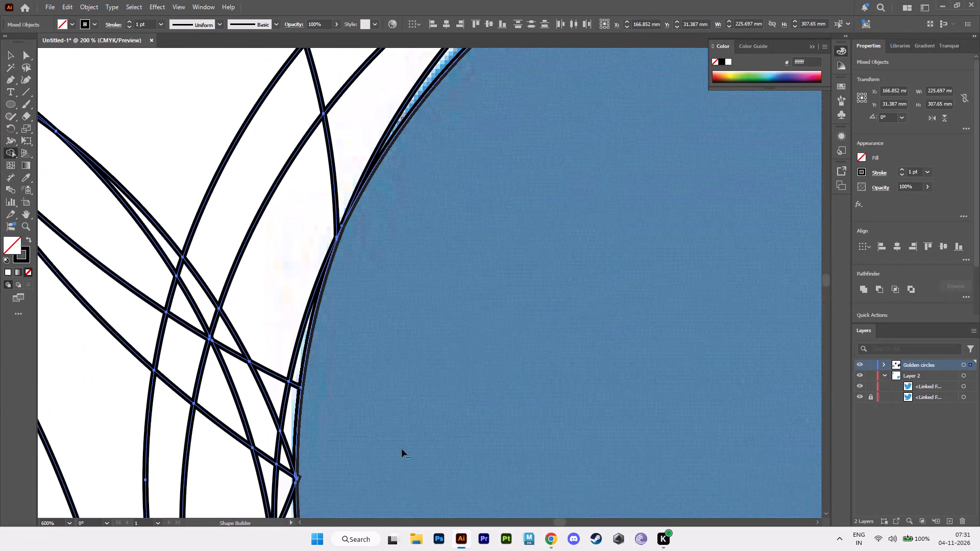
middle_click_drag(388, 319, 395, 452, "alt")
middle_click_drag(500, 273, 428, 406, "alt")
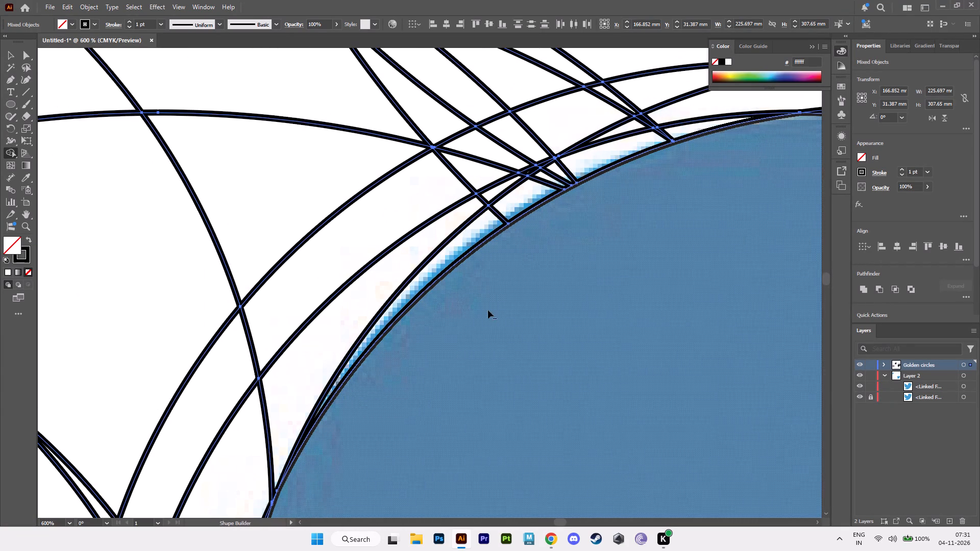
left_click(497, 213, "alt")
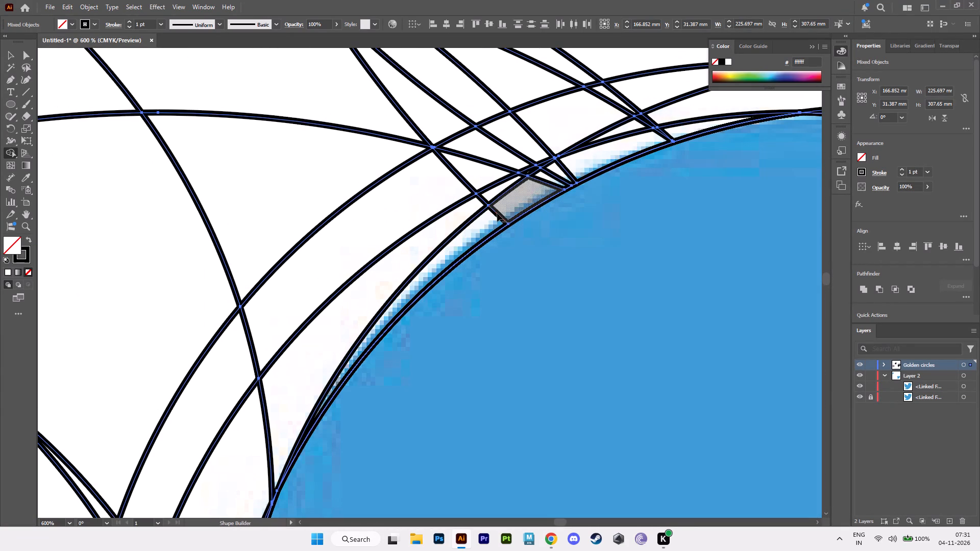
left_click(455, 234, "alt")
Remove the stray arc segments lying just above the crown of the head.
scroll(478, 311, "down", 1, "alt")
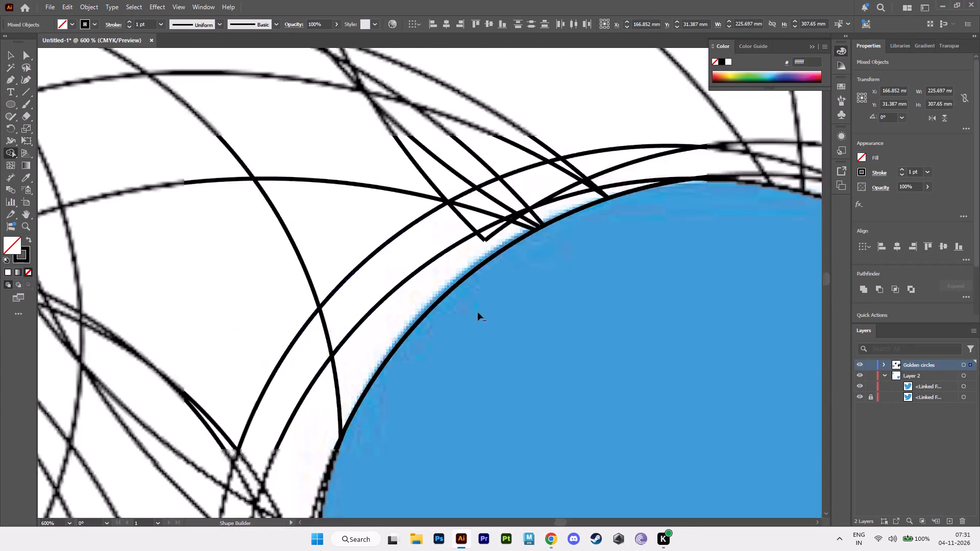
scroll(478, 312, "down", 2, "alt")
middle_click_drag(497, 363, 454, 431, "alt")
scroll(456, 429, "up", 4, "alt")
middle_click_drag(540, 286, 440, 508, "alt")
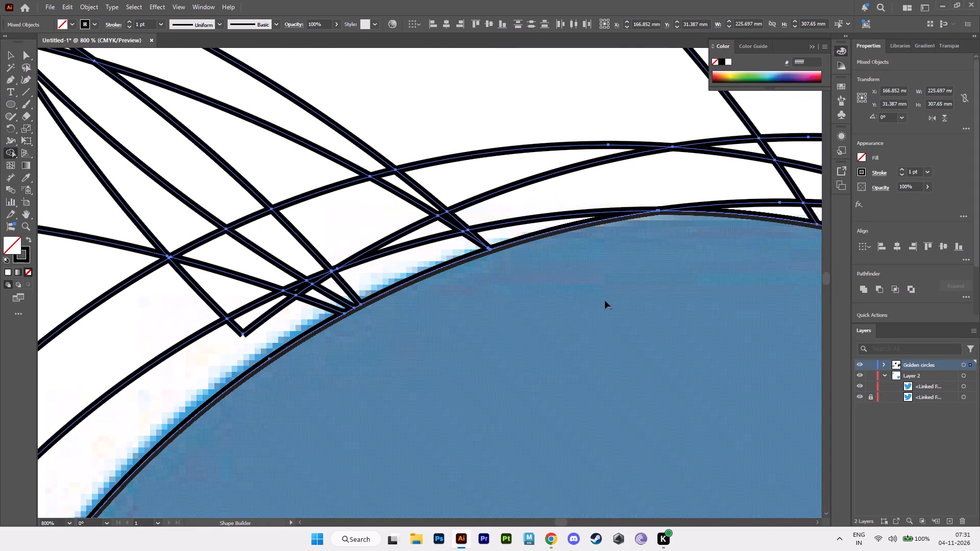
middle_click_drag(605, 300, 340, 363, "alt")
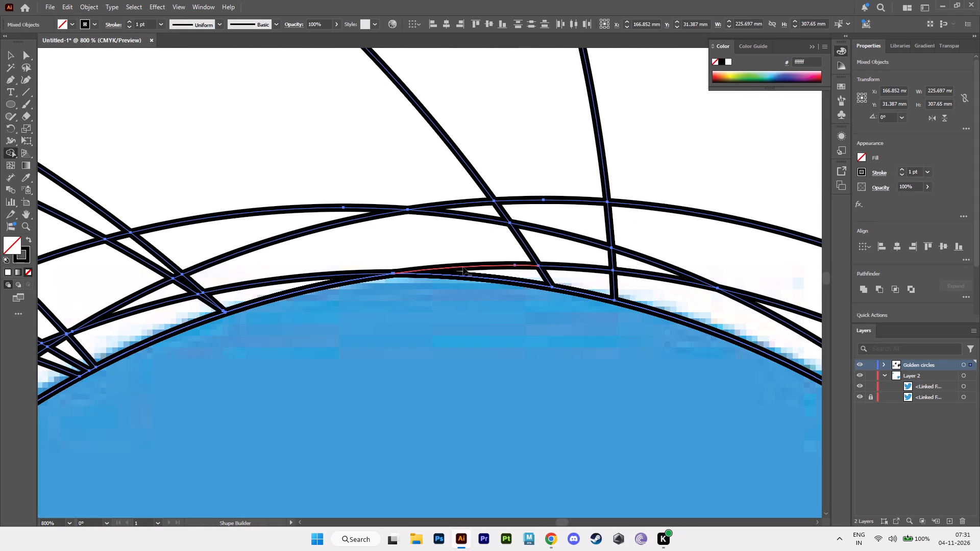
left_click(463, 267, "alt")
left_click(351, 273, "alt")
Clear the stray arcs and crossing line ends above the forehead, from the crown down to the beak notch.
scroll(456, 334, "down", 2, "alt")
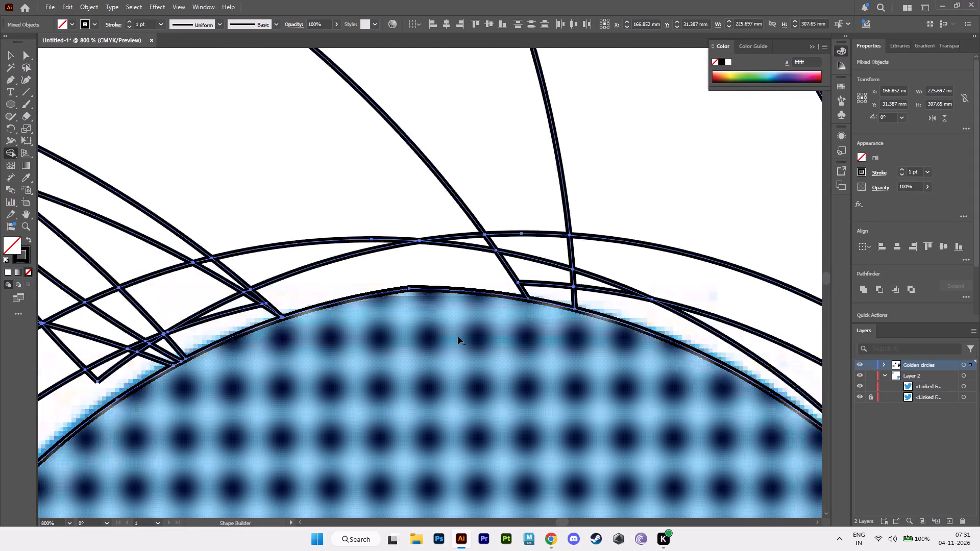
scroll(458, 336, "down", 1, "alt")
middle_click_drag(528, 381, 412, 354, "alt")
scroll(412, 354, "up", 2, "alt")
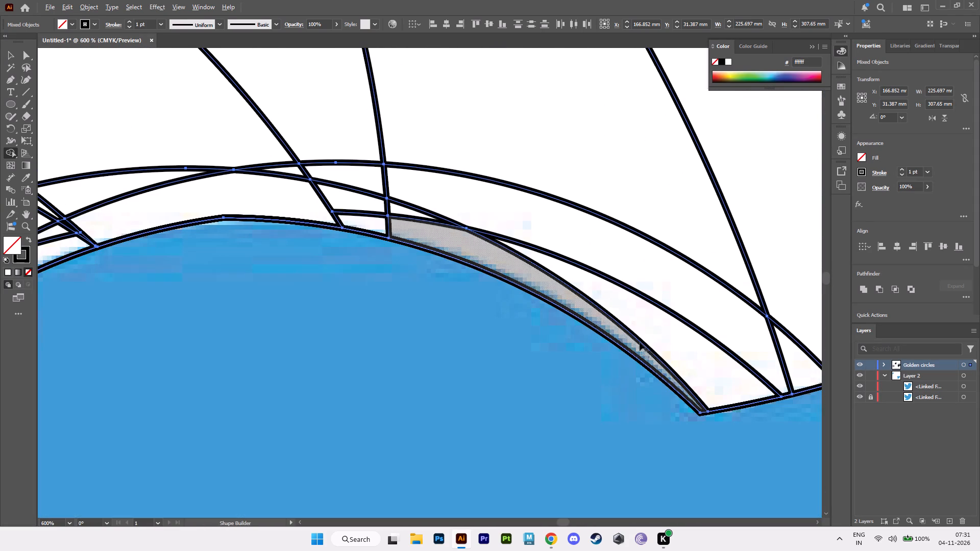
left_click(623, 327, "alt")
left_click(389, 228, "alt")
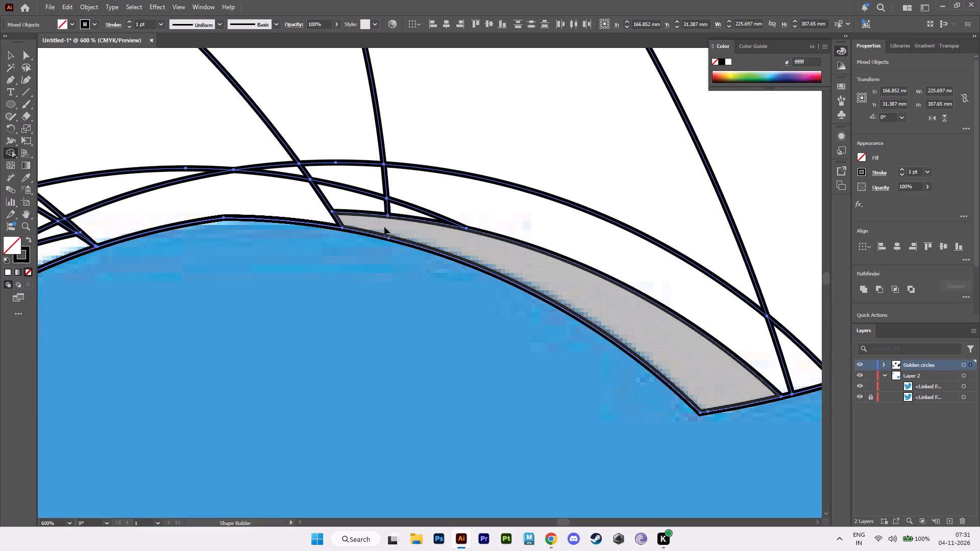
left_click(337, 217, "alt")
left_click(351, 213, "alt")
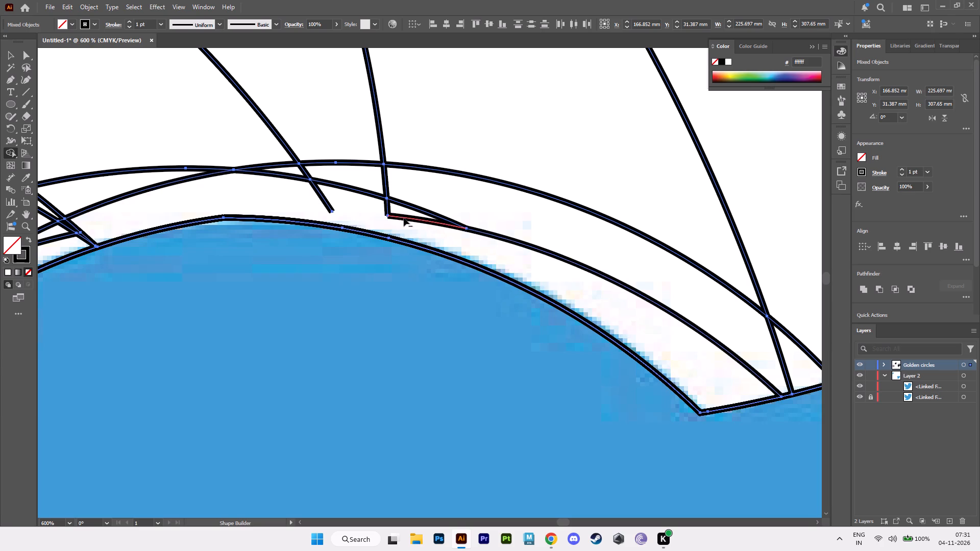
left_click(405, 218, "alt")
left_click(497, 238, "alt")
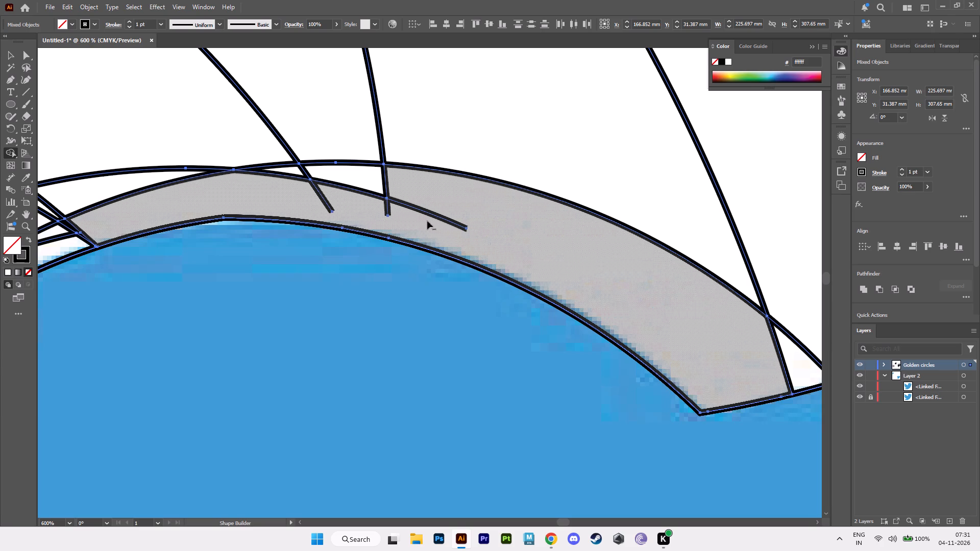
left_click(429, 213, "alt")
Remove the crossing line ends that reach down to the head outline just behind the crown.
scroll(495, 346, "down", 4, "alt")
middle_click_drag(437, 358, 566, 413, "alt")
scroll(566, 413, "up", 3, "alt")
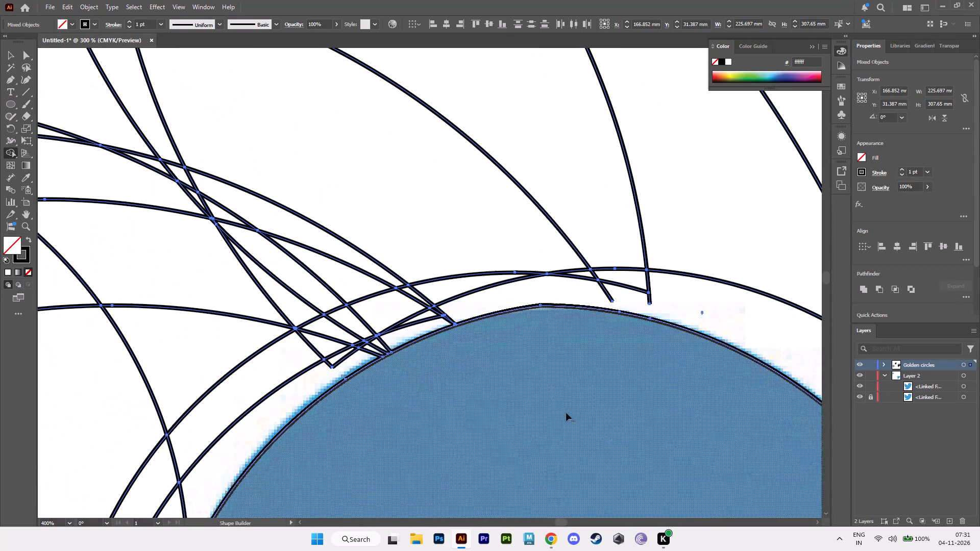
left_click(444, 314, "alt")
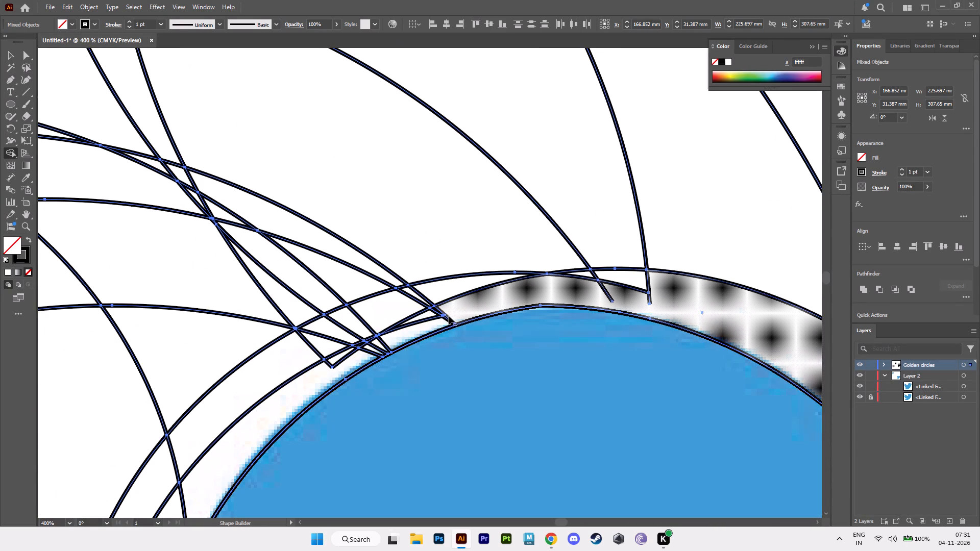
left_click(449, 316, "alt")
left_click(449, 318, "alt")
left_click(440, 311, "alt")
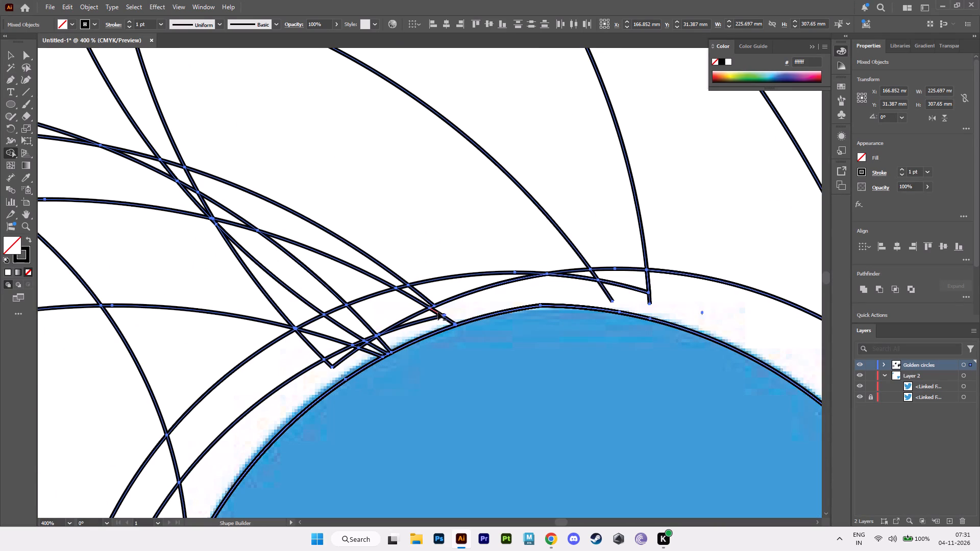
left_click(437, 312, "alt")
left_click(450, 319, "alt")
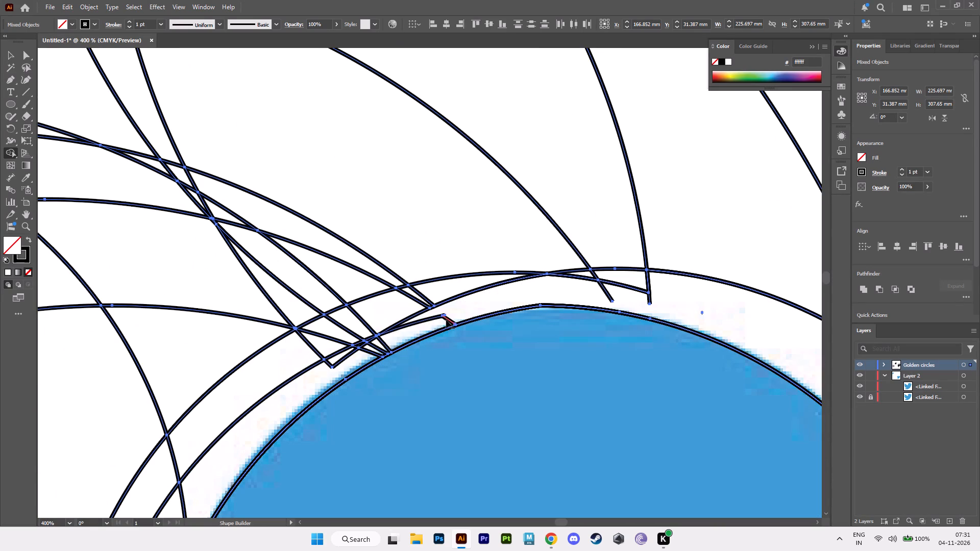
left_click(446, 320, "alt")
left_click(426, 320, "alt")
Remove the line ends touching the outline further down the back of the head and the small leftover stub above it.
left_click(384, 346, "alt")
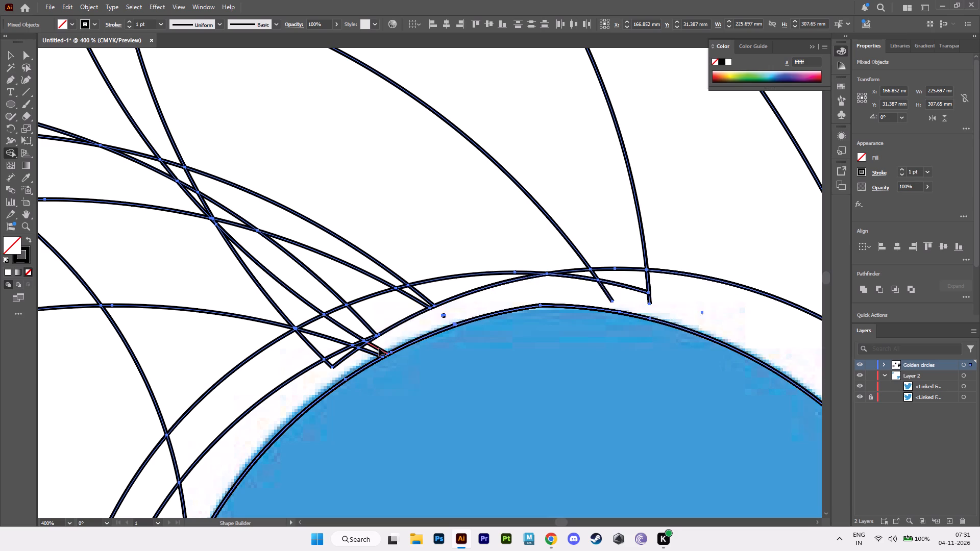
left_click(379, 348, "alt")
left_click(373, 352, "alt")
left_click(371, 353, "alt")
scroll(474, 344, "up", 4, "alt")
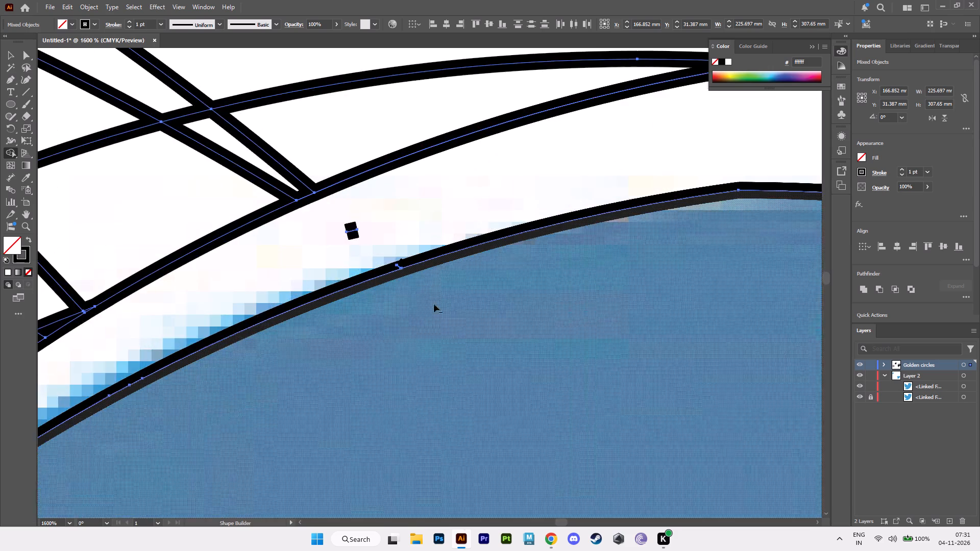
middle_click_drag(434, 305, 566, 470, "alt")
scroll(566, 470, "up", 3, "alt")
left_click(323, 246, "alt")
Trim the tiny pointed spur protruding from the head outline behind the crown.
scroll(476, 383, "down", 2, "alt")
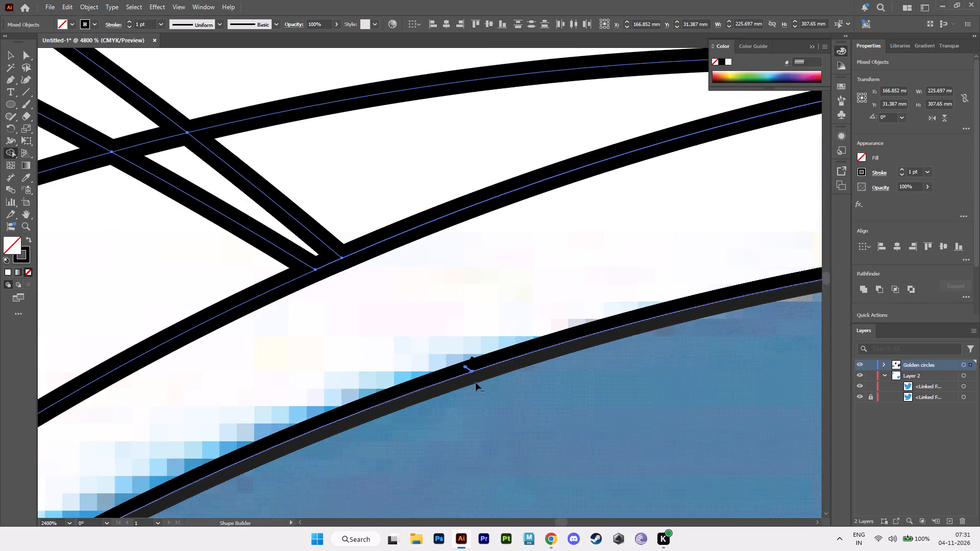
scroll(480, 390, "up", 6, "alt")
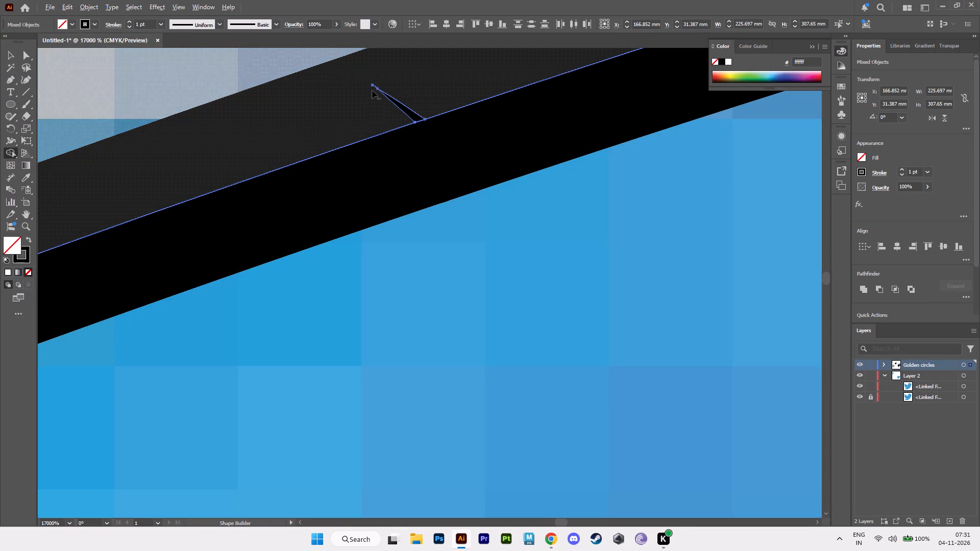
left_click(373, 85, "alt")
scroll(396, 120, "down", 4, "alt")
middle_click_drag(406, 135, 420, 197, "alt")
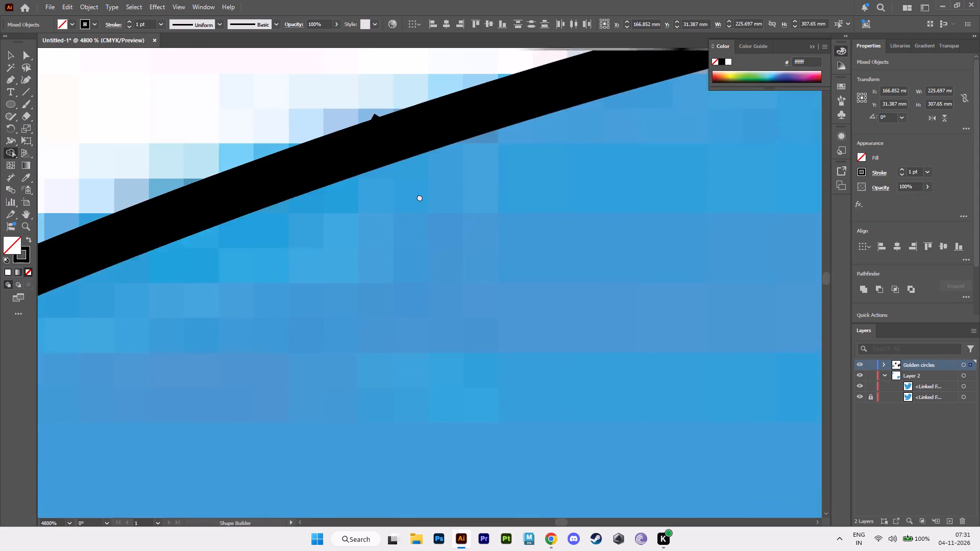
middle_click_drag(420, 197, 458, 311, "alt")
scroll(458, 311, "up", 4, "alt")
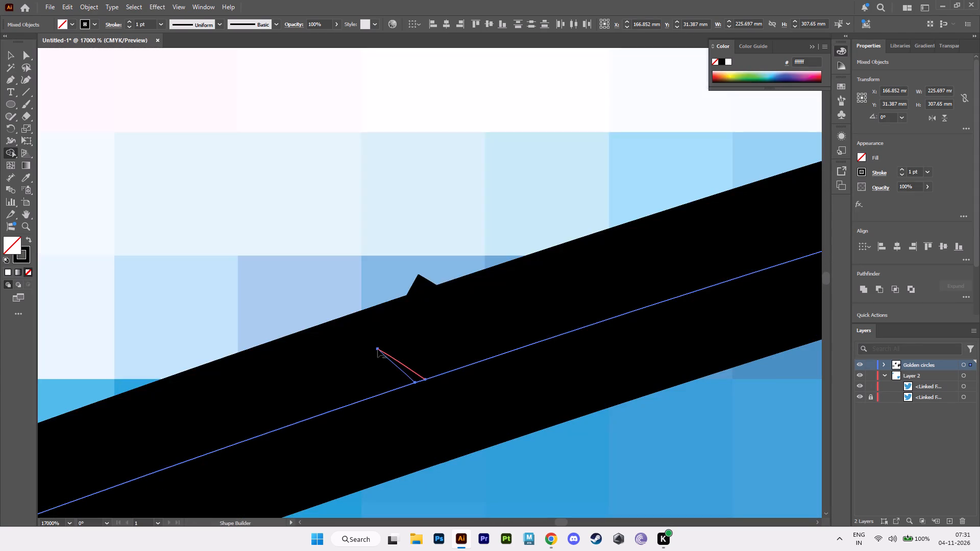
scroll(387, 374, "up", 4, "alt")
scroll(350, 357, "down", 1, "alt")
middle_click_drag(339, 352, 381, 363, "alt")
scroll(382, 363, "down", 1, "alt")
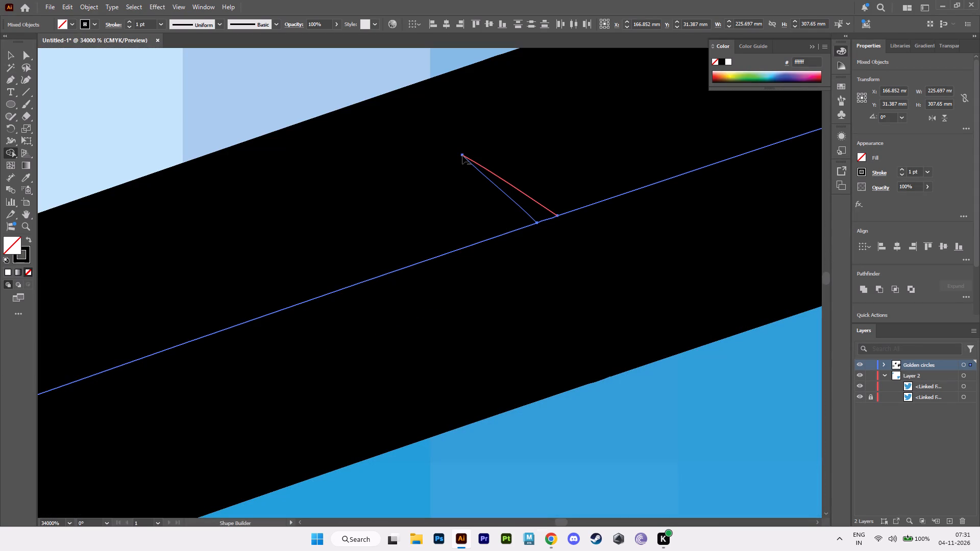
left_click(462, 156, "alt")
scroll(503, 271, "down", 4, "alt")
scroll(587, 403, "down", 3, "alt")
Examine the head outline around the crown for leftover spurs or stray line ends.
middle_click_drag(630, 443, 559, 361, "alt")
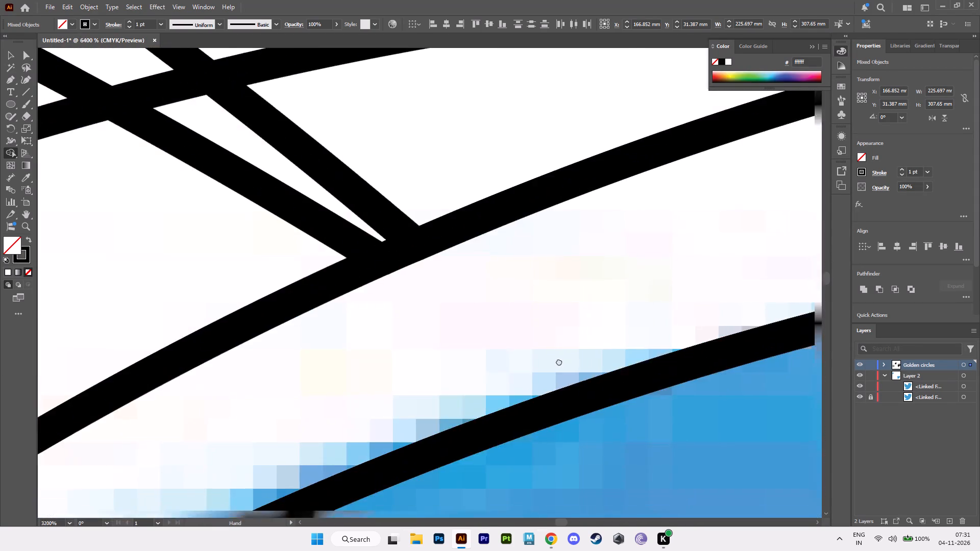
middle_click_drag(559, 361, 462, 234, "alt")
scroll(485, 271, "down", 4, "alt")
scroll(509, 314, "down", 3, "alt")
middle_click_drag(600, 343, 580, 354, "alt")
scroll(580, 354, "up", 4, "alt")
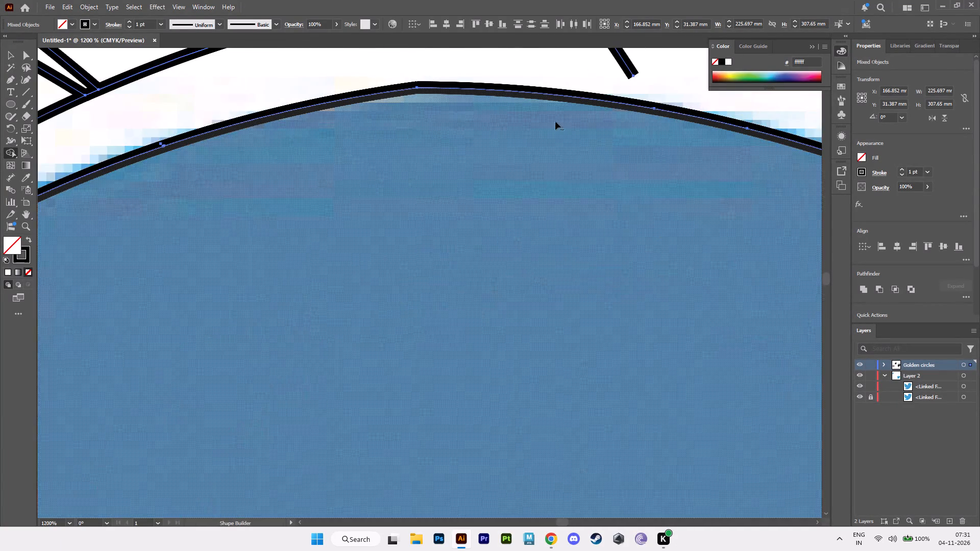
middle_click_drag(555, 121, 561, 365, "alt")
scroll(561, 365, "up", 4, "alt")
middle_click_drag(331, 284, 530, 323, "alt")
scroll(311, 359, "up", 3, "alt")
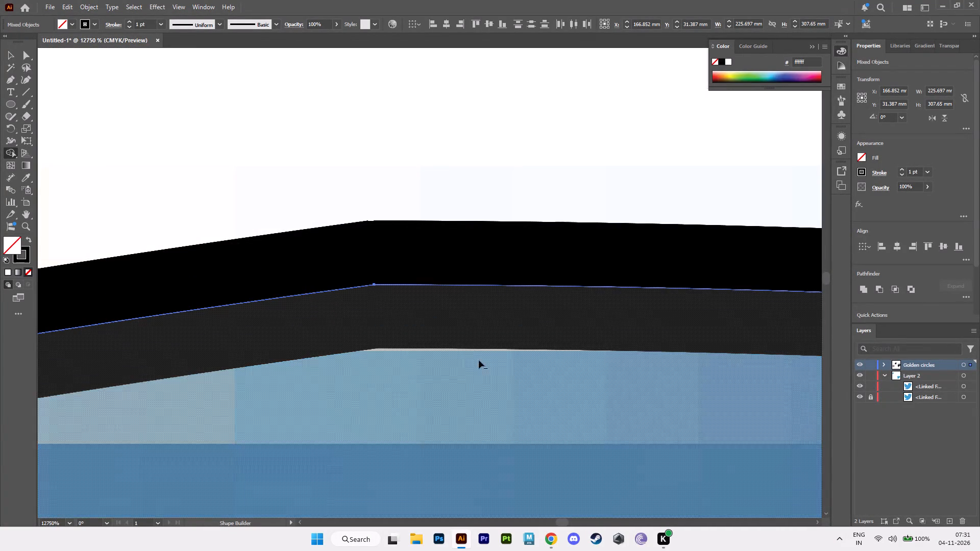
scroll(479, 365, "down", 12, "alt")
scroll(529, 425, "down", 1, "alt")
middle_click_drag(529, 425, 458, 395, "alt")
scroll(457, 395, "up", 2, "alt")
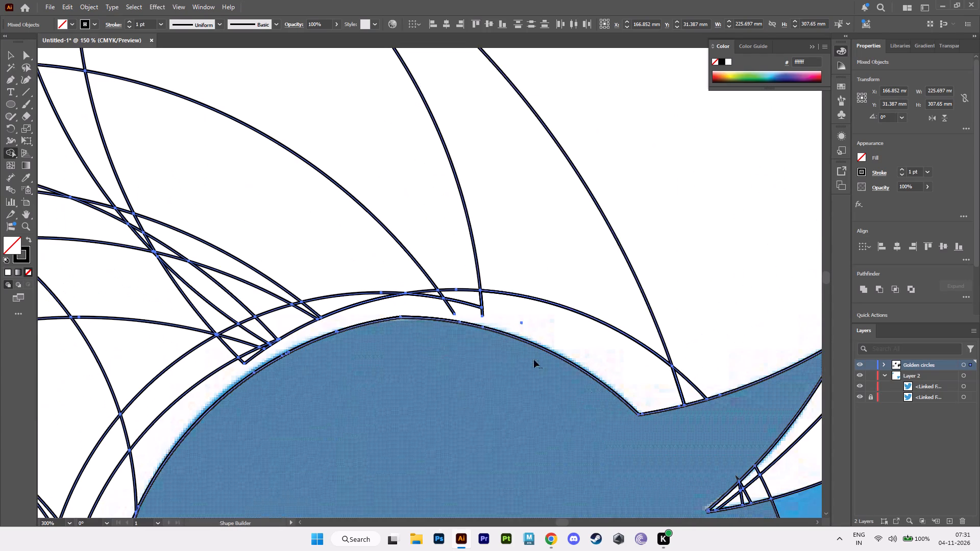
Remove the long arc coming down to the upper beak and the two arc ends meeting the beak's top edge.
left_click(604, 215, "alt")
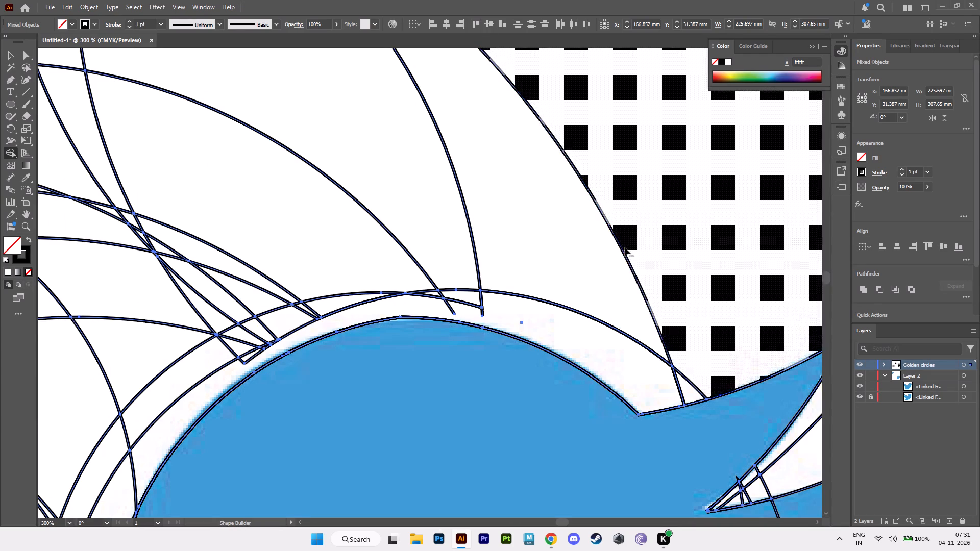
left_click(653, 311, "alt")
left_click(650, 311, "alt")
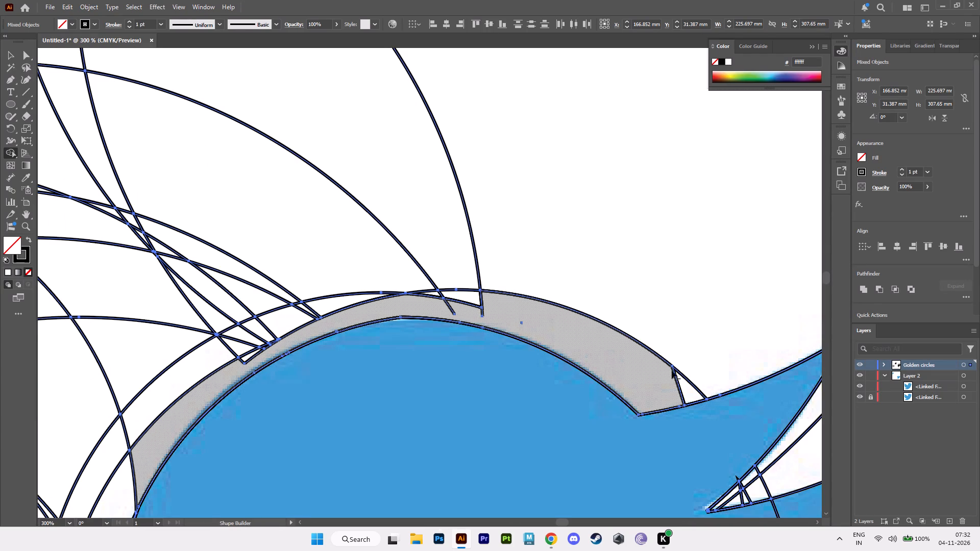
left_click(678, 380, "alt")
left_click(689, 380, "alt")
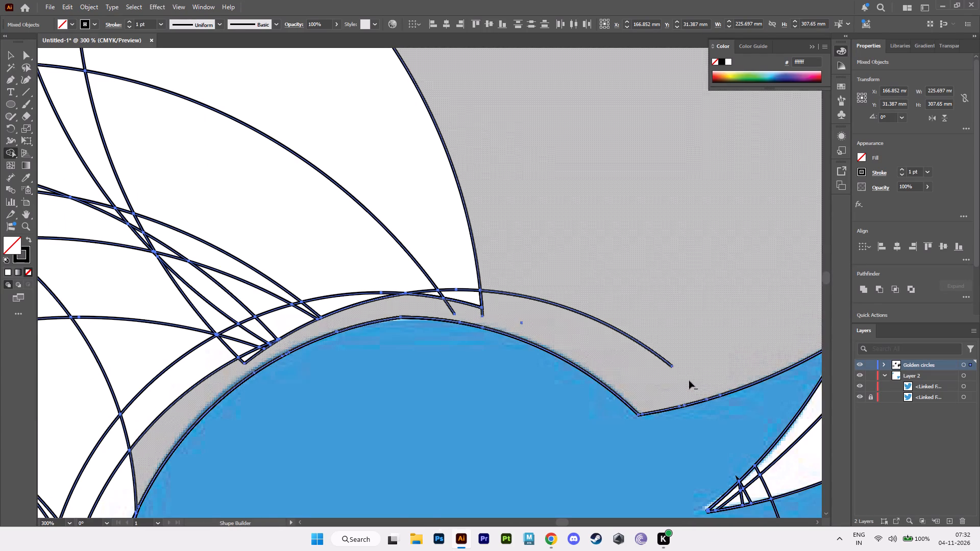
Remove the arc pieces crossing the gap between the upper and lower beak, up to the notch's upper edge.
scroll(682, 378, "down", 4, "alt")
middle_click_drag(687, 413, 548, 318, "alt")
middle_click_drag(497, 318, 388, 293, "alt")
scroll(457, 284, "up", 9, "alt")
middle_click_drag(164, 300, 656, 299, "alt")
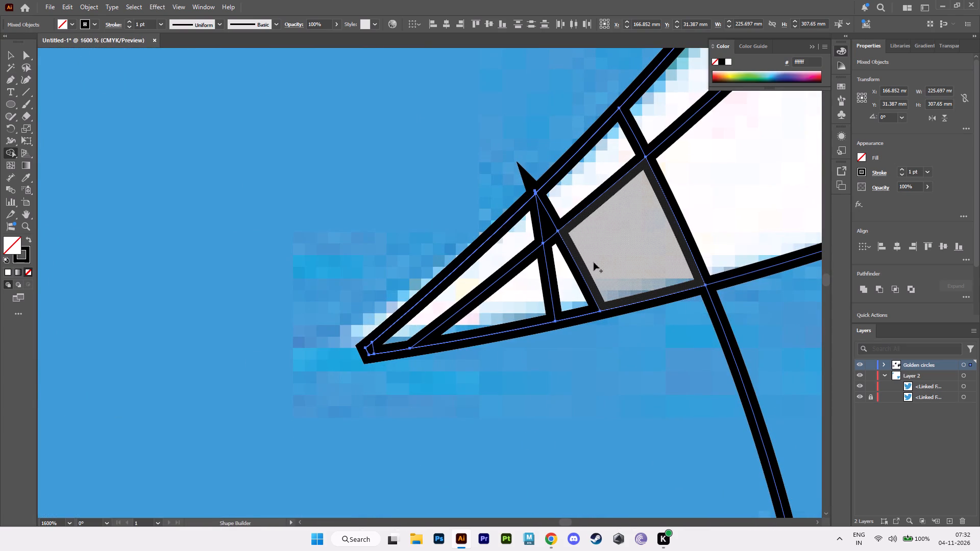
left_click(575, 264, "alt")
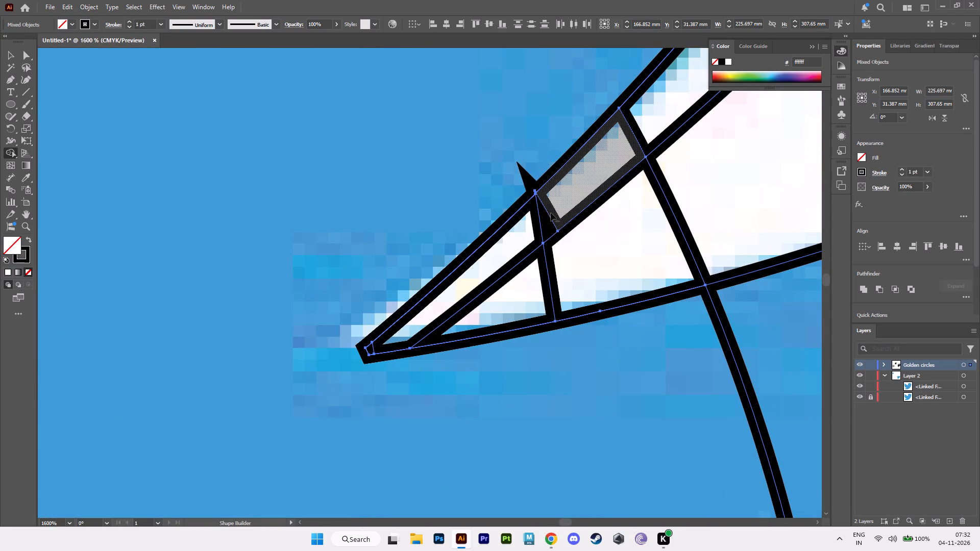
left_click(548, 213, "alt")
left_click(540, 216, "alt")
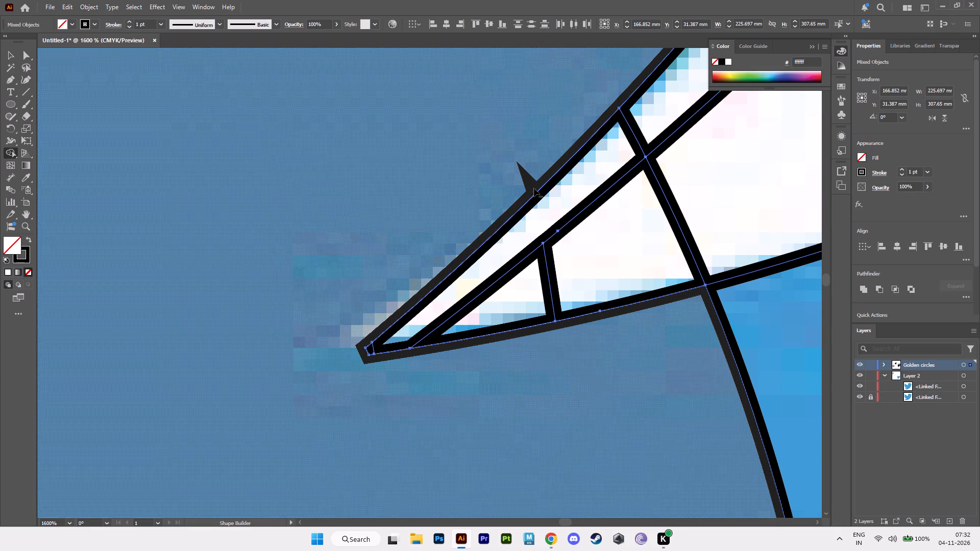
Trim the tiny spike sticking out of the outline on the upper edge of the beak notch.
scroll(569, 258, "up", 4, "alt")
middle_click_drag(542, 225, 737, 511, "alt")
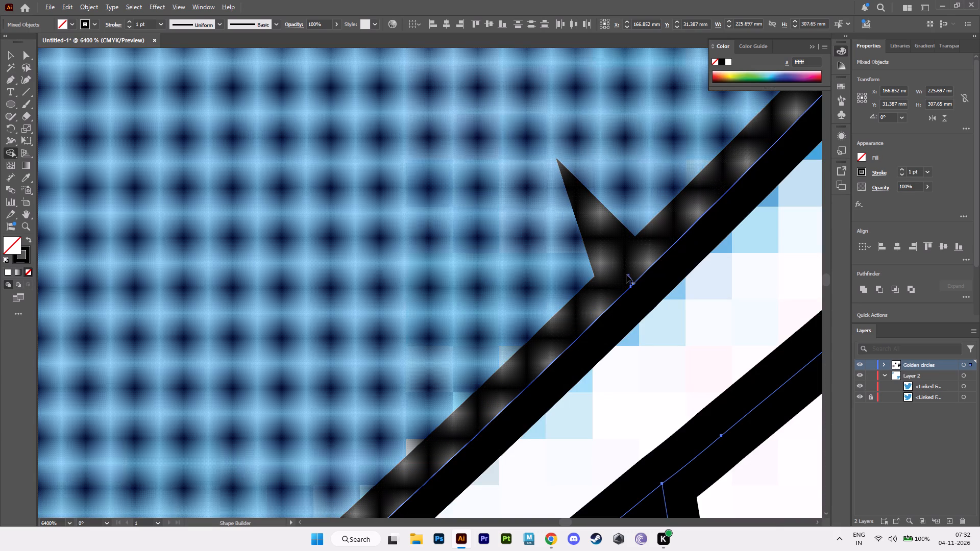
left_click(626, 274, "alt")
scroll(667, 364, "down", 4, "alt")
scroll(667, 364, "up", 6, "alt")
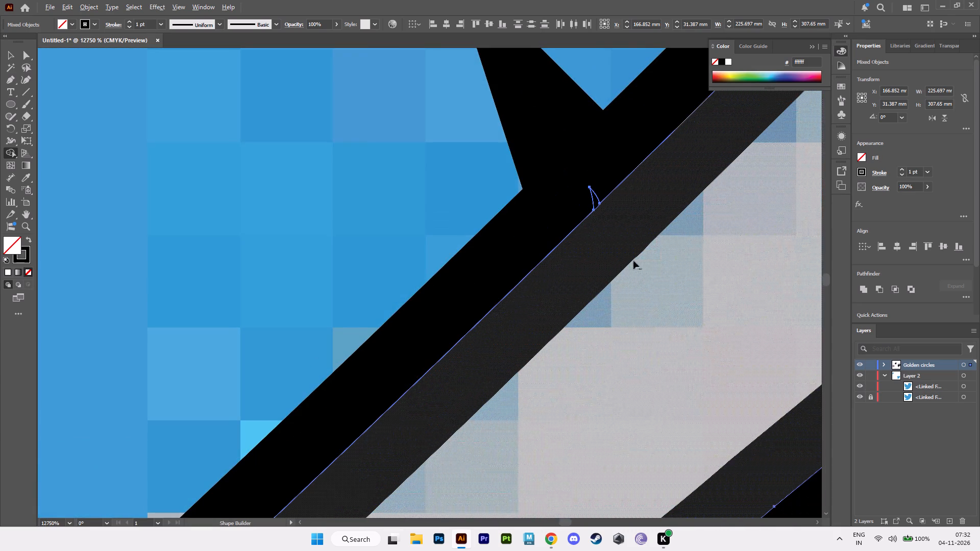
left_click(597, 207, "alt")
scroll(609, 258, "up", 3, "alt")
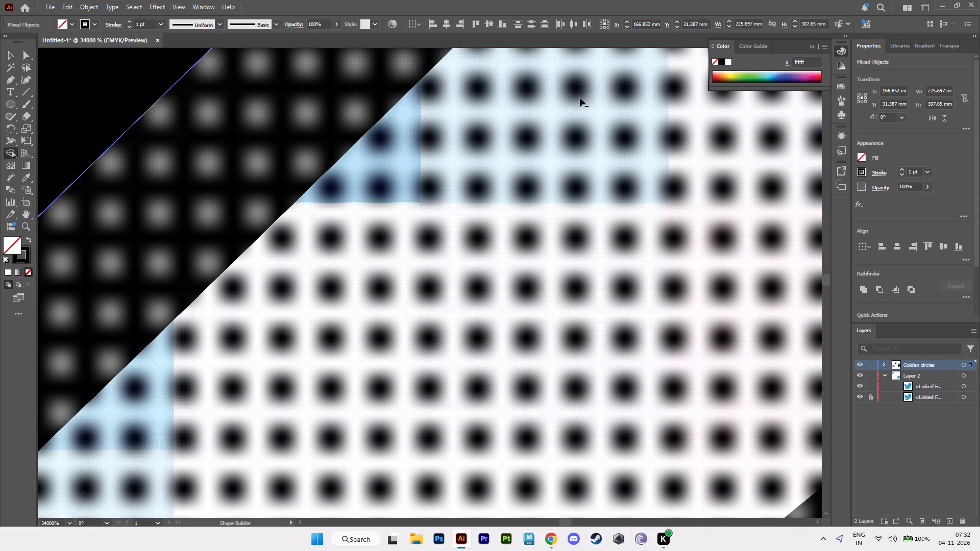
middle_click_drag(580, 98, 687, 432, "alt")
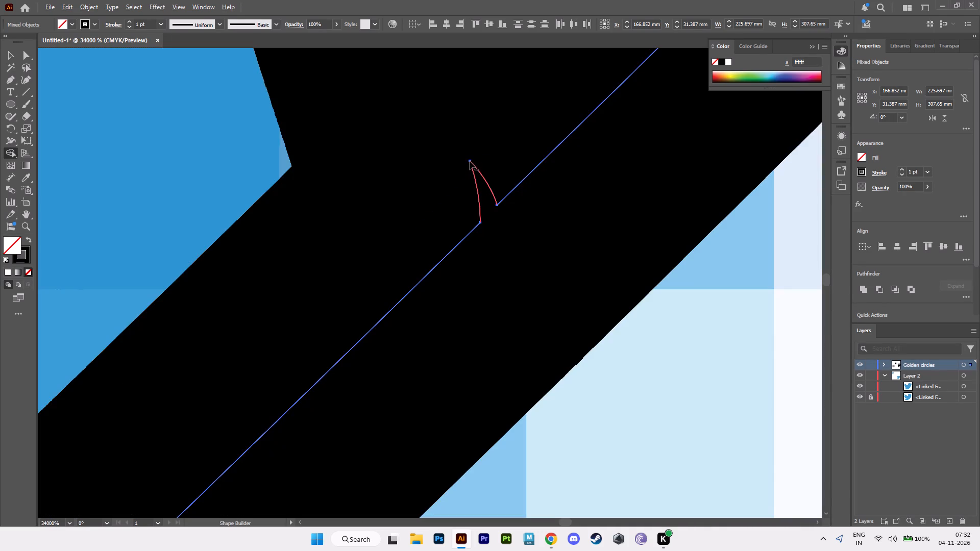
scroll(474, 164, "up", 4, "alt")
scroll(475, 163, "down", 2, "alt")
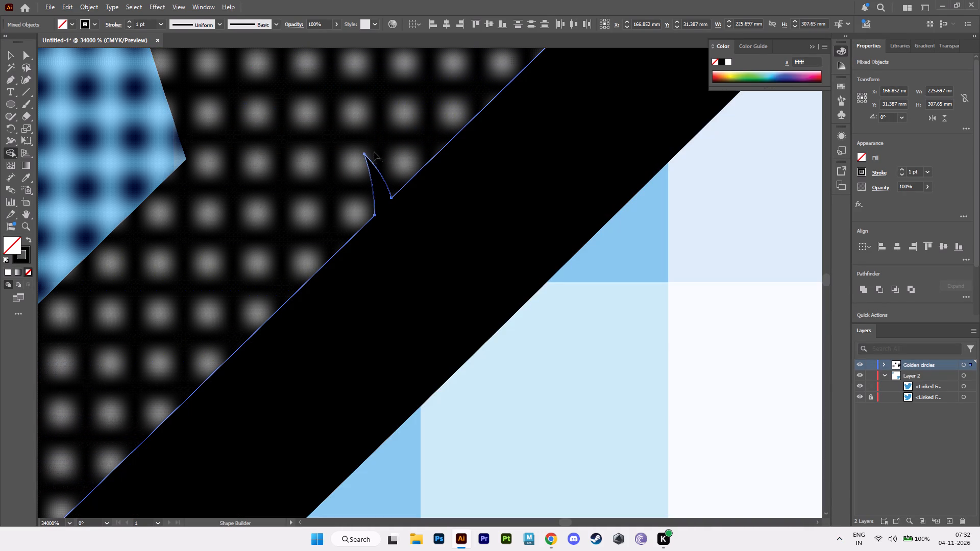
left_click(365, 155, "alt")
scroll(422, 243, "down", 4, "alt")
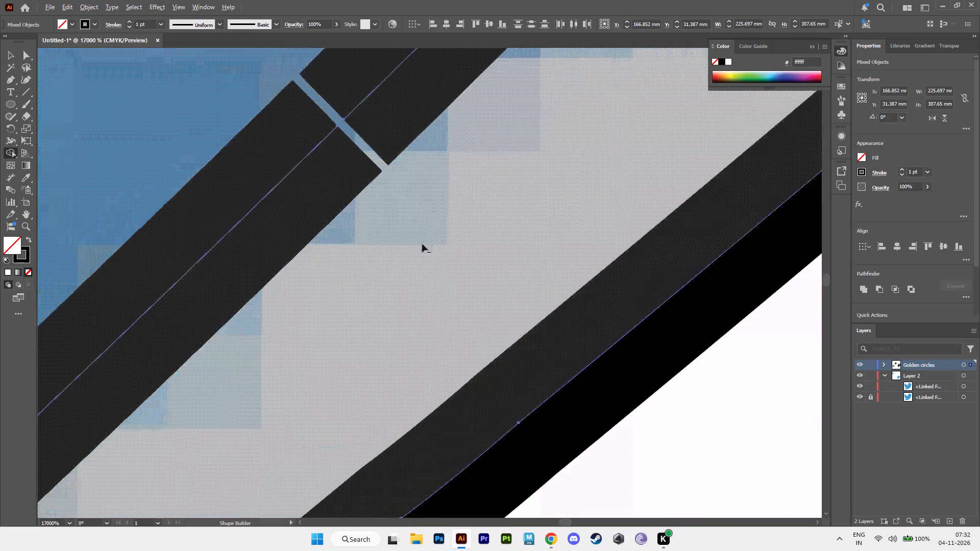
Remove the short arc, the inner line and the small tip segment from the inner corner of the beak notch.
scroll(422, 244, "down", 1, "alt")
scroll(451, 280, "up", 1, "alt")
scroll(451, 280, "down", 9, "alt")
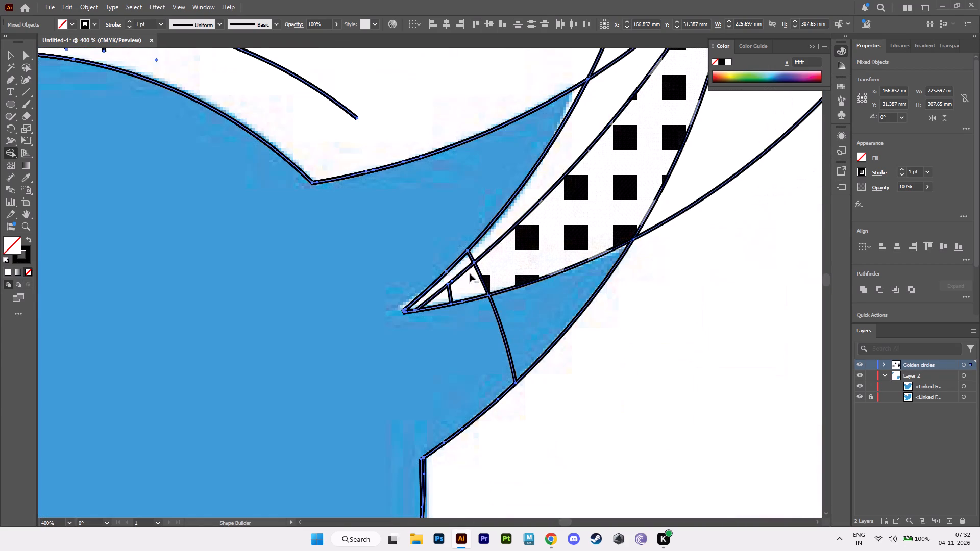
scroll(435, 295, "up", 4, "alt")
left_click(492, 283, "alt")
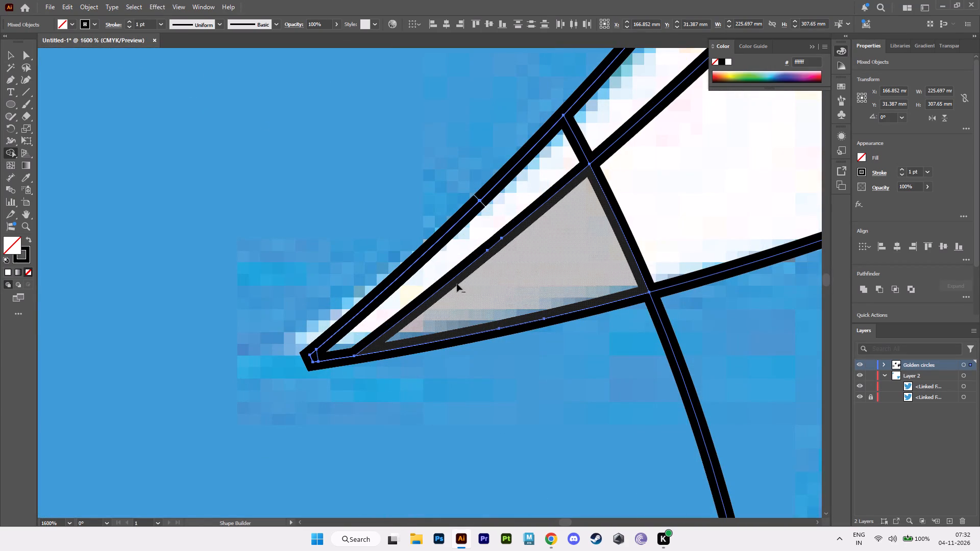
left_click(449, 282, "alt")
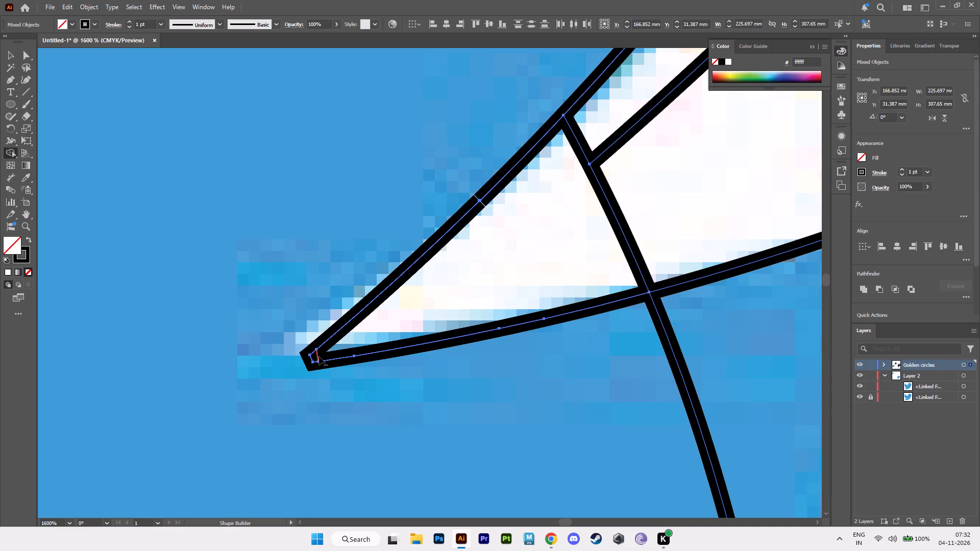
left_click(319, 357, "alt")
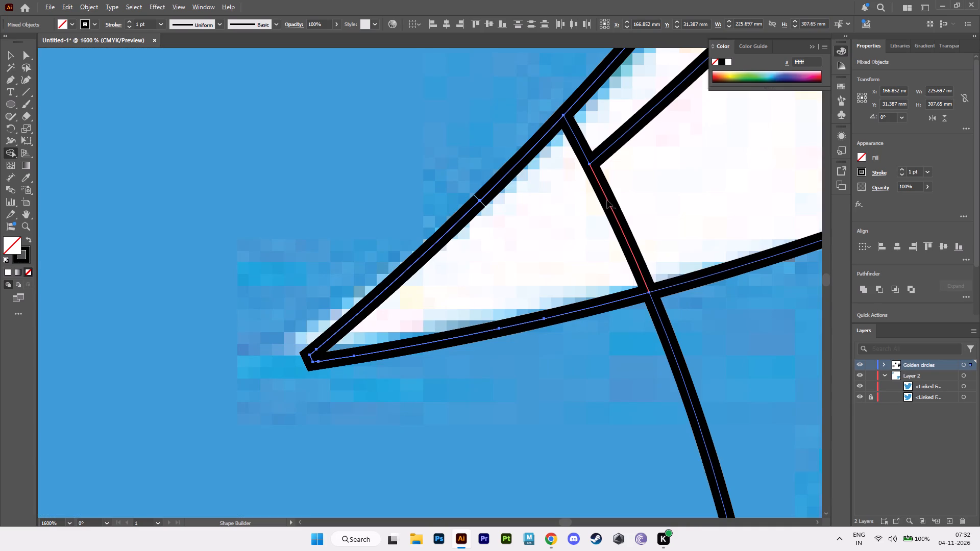
Remove the arc crossing the beak notch and lower beak, along with the remaining line running out through the notch.
left_click(607, 200, "alt")
left_click(579, 146, "alt")
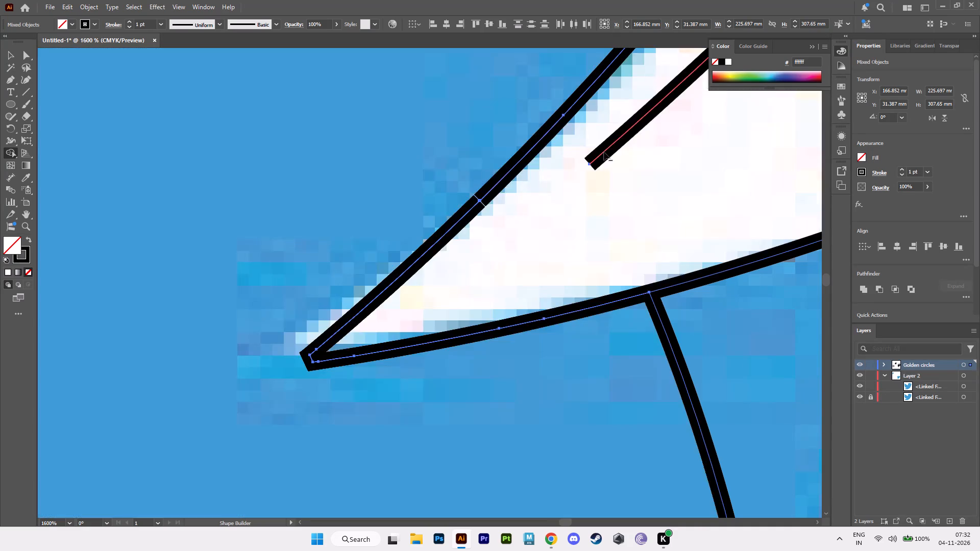
left_click(604, 152, "alt")
scroll(600, 219, "down", 5, "alt")
left_click(619, 257, "alt")
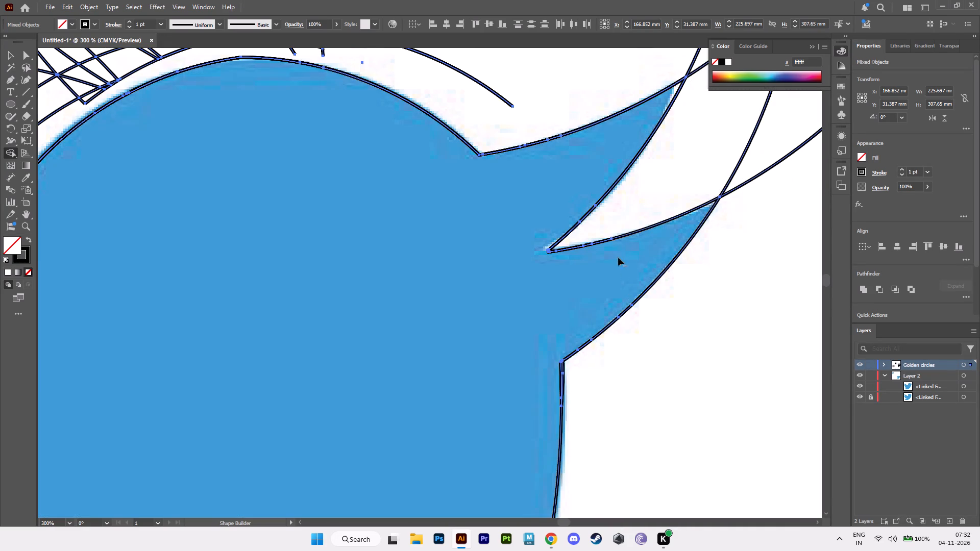
Remove the stray arc end and the adjoining outer arc piece along the outer edge of the lowest wing feather.
scroll(638, 337, "down", 6, "alt")
middle_click_drag(569, 379, 653, 402, "alt")
scroll(653, 402, "up", 4, "alt")
scroll(470, 414, "down", 1, "alt")
middle_click_drag(470, 414, 514, 273, "alt")
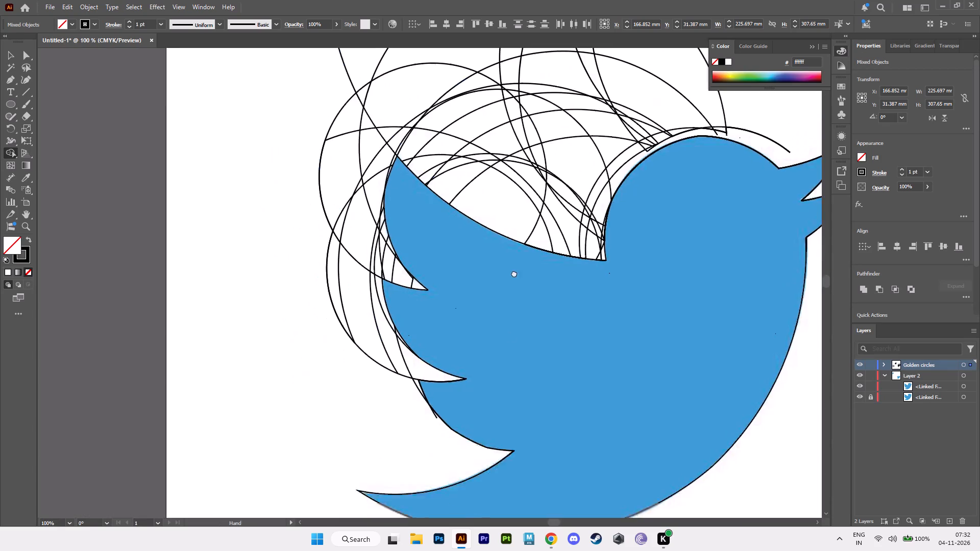
middle_click_drag(514, 273, 526, 194, "alt")
scroll(484, 311, "up", 3, "alt")
middle_click_drag(448, 249, 525, 408, "alt")
scroll(525, 408, "up", 2, "alt")
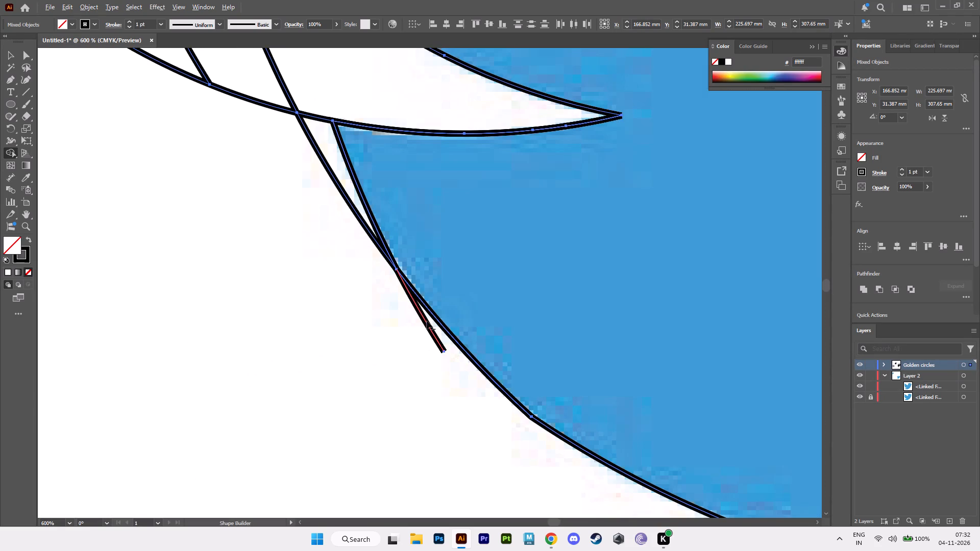
left_click(426, 321, "alt")
left_click(360, 218, "alt")
Remove the thin arc crossing the lower wing notch and the large arc's segment extending past the lowest feather's tip.
middle_click_drag(453, 314, 456, 344, "alt")
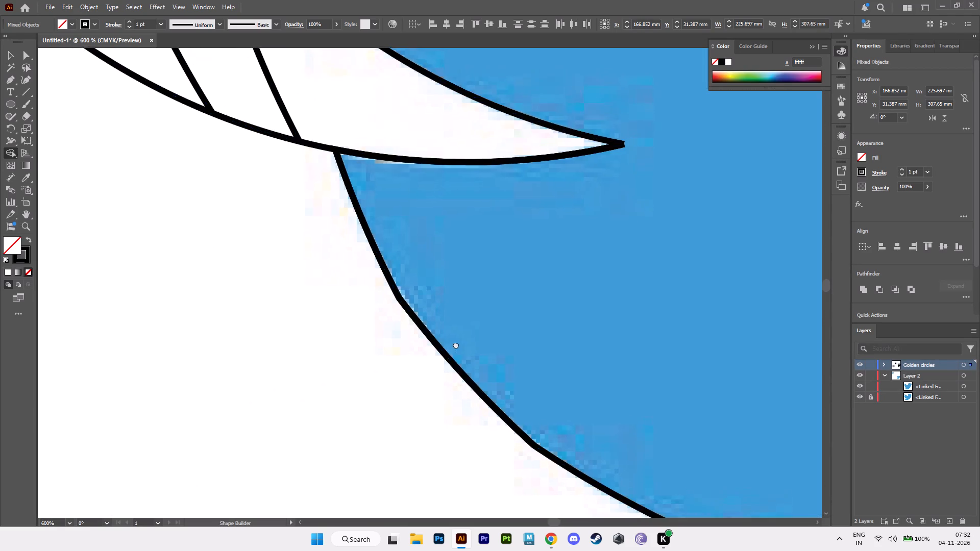
middle_click_drag(456, 344, 448, 486, "alt")
scroll(482, 317, "down", 4, "alt")
middle_click_drag(480, 317, 512, 358, "alt")
scroll(451, 352, "up", 1, "alt")
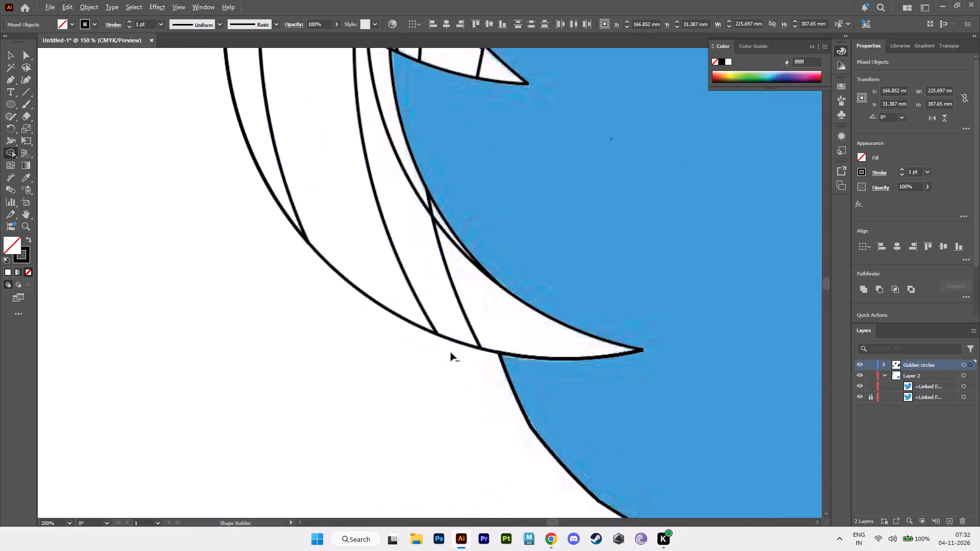
scroll(451, 353, "up", 2, "alt")
left_click(469, 296, "alt")
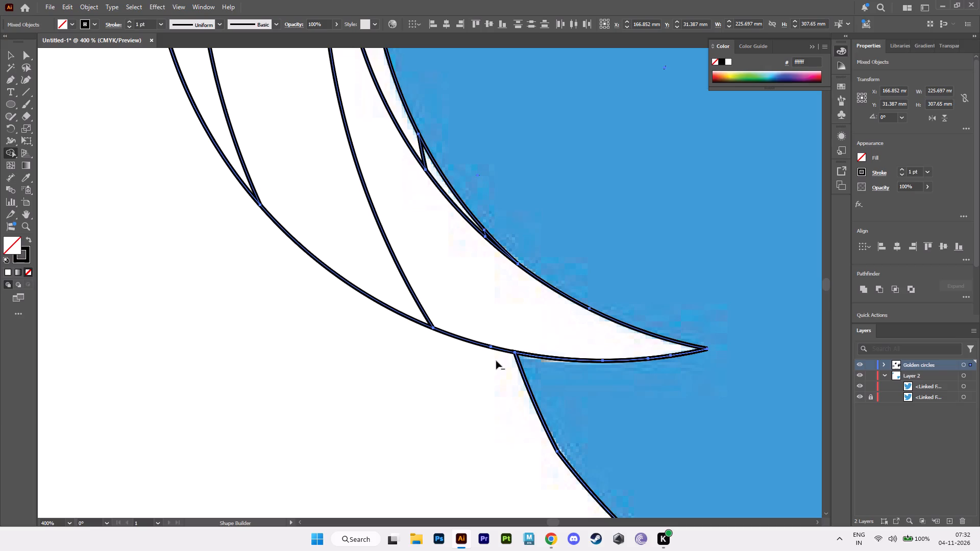
left_click(497, 348, "alt")
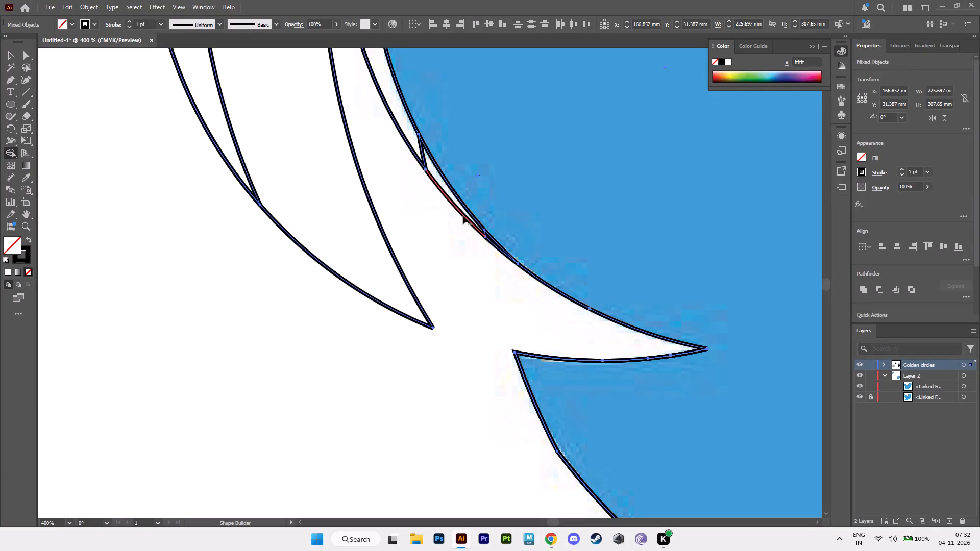
Remove the thin sliver arcs and short leftover ends hugging the outer edge of the middle wing feather.
left_click(463, 216, "alt")
left_click(493, 244, "alt")
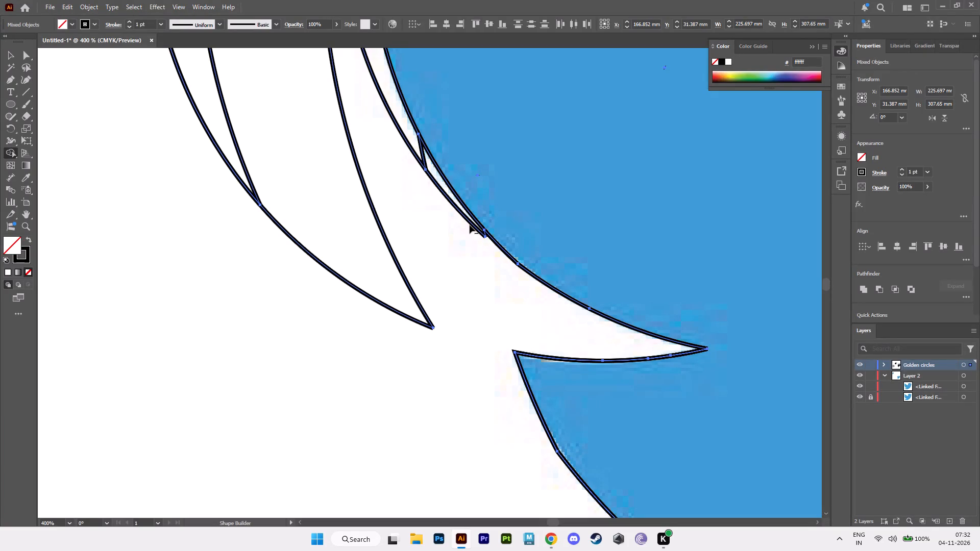
left_click(470, 222, "alt")
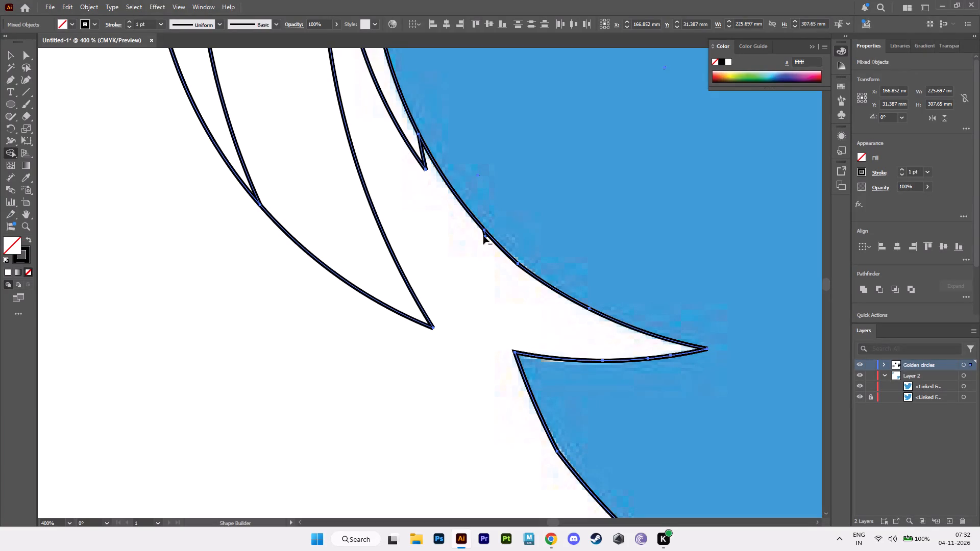
left_click(484, 236, "alt")
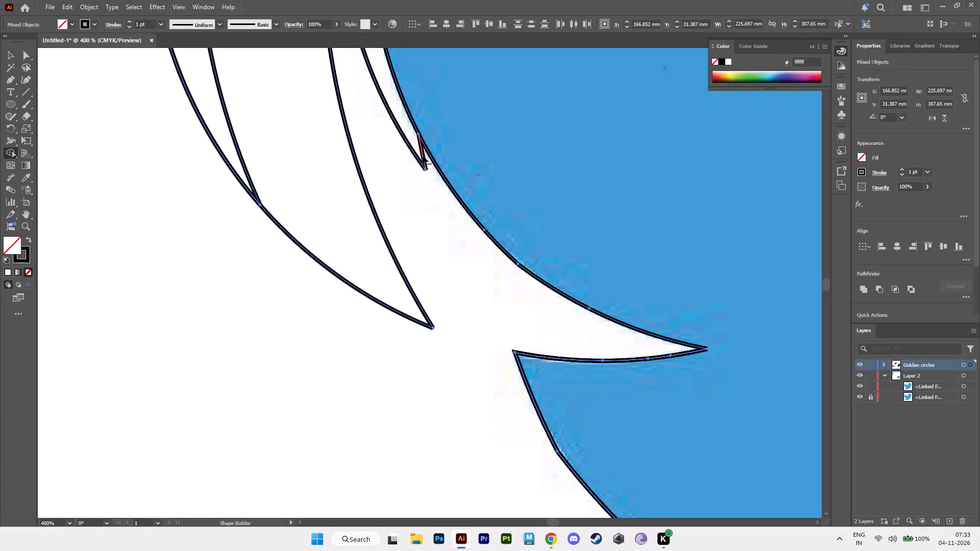
left_click(423, 156, "alt")
left_click(413, 154, "alt")
Delete the two tiny stray marks near the middle feather's edge, one just outside the outline and one inside the body.
scroll(412, 194, "down", 2, "alt")
middle_click_drag(412, 196, 498, 335, "alt")
scroll(494, 329, "up", 5, "alt")
scroll(498, 335, "down", 1, "alt")
left_click_drag(523, 260, 524, 283, "alt")
left_click_drag(520, 266, 522, 271, "alt")
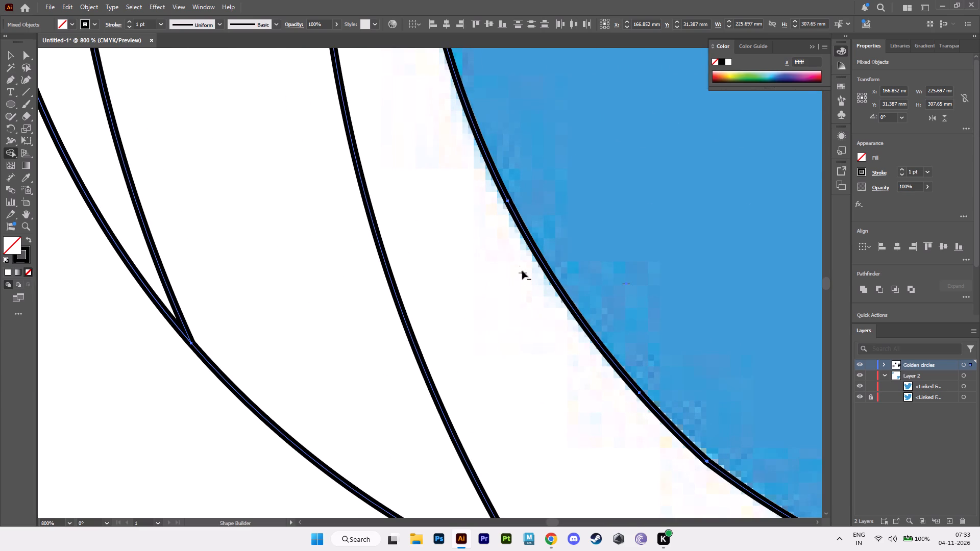
left_click_drag(522, 271, 522, 281, "alt")
scroll(518, 298, "up", 5, "alt")
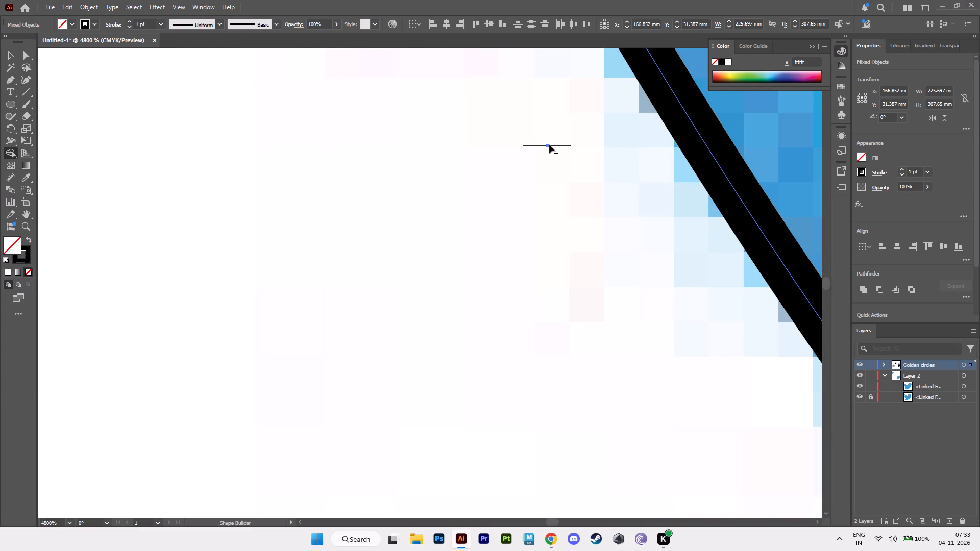
scroll(544, 198, "up", 6, "alt")
middle_click_drag(552, 169, 562, 271, "alt")
scroll(563, 271, "down", 2, "alt")
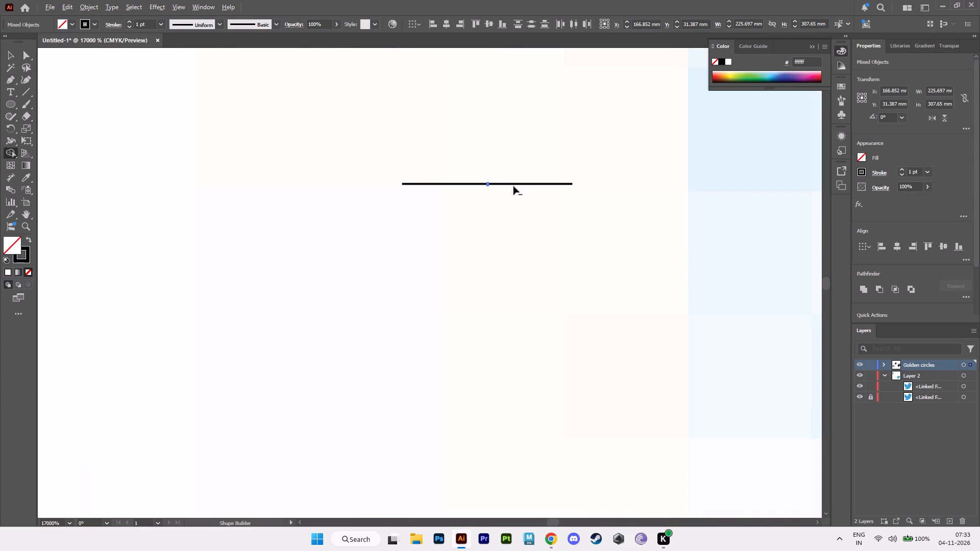
left_click(487, 184, "alt")
scroll(496, 249, "down", 3, "alt")
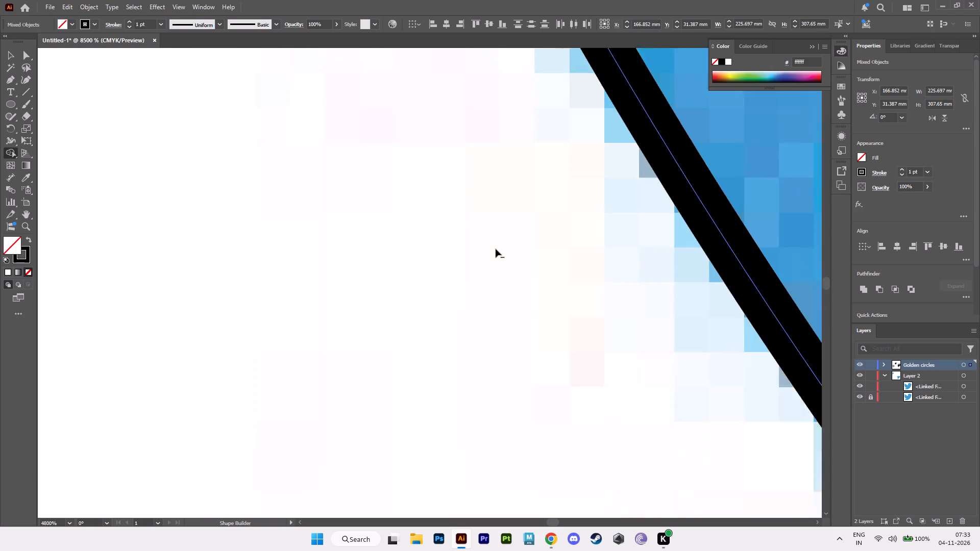
scroll(496, 249, "down", 8, "alt")
scroll(556, 281, "up", 7, "alt")
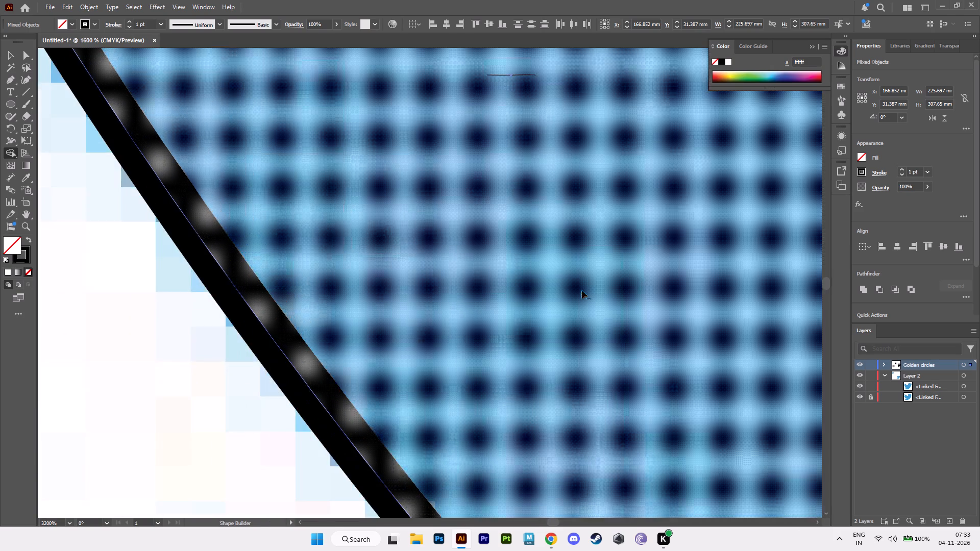
middle_click_drag(557, 184, 556, 352, "alt")
scroll(556, 352, "up", 2, "alt")
scroll(488, 237, "up", 3, "alt")
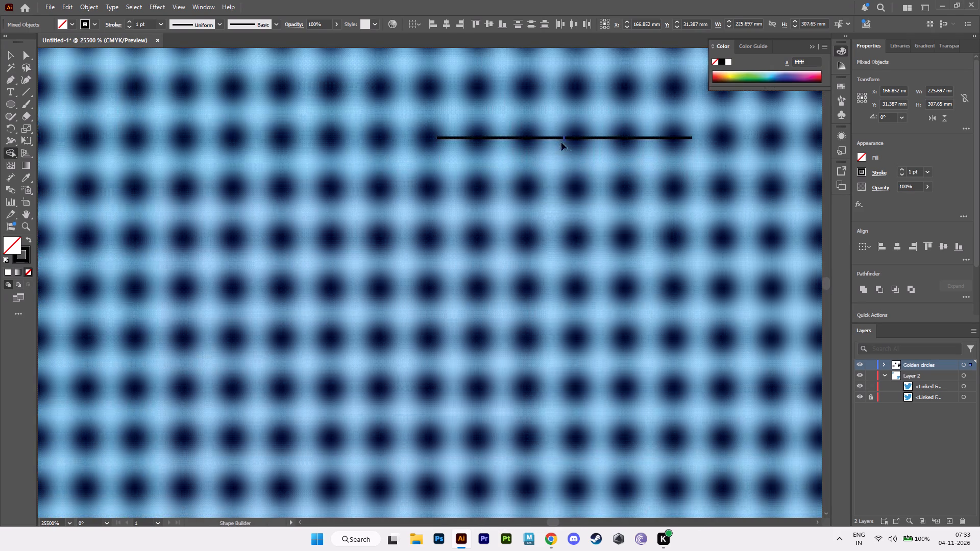
left_click(565, 139, "alt")
Remove the cross lines, arc pieces and tiny spikes inside the notch between the upper and middle wing feathers.
scroll(556, 224, "down", 9, "alt")
scroll(555, 233, "up", 1, "alt")
scroll(555, 234, "down", 4, "alt")
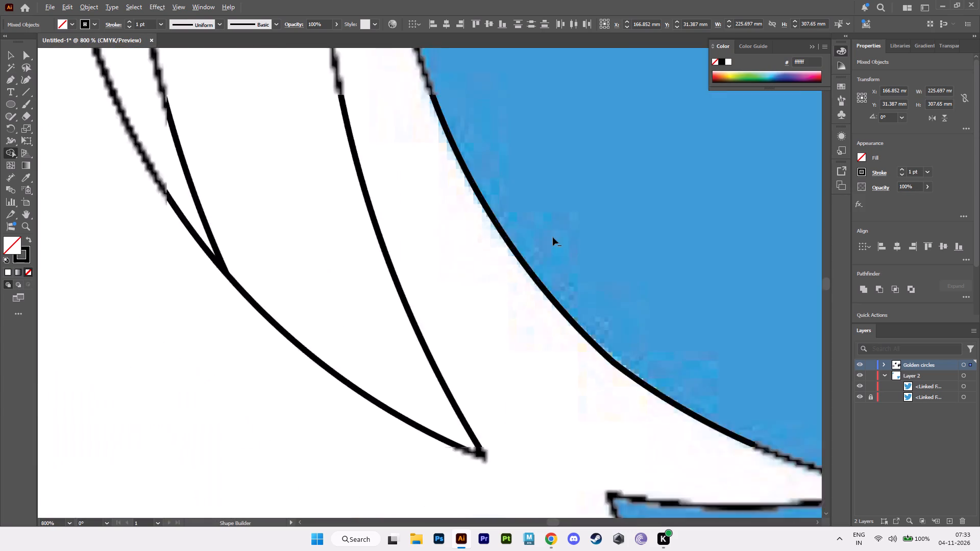
scroll(553, 237, "down", 4, "alt")
middle_click_drag(548, 228, 567, 439, "alt")
scroll(567, 439, "up", 2, "alt")
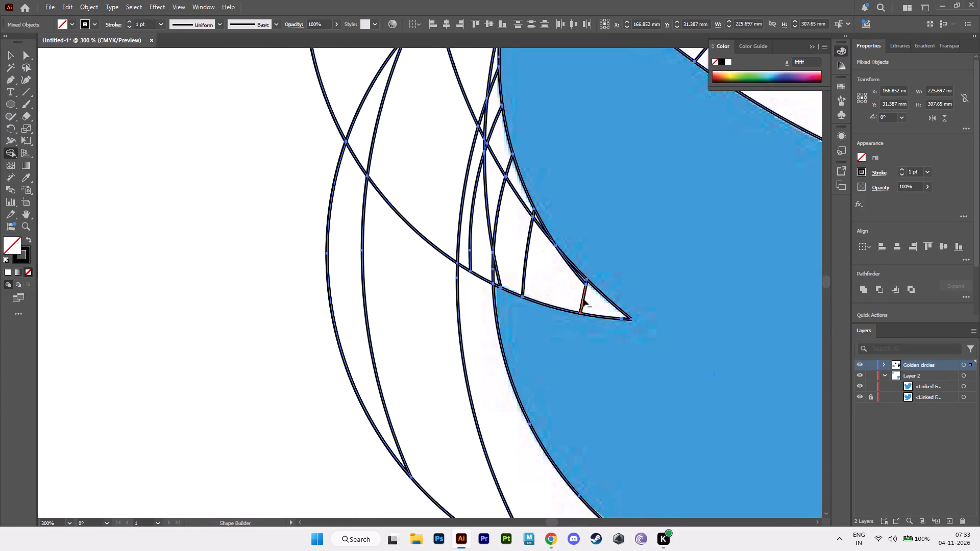
left_click(583, 298, "alt")
left_click(578, 275, "alt")
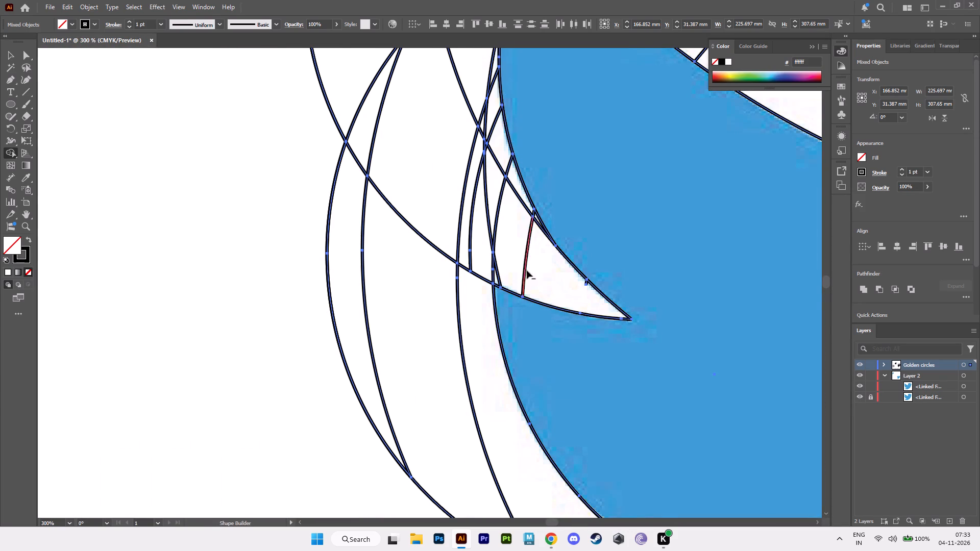
left_click(526, 270, "alt")
left_click(541, 227, "alt")
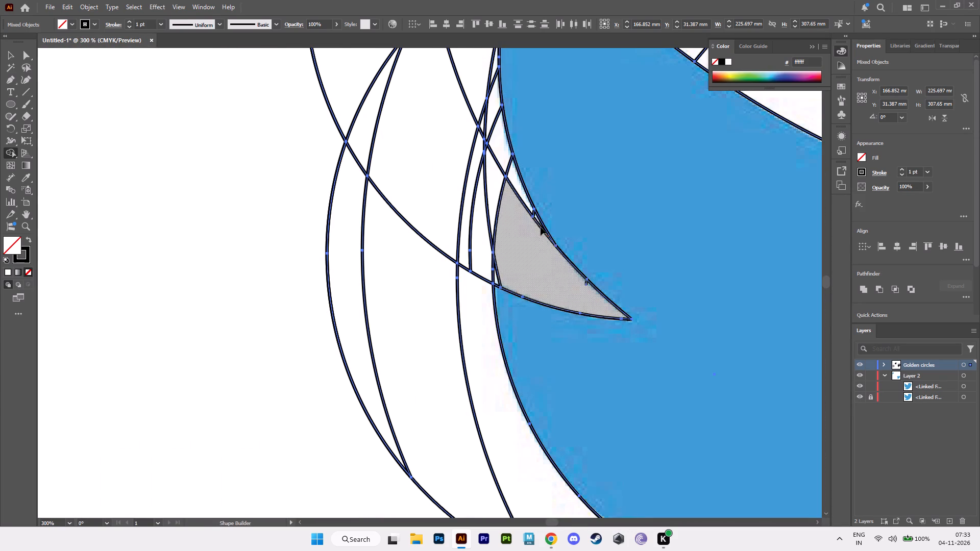
left_click(587, 284, "alt")
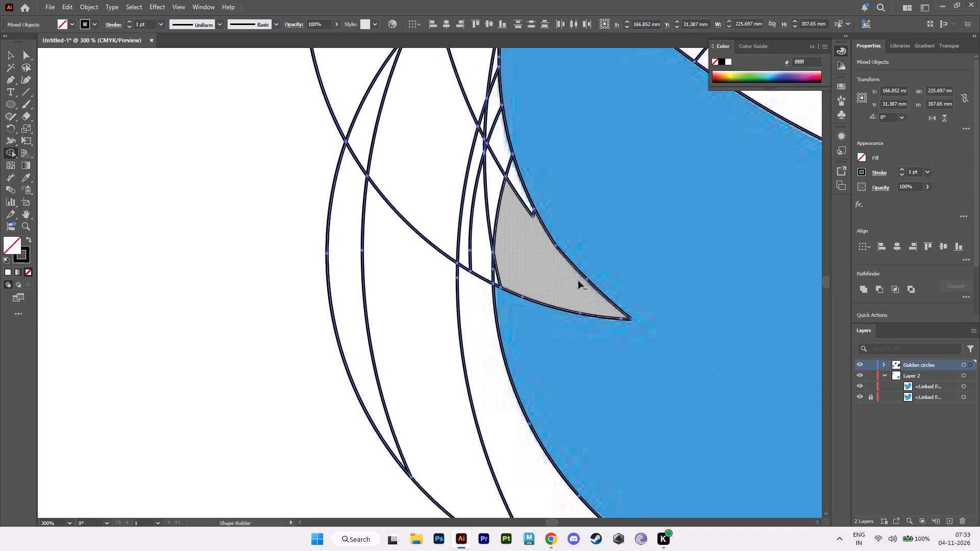
left_click(534, 213, "alt")
left_click(530, 213, "alt")
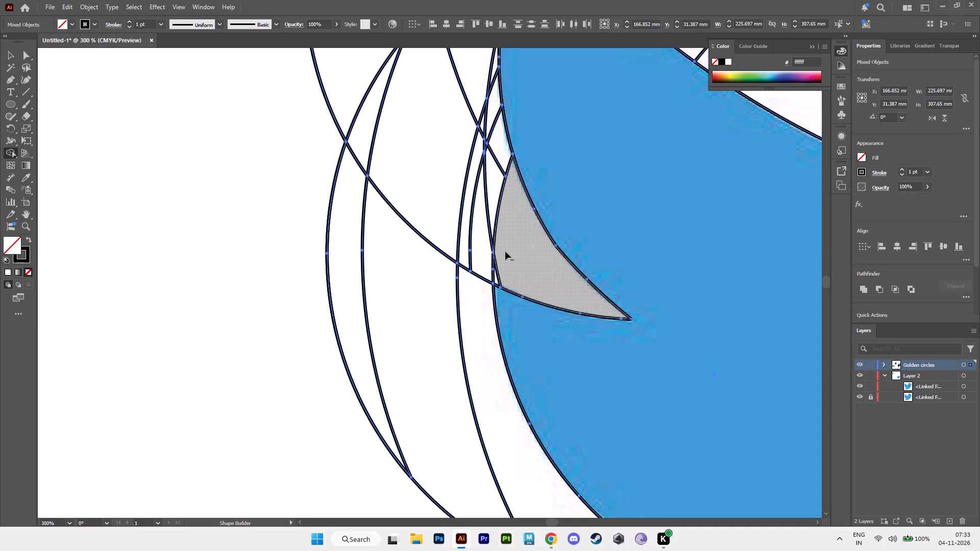
Clear the remaining arcs across the mouth of the upper wing notch, including the large arc's piece beyond the middle feather's tip.
left_click(499, 271, "alt")
left_click(498, 271, "alt")
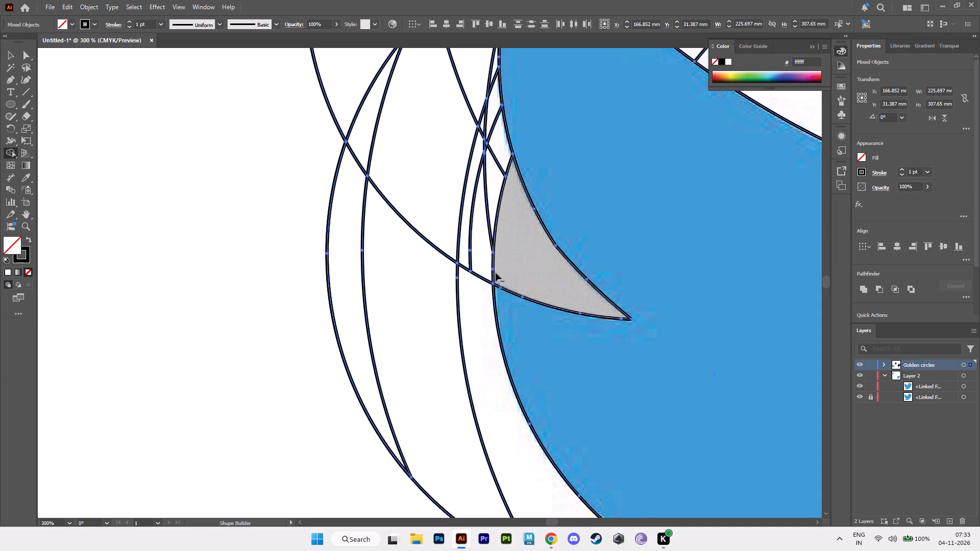
left_click(494, 274, "alt")
left_click(500, 226, "alt")
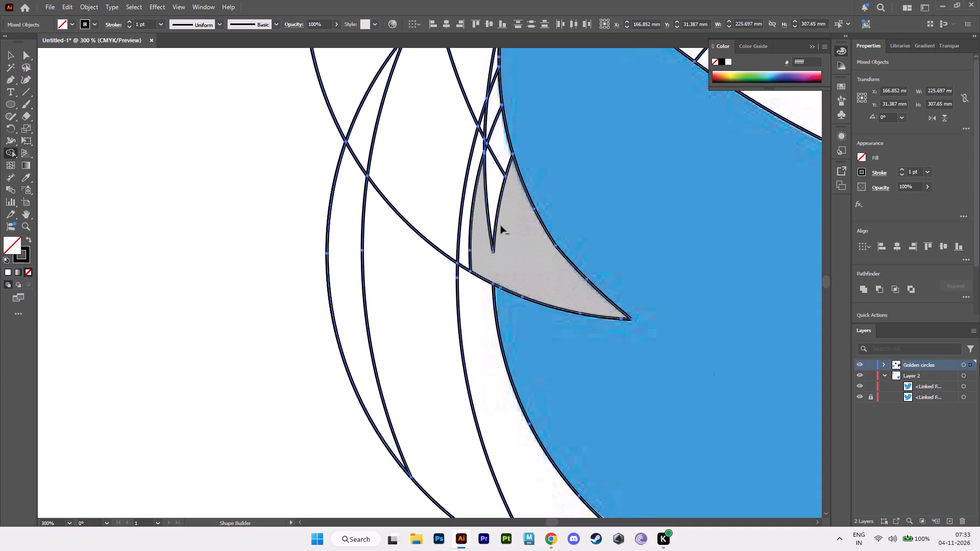
left_click(499, 220, "alt")
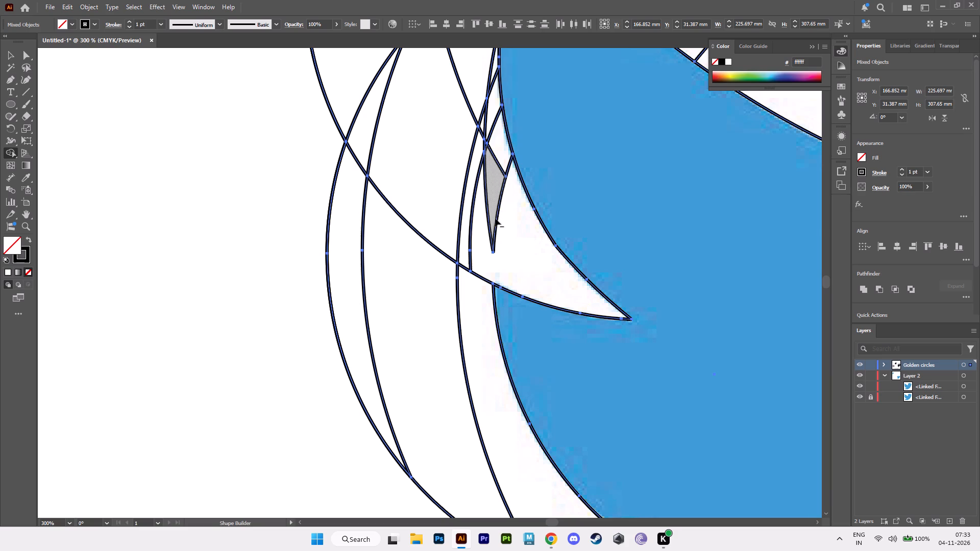
left_click(495, 218, "alt")
left_click(496, 219, "alt")
left_click(510, 163, "alt")
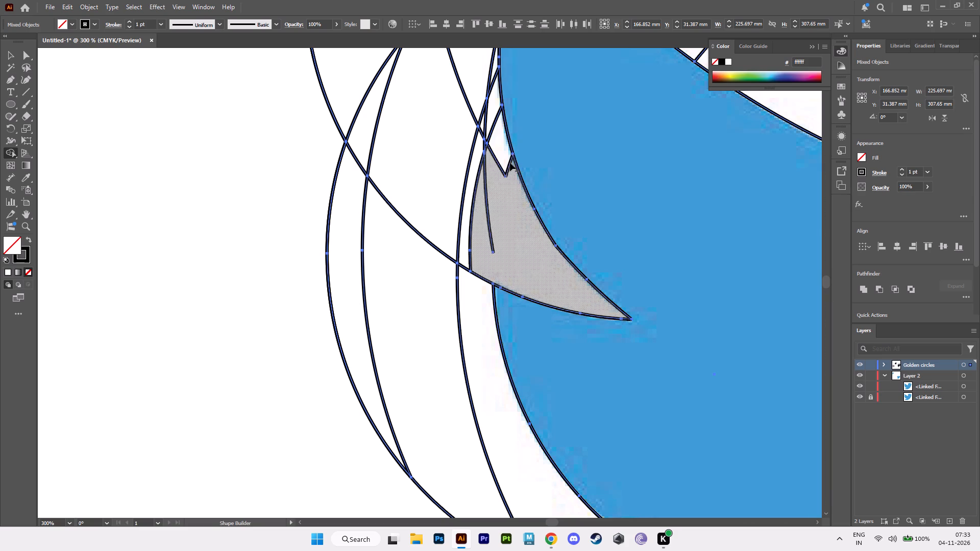
left_click(486, 281, "alt")
Remove the arc pieces touching the outer edge of the top wing feather above the upper notch.
scroll(551, 364, "down", 2, "alt")
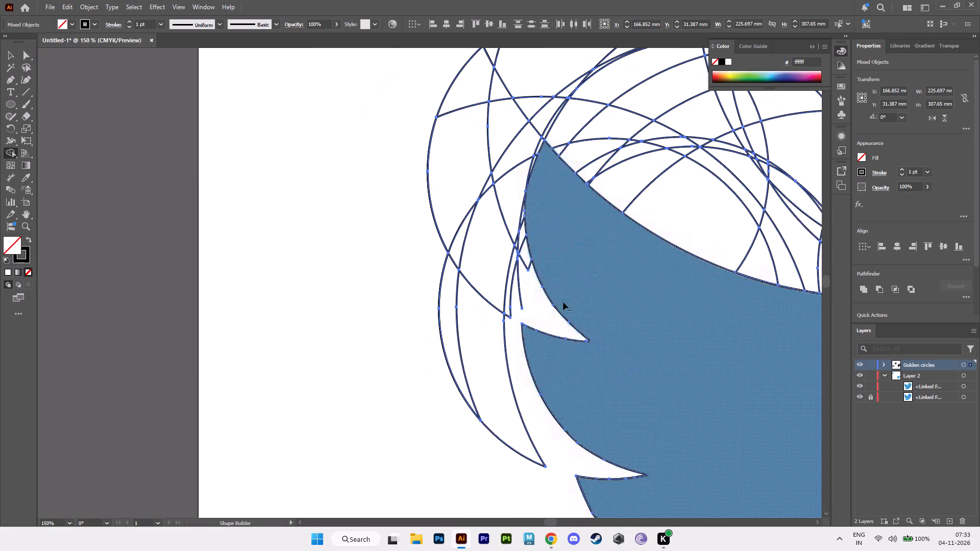
middle_click_drag(563, 301, 558, 390, "alt")
scroll(558, 390, "up", 3, "alt")
left_click(472, 290, "alt")
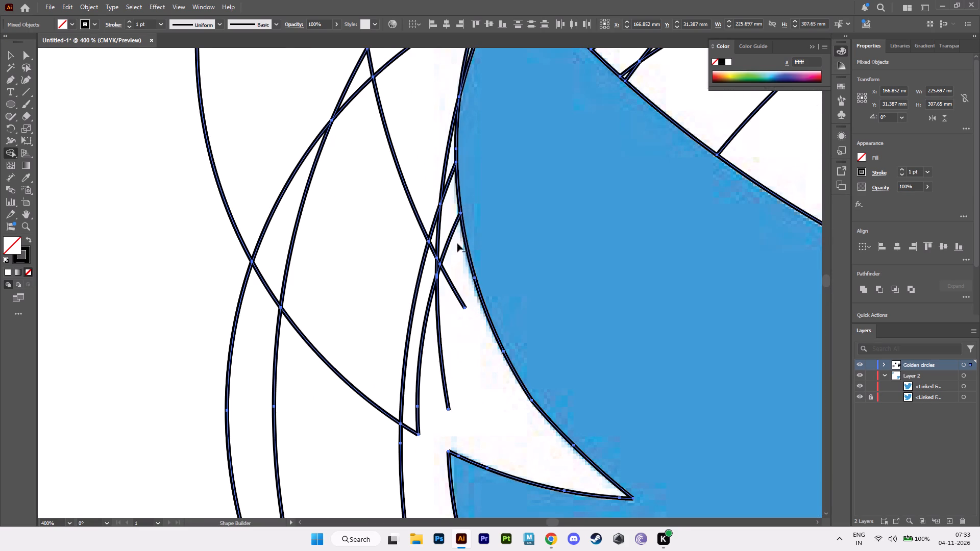
left_click(451, 235, "alt")
left_click(451, 174, "alt")
Remove the near-parallel arc pieces running along the top feather's outer edge up to the wing tip.
middle_click_drag(498, 176, 530, 284, "alt")
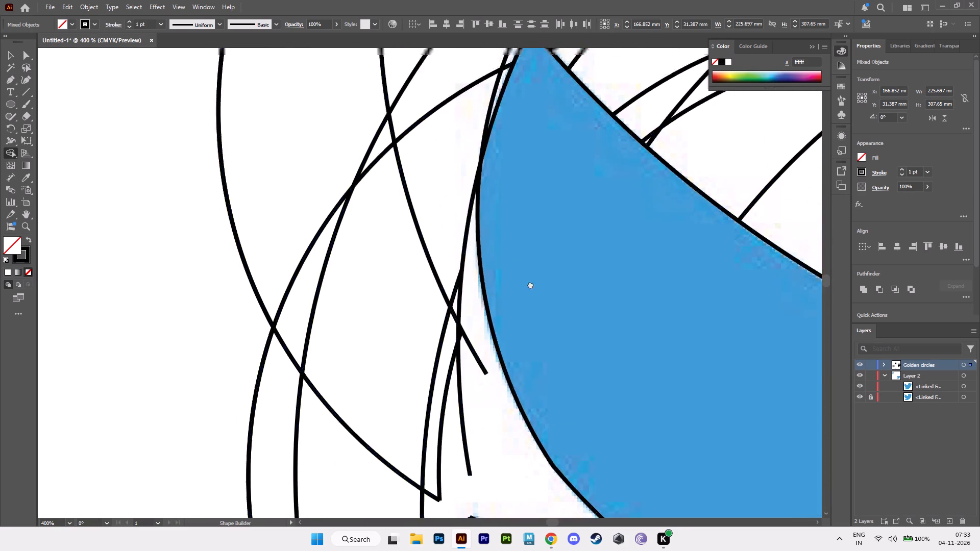
middle_click_drag(530, 284, 551, 366, "alt")
scroll(581, 249, "up", 1, "alt")
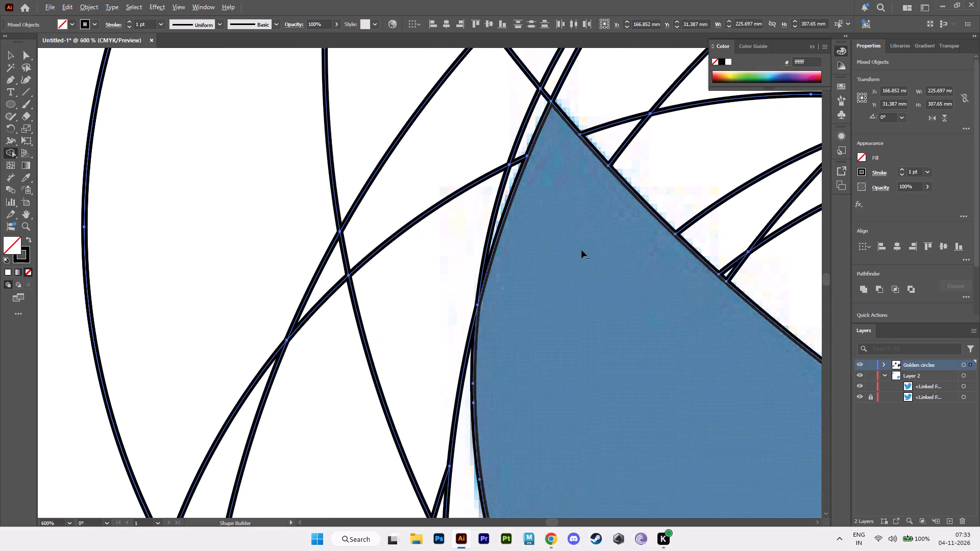
left_click(503, 188, "alt")
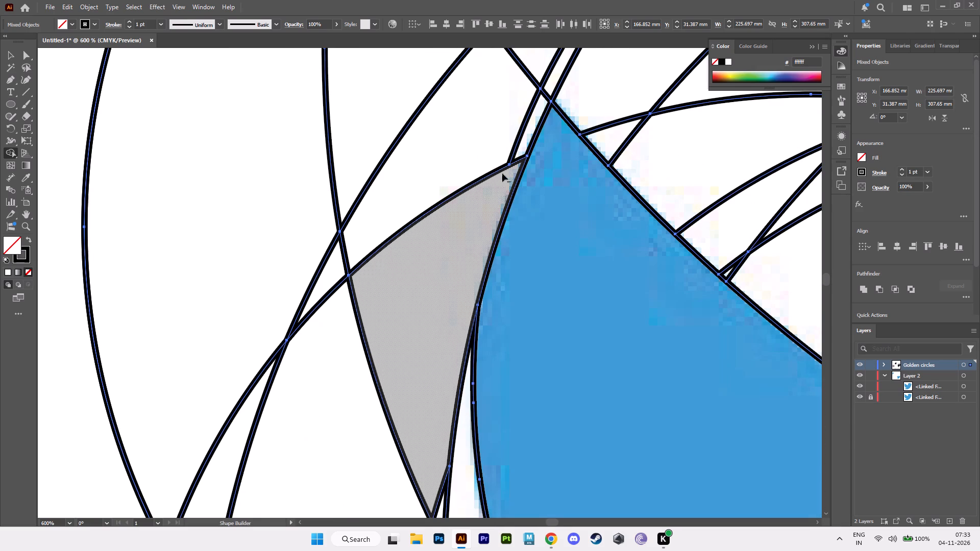
left_click(520, 140, "alt")
left_click(518, 139, "alt")
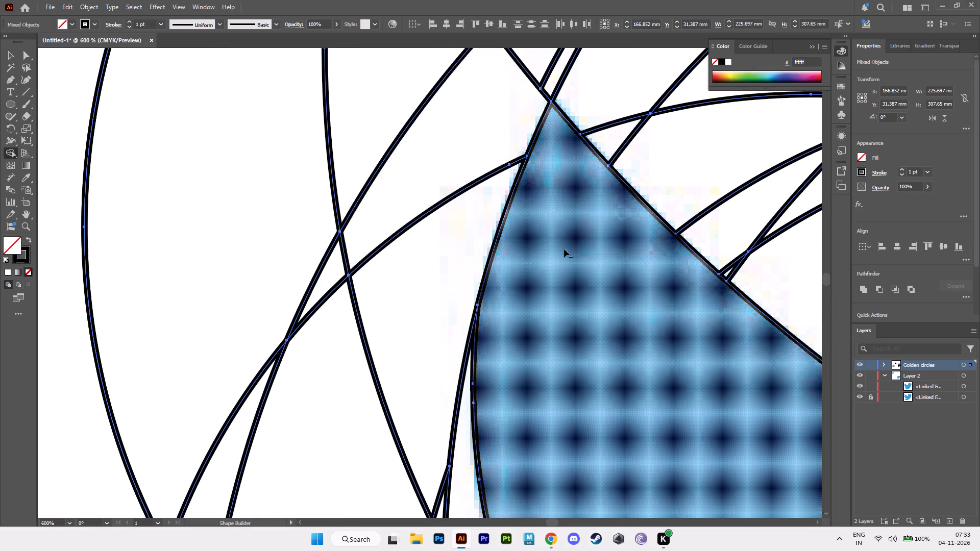
scroll(564, 249, "down", 4, "alt")
middle_click_drag(588, 326, 588, 397, "alt")
scroll(588, 397, "up", 2, "alt")
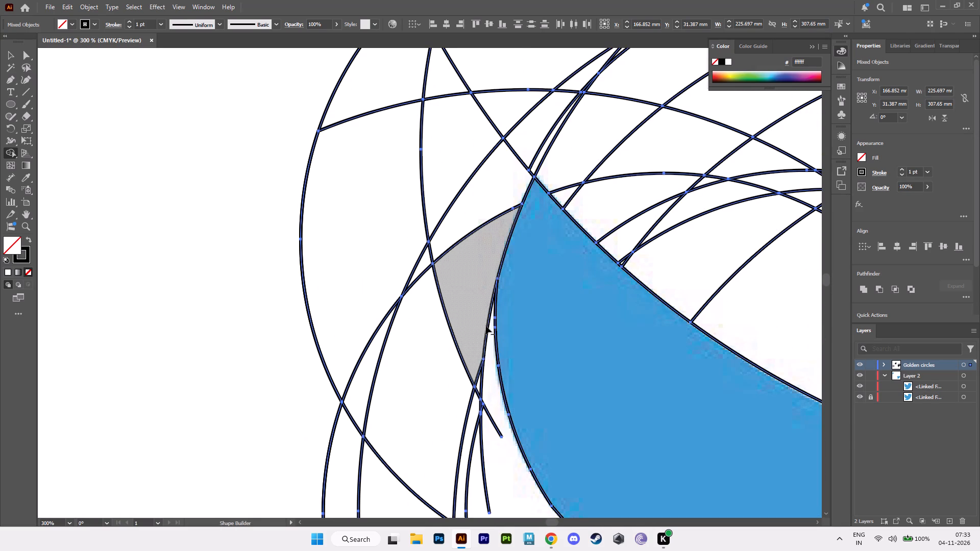
left_click(488, 327, "alt")
Remove the short arc end joining the top feather's outer edge just below the wing tip.
middle_click_drag(549, 281, 528, 391, "alt")
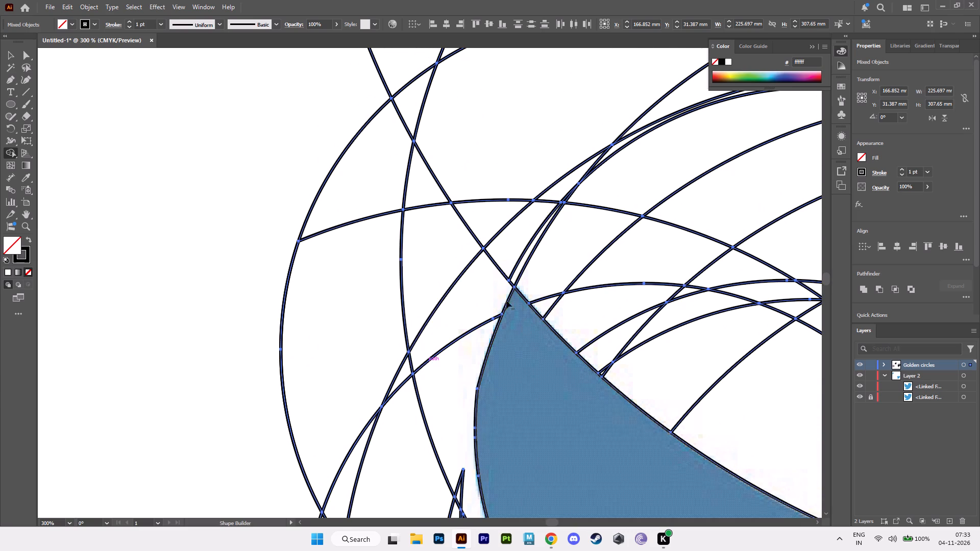
scroll(498, 335, "up", 5, "alt")
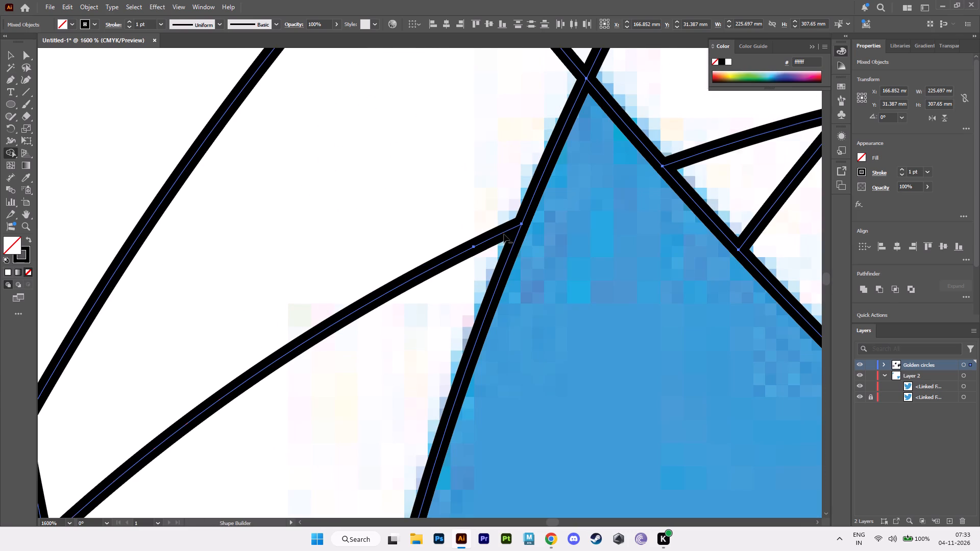
left_click(495, 237, "alt")
scroll(558, 282, "down", 3, "alt")
middle_click_drag(559, 287, 522, 392, "alt")
scroll(522, 391, "up", 2, "alt")
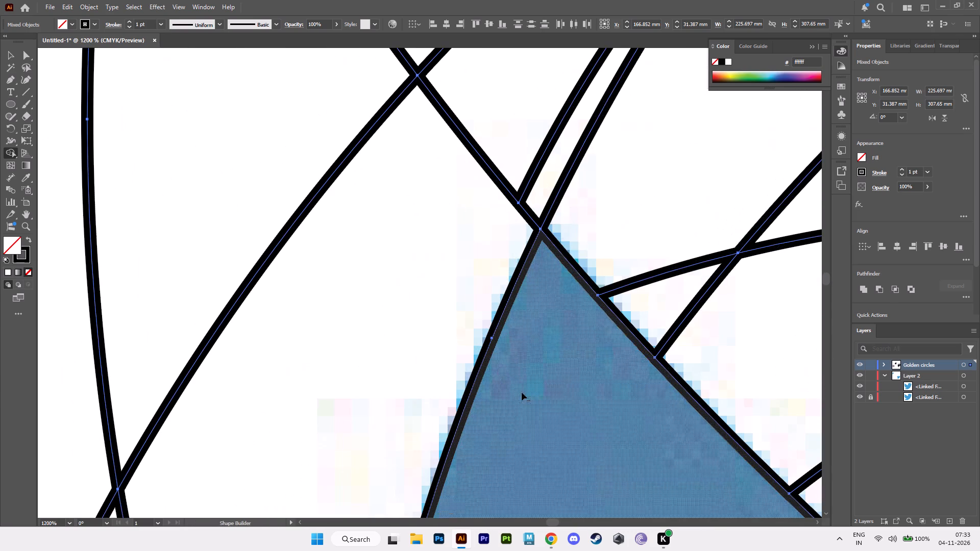
Remove the arc pieces touching the wing's tip and the stretch of its upper edge just below the tip.
left_click(553, 204, "alt")
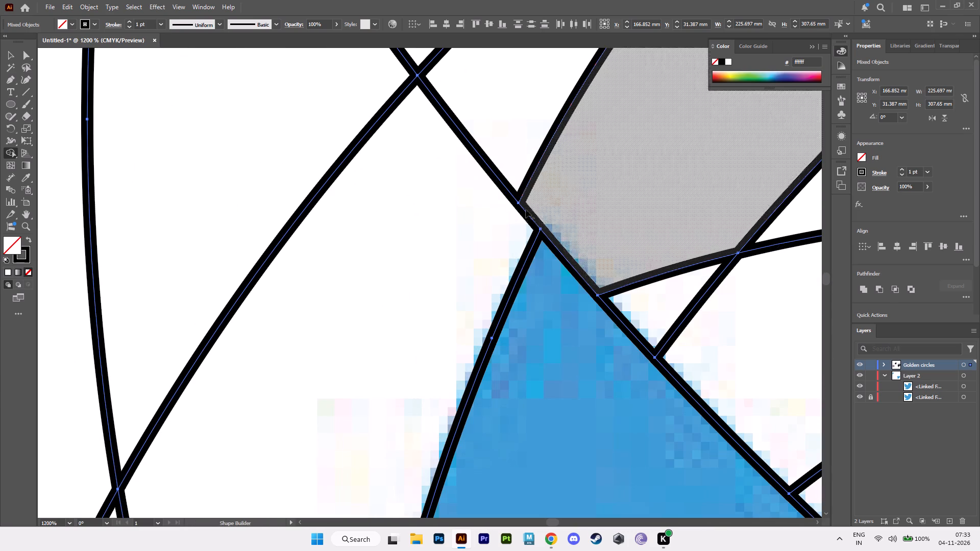
left_click(526, 214, "alt")
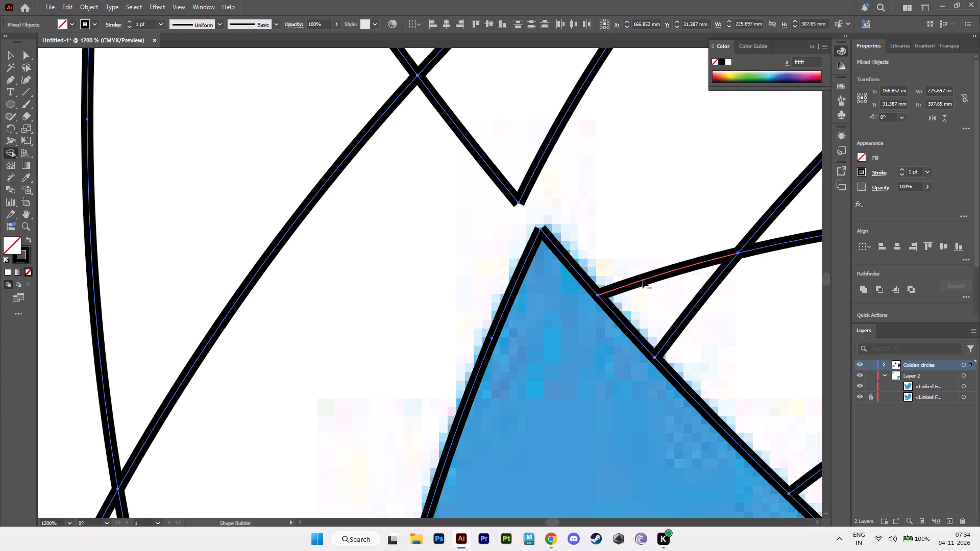
left_click(643, 280, "alt")
scroll(643, 290, "down", 4, "alt")
middle_click_drag(647, 324, 532, 326, "alt")
scroll(532, 326, "up", 3, "alt")
left_click(547, 282, "alt")
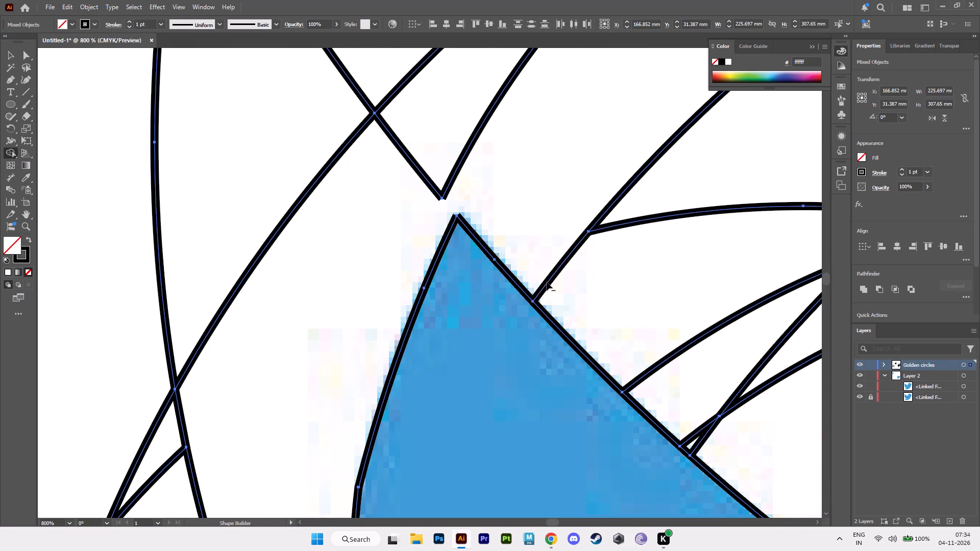
left_click(643, 377, "alt")
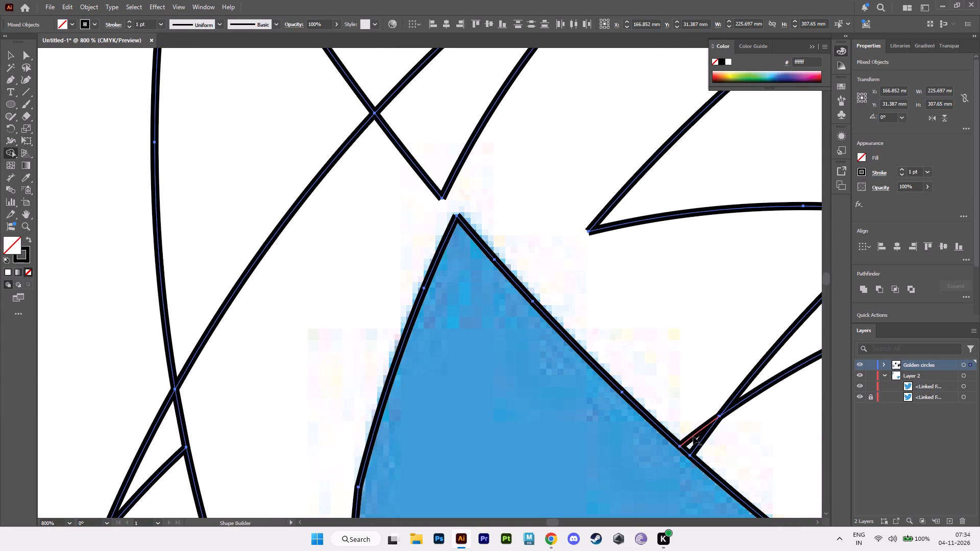
left_click(693, 435, "alt")
left_click(700, 444, "alt")
Remove the arc pieces meeting the rest of the wing's upper edge, down to the corner with the back of the head.
scroll(714, 431, "down", 4, "alt")
middle_click_drag(726, 442, 674, 385, "alt")
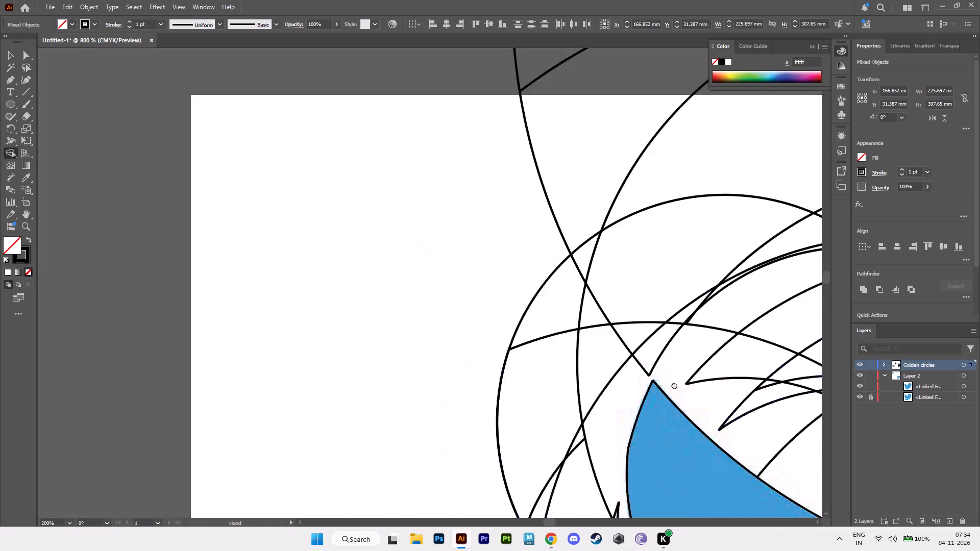
middle_click_drag(674, 385, 401, 265, "alt")
scroll(391, 245, "up", 3, "alt")
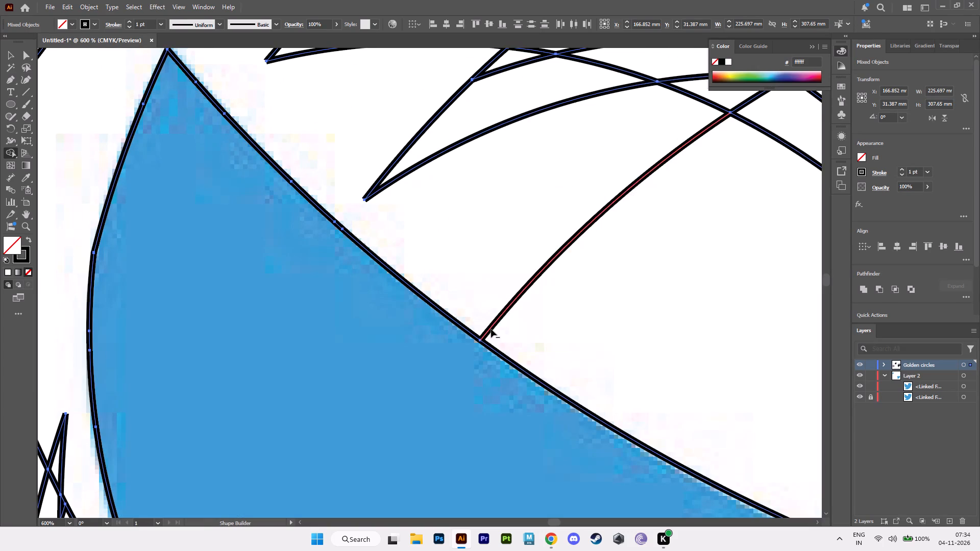
left_click(491, 329, "alt")
scroll(579, 353, "down", 3, "alt")
middle_click_drag(633, 369, 293, 246, "alt")
scroll(310, 247, "up", 1, "alt")
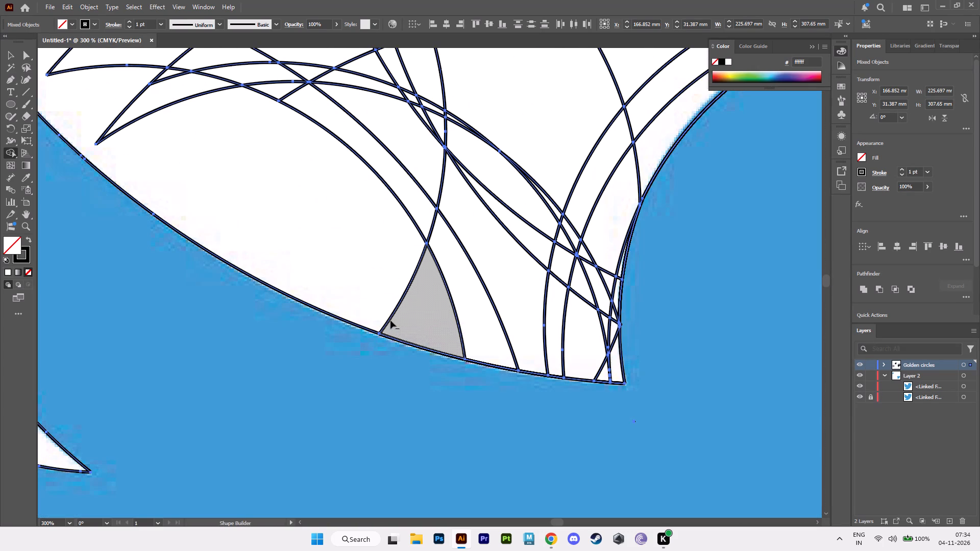
left_click(390, 319, "alt")
left_click(460, 335, "alt")
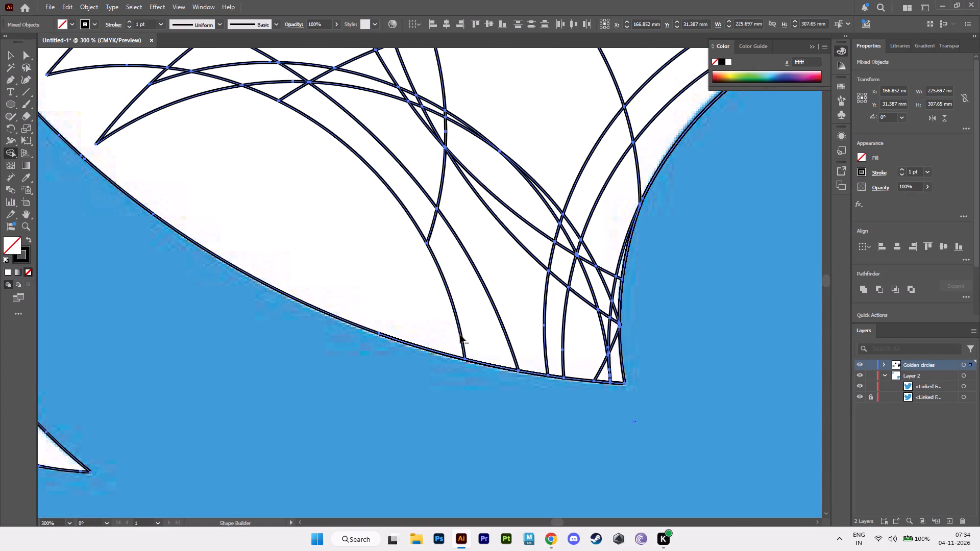
left_click(509, 346, "alt")
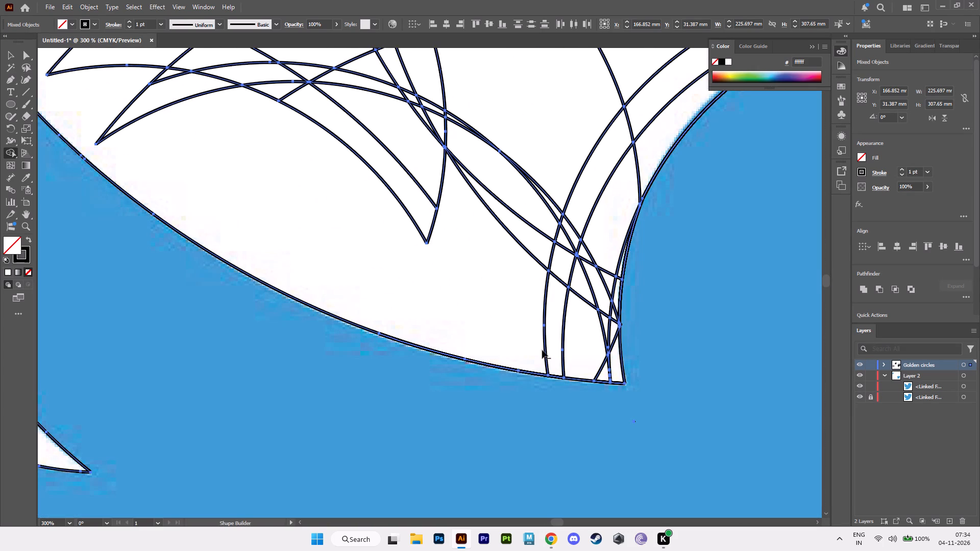
left_click(546, 352, "alt")
left_click(564, 363, "alt")
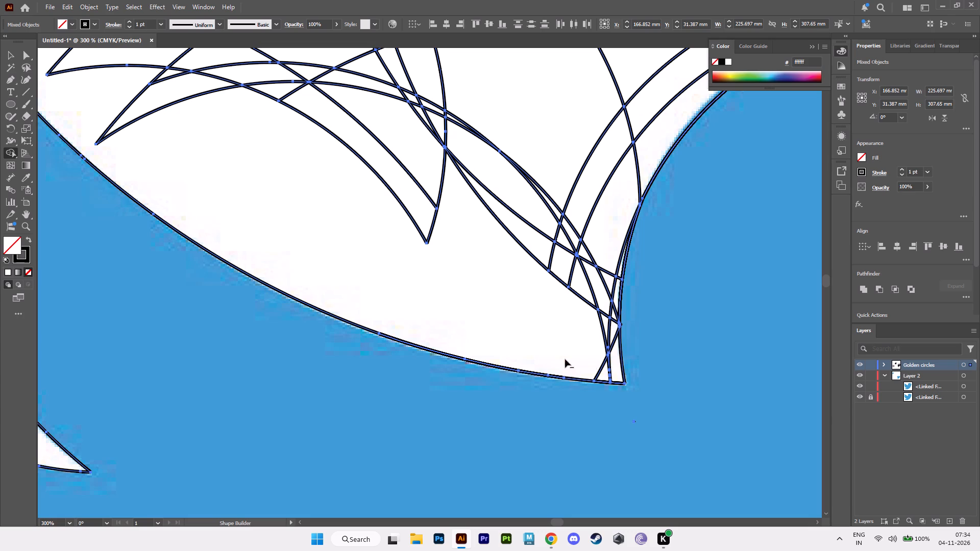
left_click(602, 367, "alt")
left_click(609, 375, "alt")
Remove the tiny arc stub left on the wing's upper edge beside the corner with the head.
scroll(647, 394, "up", 4, "alt")
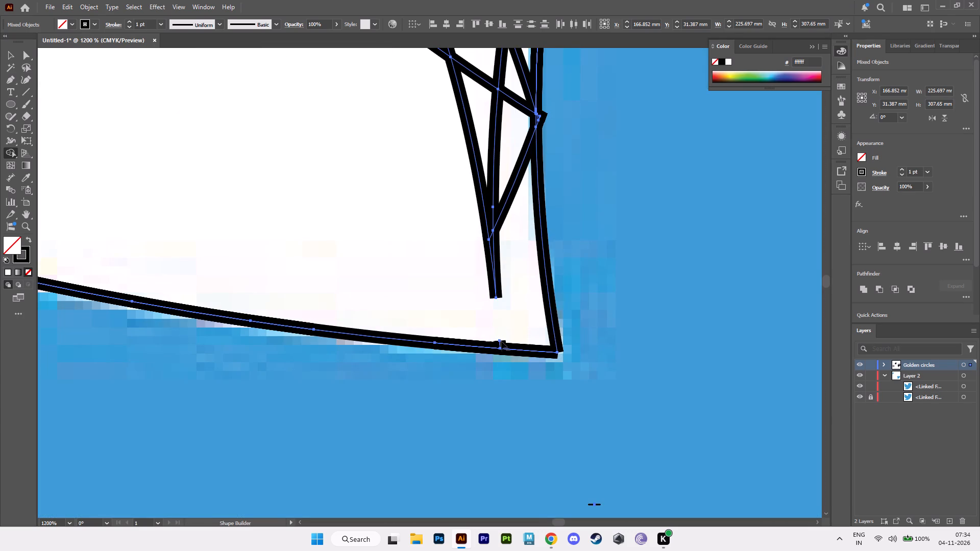
scroll(503, 347, "up", 7, "alt")
left_click(463, 309, "alt")
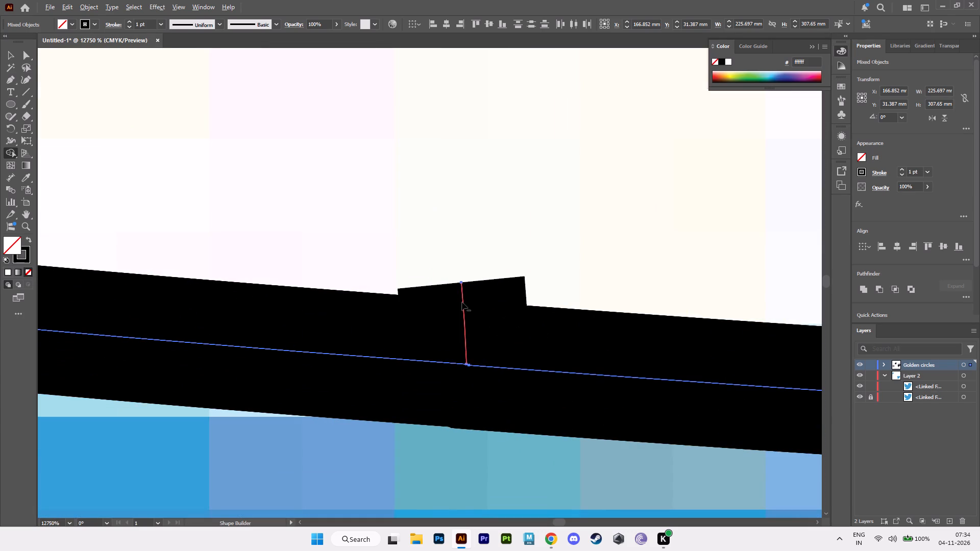
left_click(463, 302, "alt")
Remove the two arc pieces joining the back of the head's outline just above the wing corner.
scroll(509, 330, "down", 3, "alt")
middle_click_drag(511, 289, 510, 453, "alt")
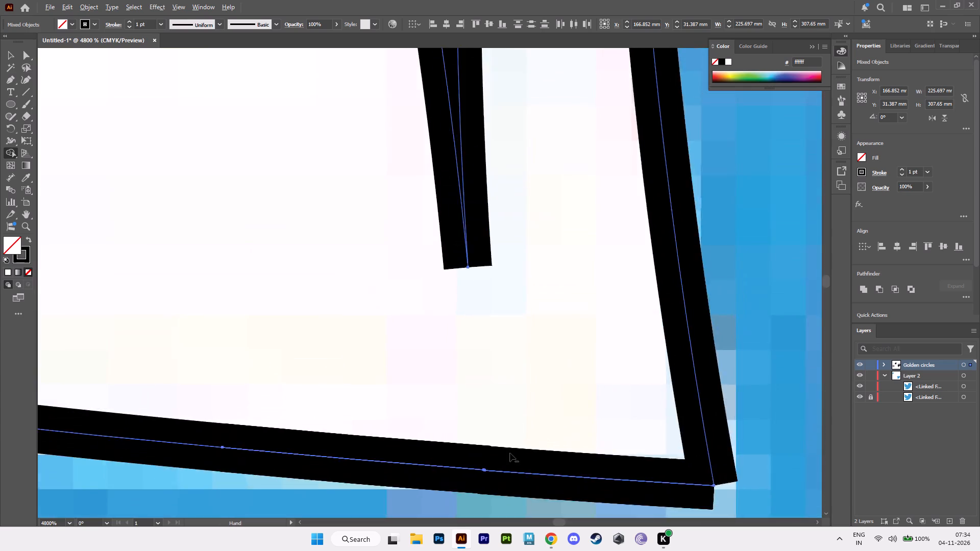
scroll(511, 450, "up", 2, "alt")
scroll(514, 443, "down", 5, "alt")
scroll(588, 472, "up", 2, "alt")
scroll(555, 367, "down", 5, "alt")
middle_click_drag(549, 302, 548, 398, "alt")
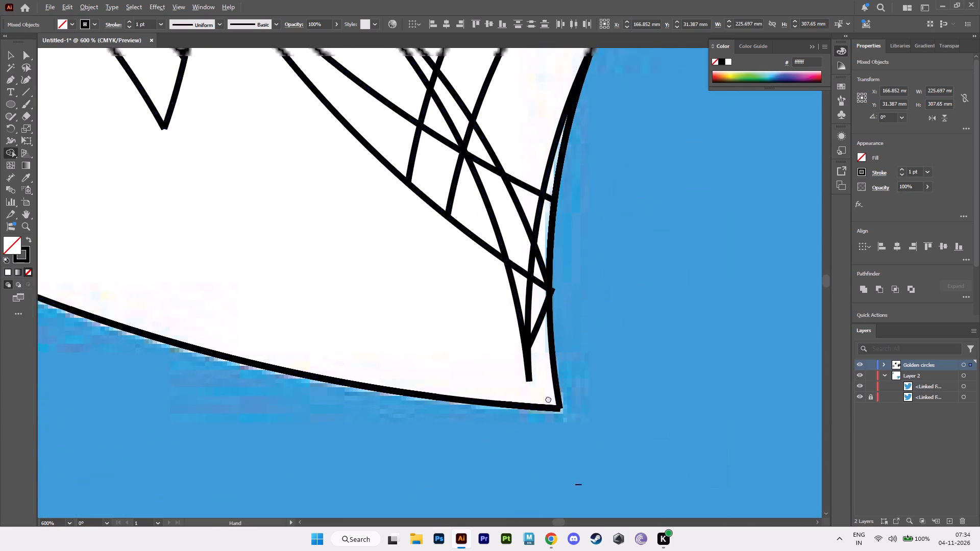
middle_click_drag(548, 398, 542, 477, "alt")
scroll(541, 476, "up", 2, "alt")
left_click(524, 447, "alt")
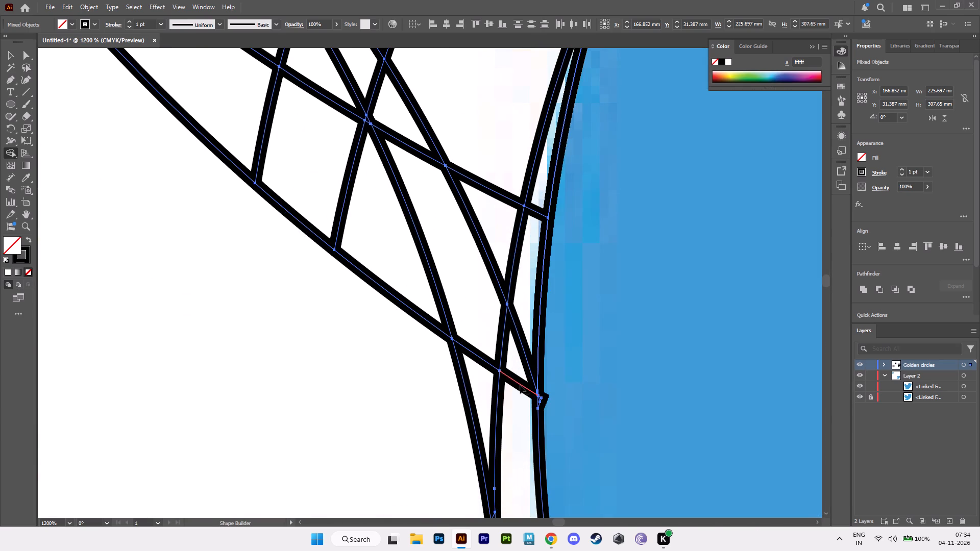
left_click(520, 385, "alt")
Clear the tiny leftover arc fragments protruding from the back of the head's outline above the wing corner.
scroll(549, 410, "up", 5, "alt")
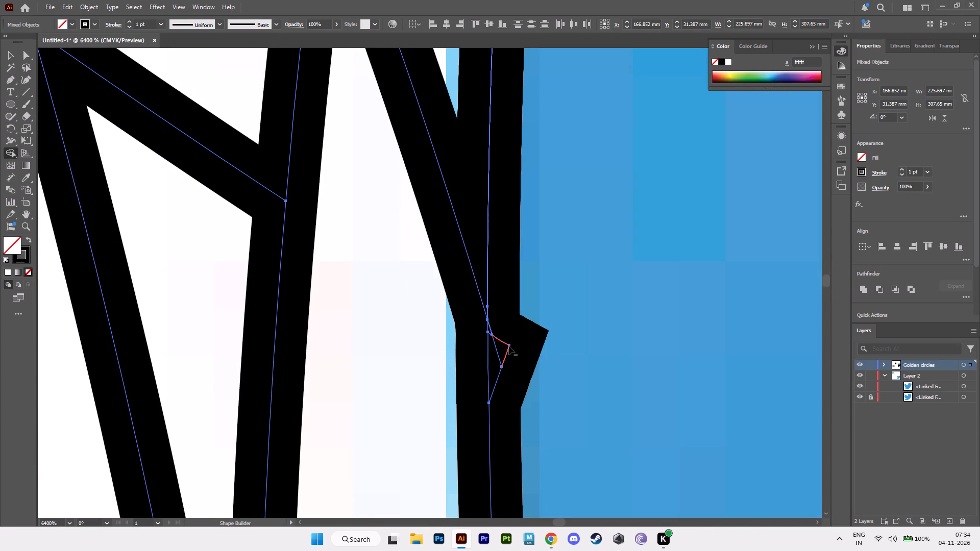
left_click(509, 346, "alt")
left_click(501, 365, "alt")
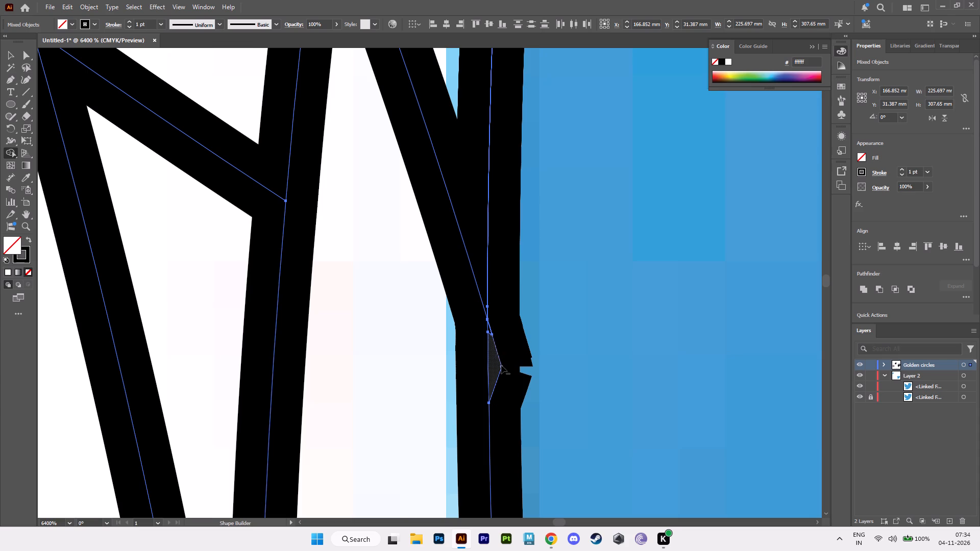
left_click(499, 376, "alt")
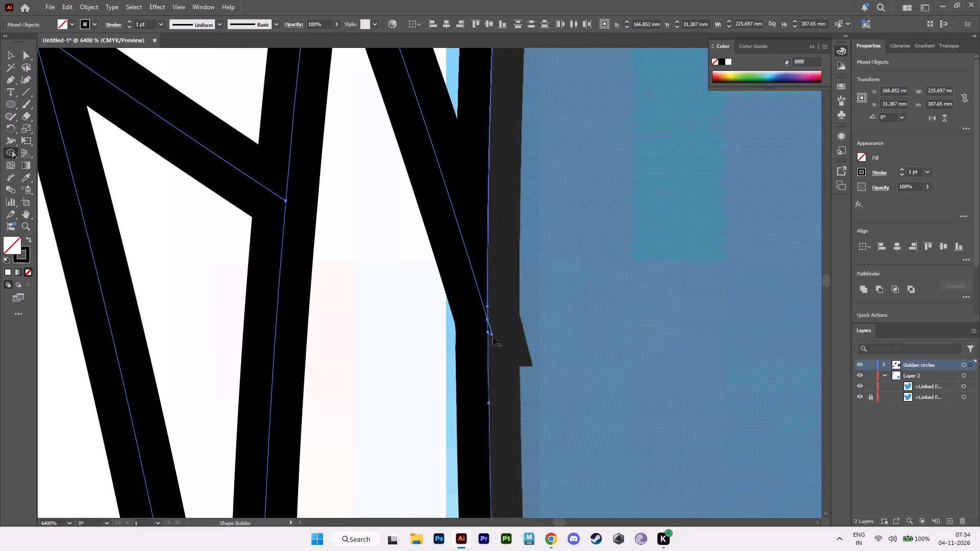
left_click(492, 330, "alt")
left_click(493, 336, "alt")
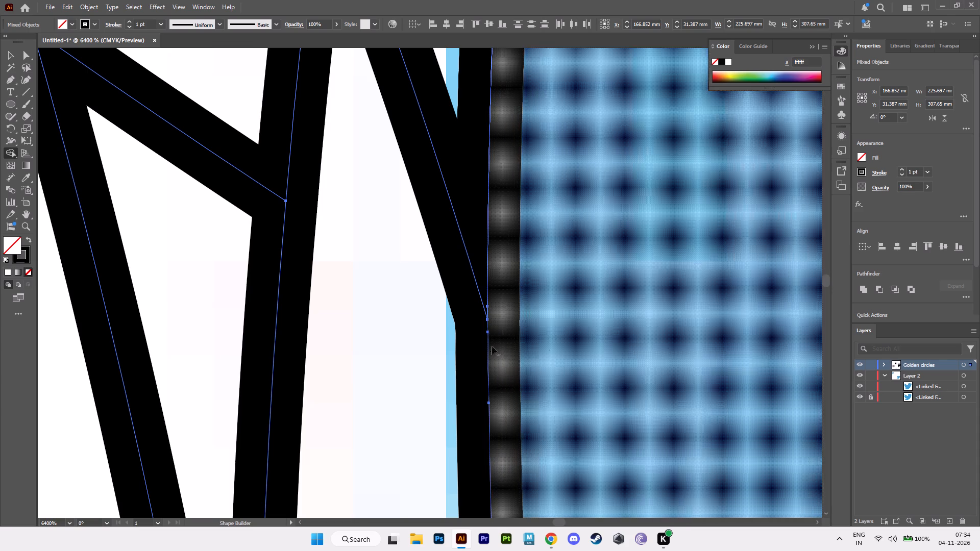
Remove the remaining two short arc pieces crossing to the lower back of the head's outline.
scroll(489, 342, "down", 1, "alt")
left_click(471, 271, "alt")
scroll(513, 317, "down", 5, "alt")
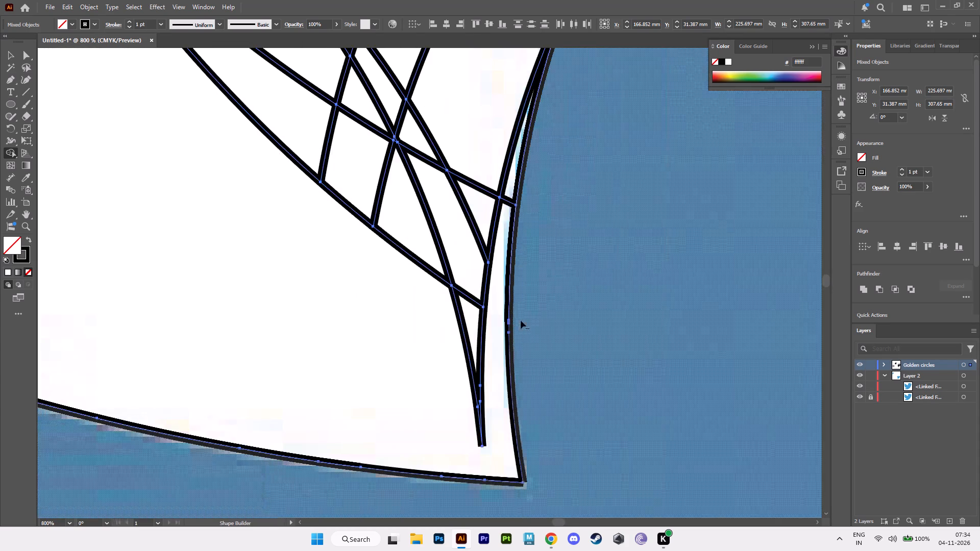
scroll(521, 320, "down", 2, "alt")
middle_click_drag(531, 307, 526, 404, "alt")
scroll(526, 404, "up", 2, "alt")
left_click(492, 314, "alt")
Remove the near-parallel arc along the back of the head and the arc piece meeting the outline at its upper end.
scroll(527, 349, "down", 2, "alt")
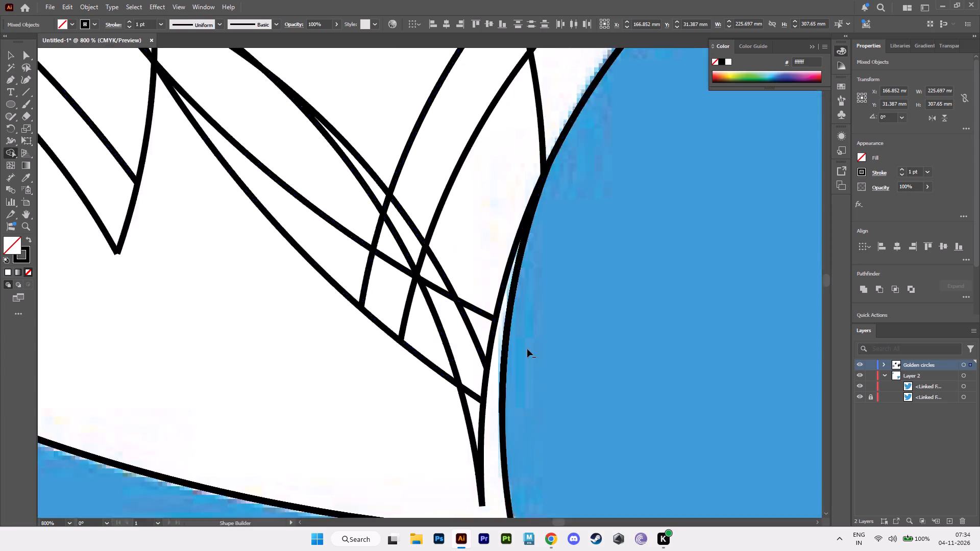
scroll(527, 349, "down", 2, "alt")
middle_click_drag(534, 329, 533, 397, "alt")
scroll(570, 381, "up", 5, "alt")
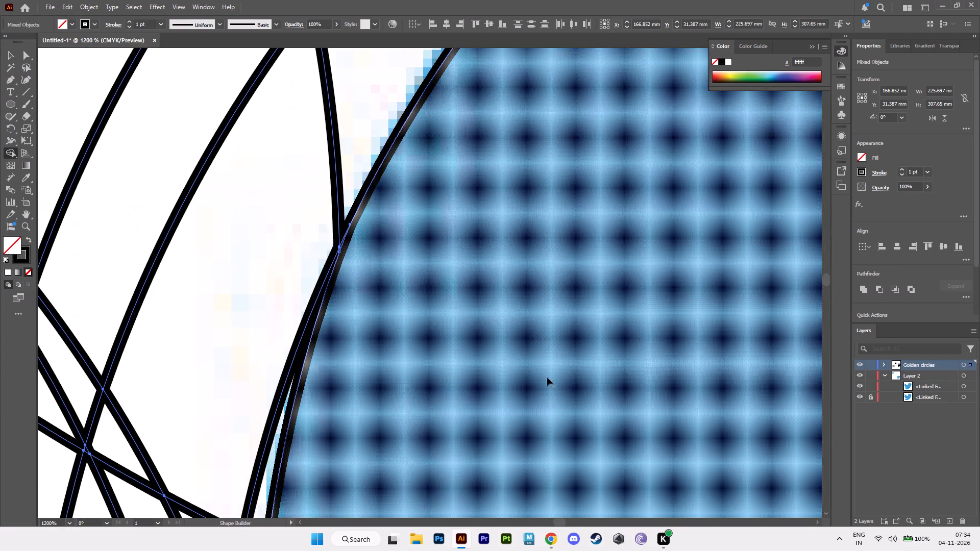
scroll(429, 359, "down", 3, "alt")
middle_click_drag(417, 382, 480, 381, "alt")
scroll(477, 372, "up", 2, "alt")
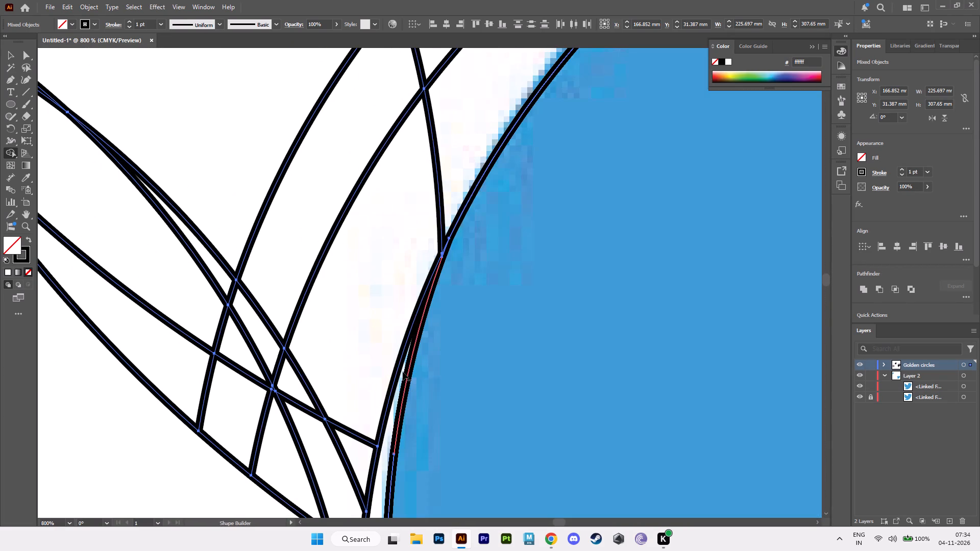
left_click(399, 369, "alt")
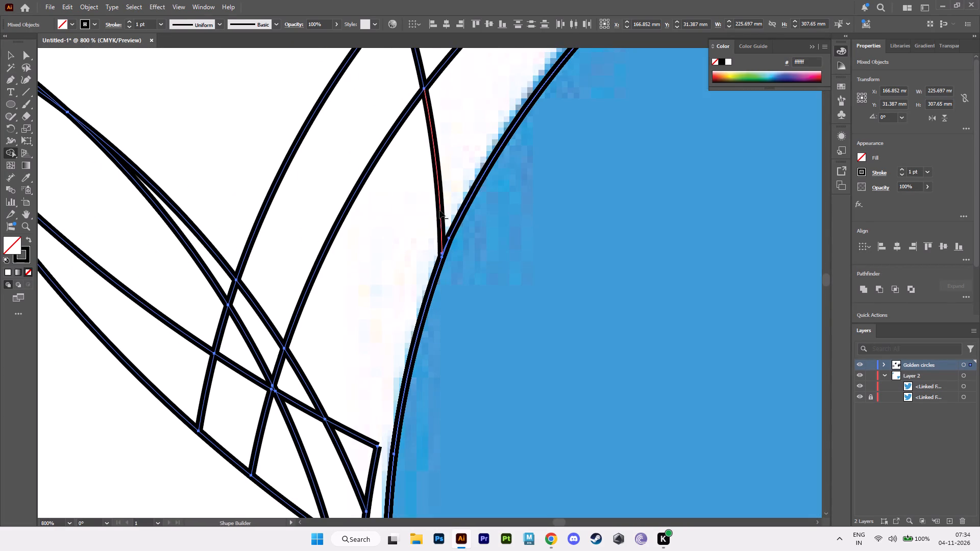
left_click(440, 210, "alt")
Clear the tiny leftover arc fragments at the junction on the back of the head's outline.
scroll(471, 263, "up", 4, "alt")
middle_click_drag(422, 251, 505, 323, "alt")
scroll(505, 322, "up", 2, "alt")
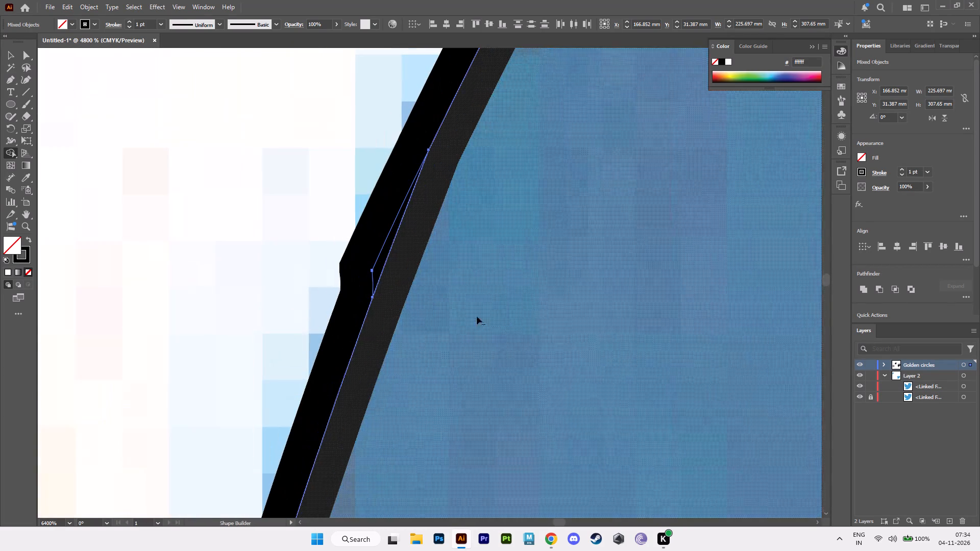
left_click(372, 270, "alt")
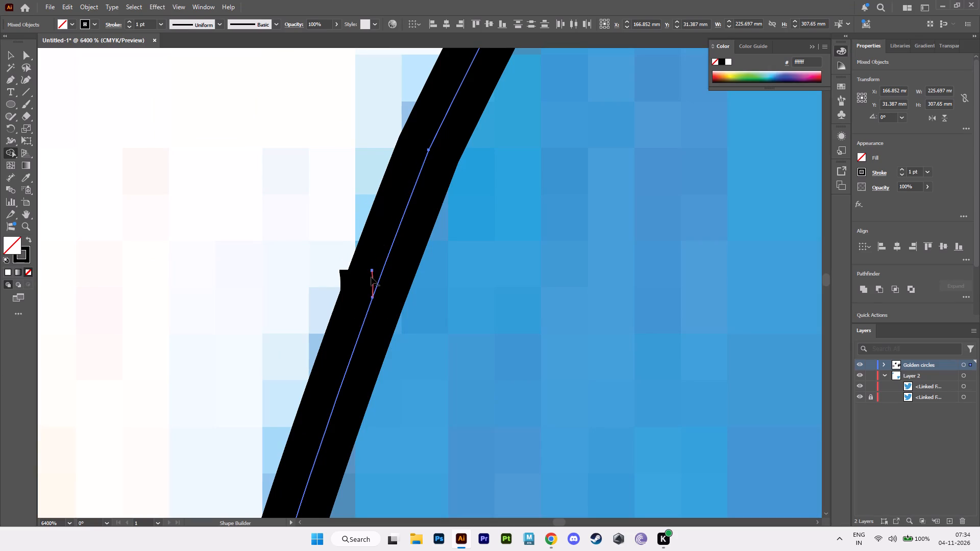
left_click(372, 278, "alt")
scroll(379, 284, "up", 5, "alt")
middle_click_drag(376, 284, 491, 447, "alt")
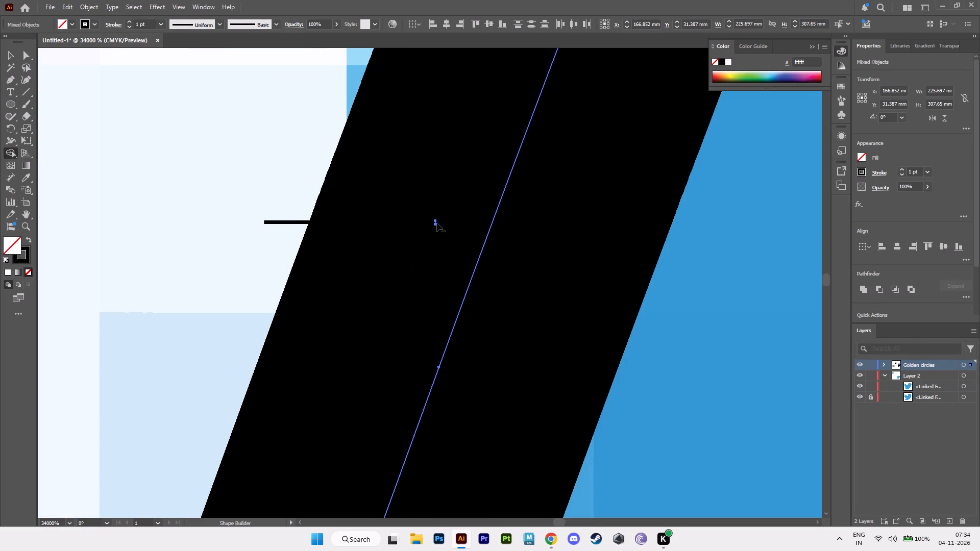
left_click(435, 223, "alt")
Remove the isolated stray path fragment floating just above the top of the head.
scroll(428, 266, "down", 9, "alt")
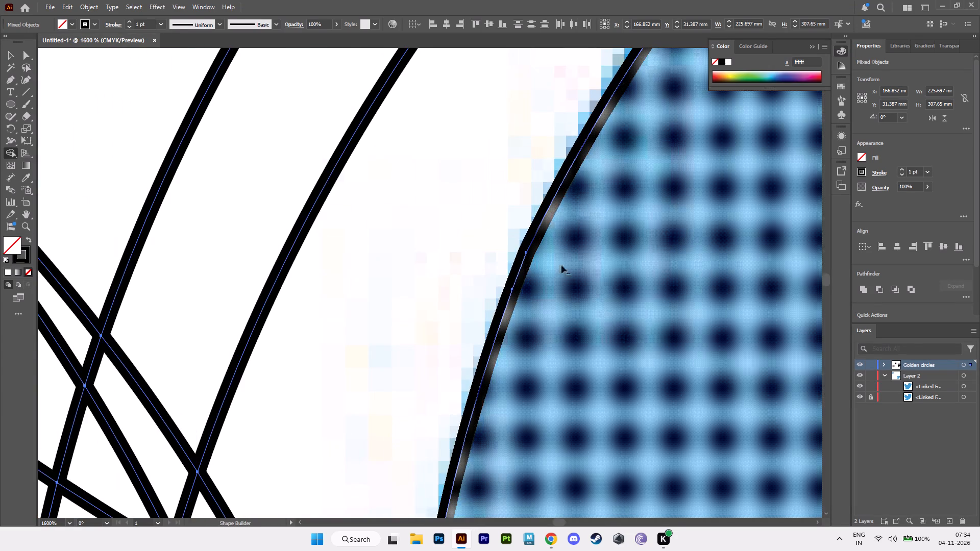
middle_click_drag(564, 254, 518, 368, "alt")
scroll(518, 368, "down", 1, "alt")
scroll(549, 300, "down", 6, "alt")
middle_click_drag(647, 270, 532, 431, "alt")
scroll(532, 431, "up", 4, "alt")
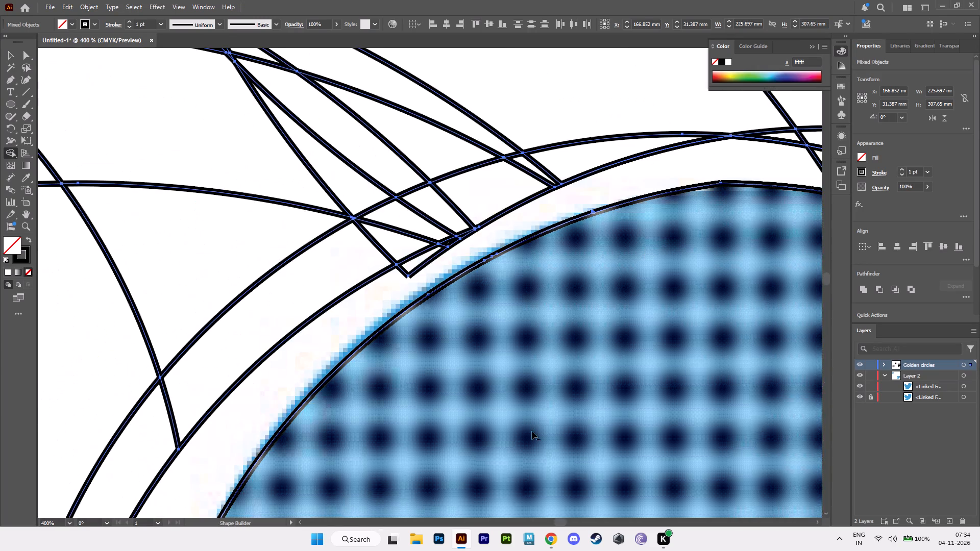
middle_click_drag(606, 290, 272, 418, "alt")
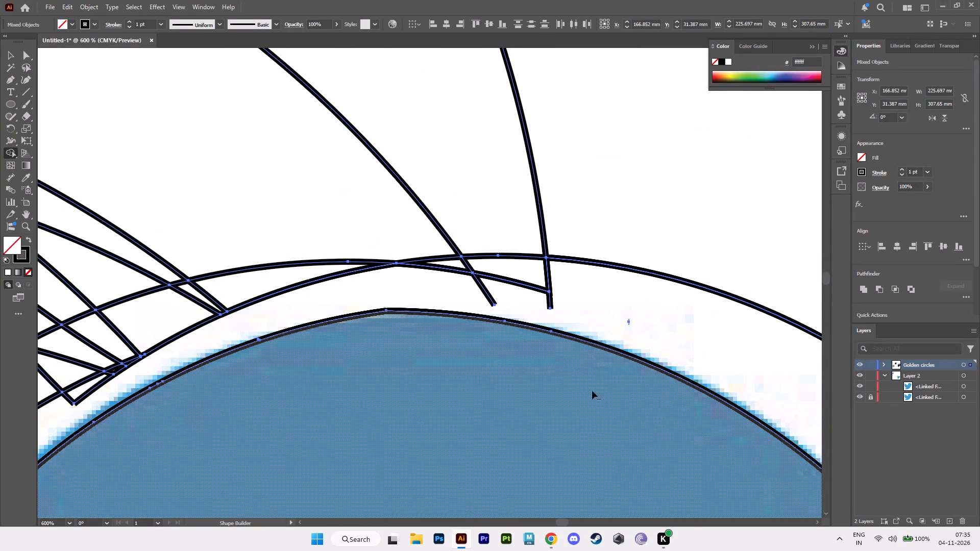
scroll(583, 410, "down", 2, "alt")
scroll(597, 396, "up", 5, "alt")
left_click(642, 234, "alt")
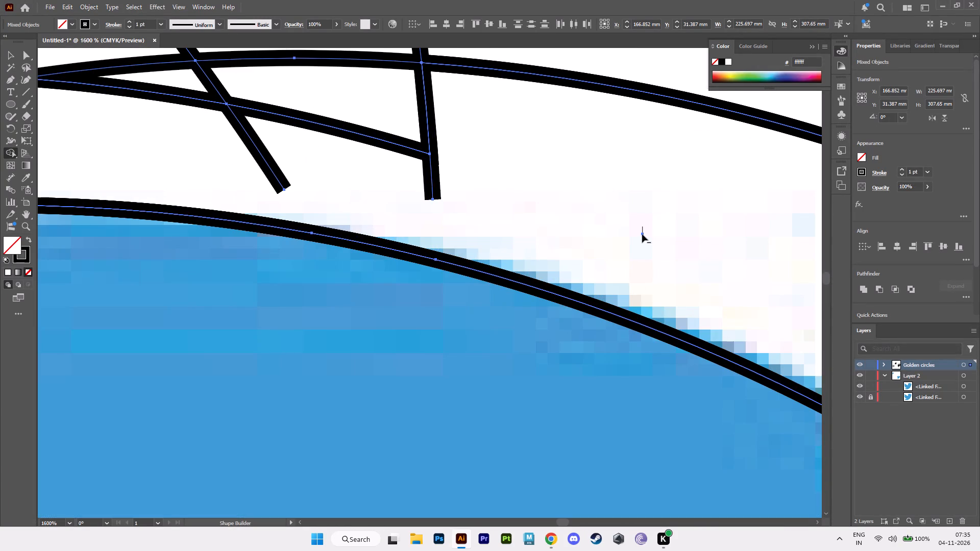
Remove the two arc pieces extending beyond the tip of the upper beak.
scroll(579, 271, "down", 10, "alt")
middle_click_drag(590, 402, 320, 422, "alt")
scroll(525, 373, "up", 4, "alt")
middle_click_drag(358, 344, 527, 329, "alt")
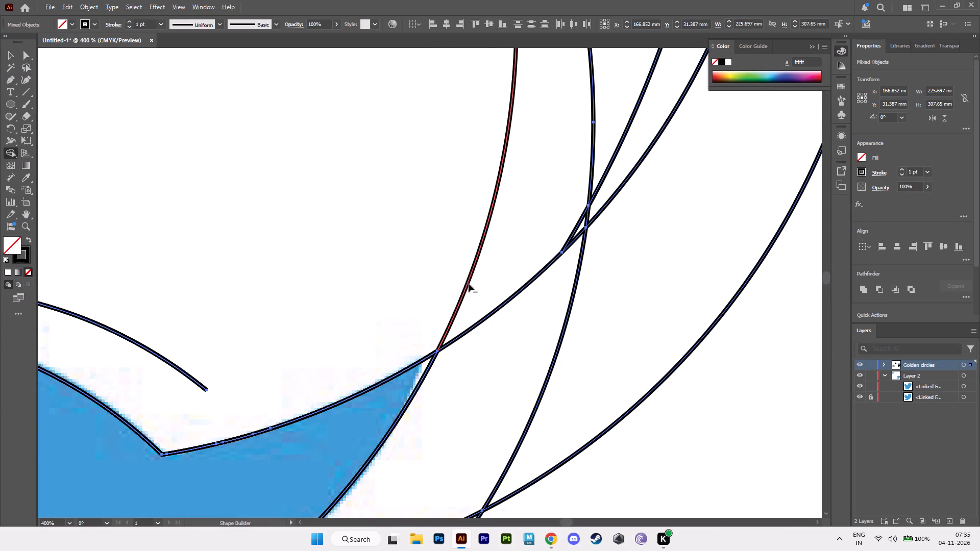
left_click(469, 283, "alt")
left_click(492, 315, "alt")
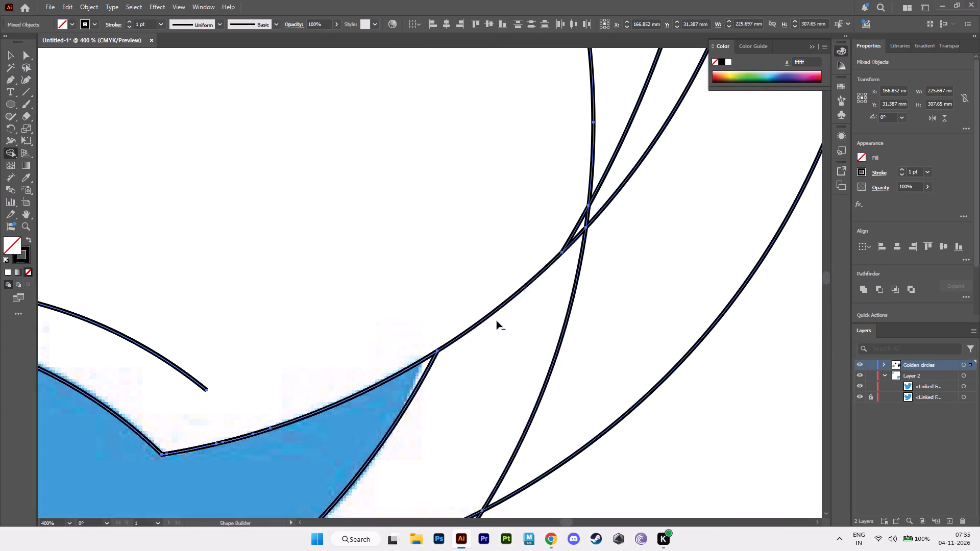
Remove the arc segments extending outward from the beak tips and crossing the empty area in front of the beak.
left_click(477, 324, "alt")
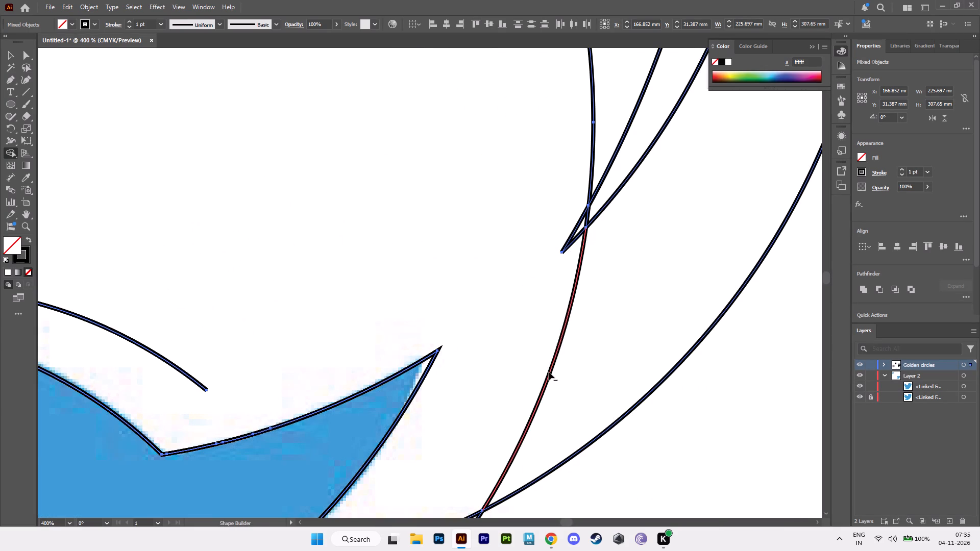
left_click(549, 372, "alt")
left_click(574, 457, "alt")
Clear the large circle and the nested arcs rising above the artboard over the bird's head with Shape Builder.
scroll(576, 442, "down", 5, "alt")
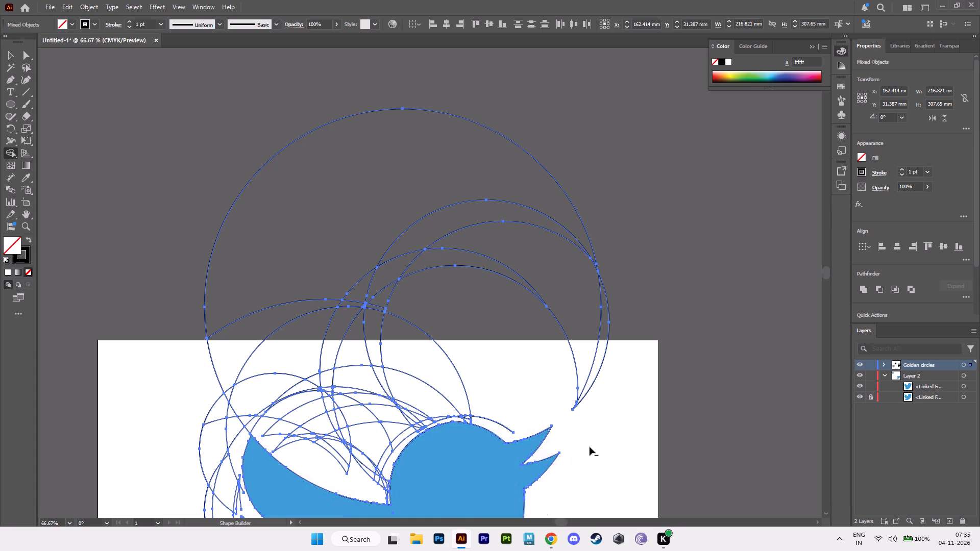
scroll(590, 447, "down", 2, "alt")
middle_click_drag(582, 444, 606, 389, "alt")
left_click_drag(646, 315, 382, 294, "alt")
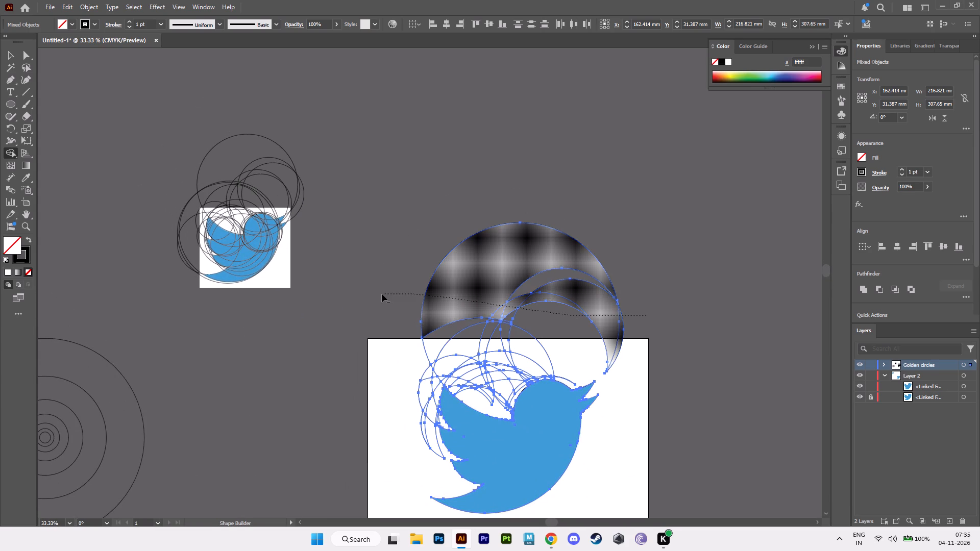
left_click_drag(382, 294, 381, 294, "alt")
left_click_drag(483, 258, 644, 348, "alt")
left_click_drag(655, 357, 498, 337, "alt")
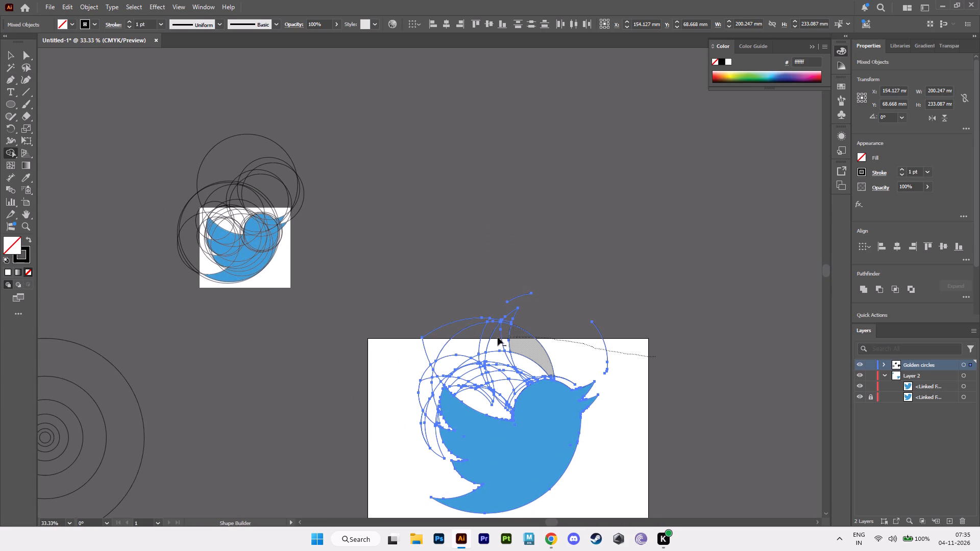
left_click_drag(498, 337, 633, 345, "alt")
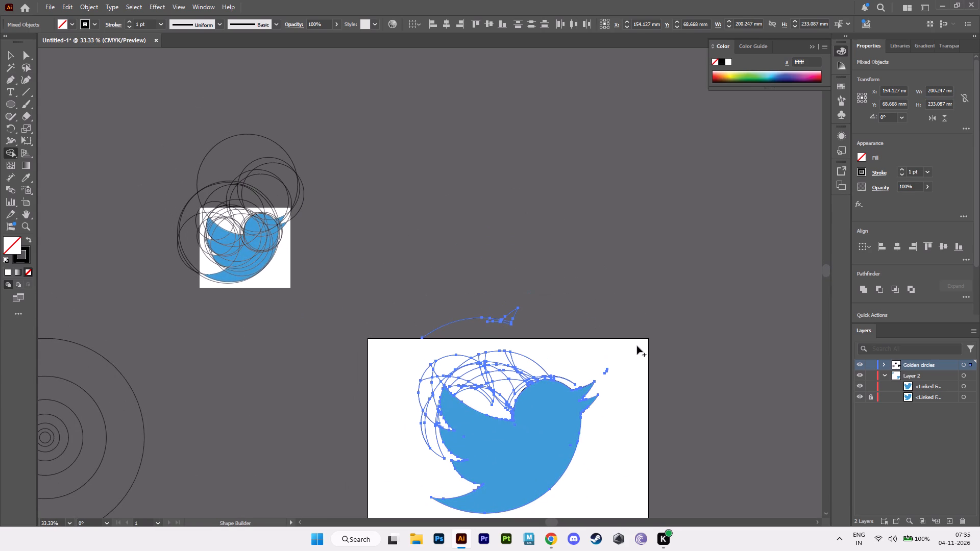
Erase the remaining arc and small path fragments floating just above the artboard's top edge.
left_click_drag(522, 298, 432, 309, "alt")
left_click_drag(478, 306, 488, 313, "alt")
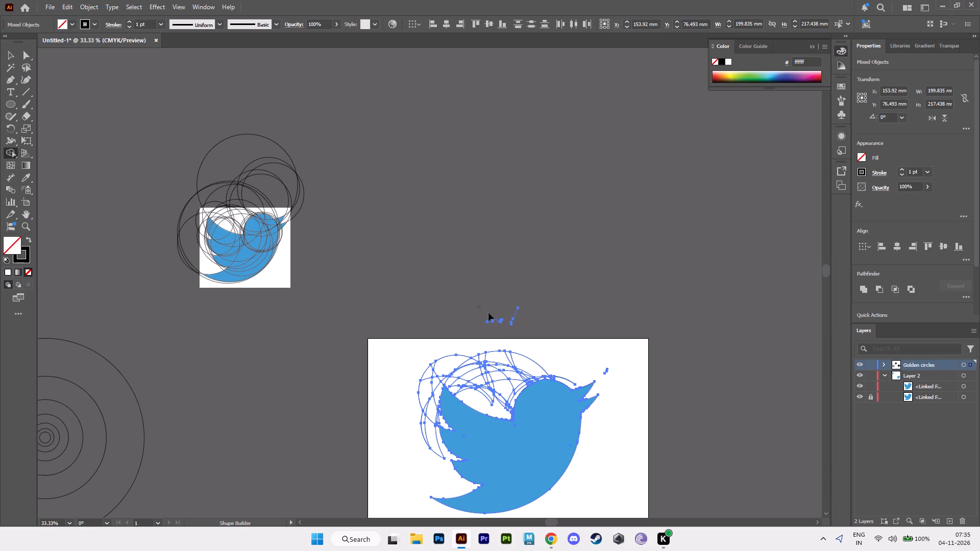
left_click_drag(488, 313, 515, 330, "alt")
left_click_drag(525, 313, 473, 318, "alt")
left_click_drag(465, 318, 519, 329, "alt")
left_click_drag(503, 315, 480, 330, "alt")
left_click_drag(477, 315, 513, 329, "alt")
left_click_drag(501, 316, 510, 336, "alt")
left_click_drag(496, 316, 514, 329, "alt")
scroll(503, 335, "up", 8, "alt")
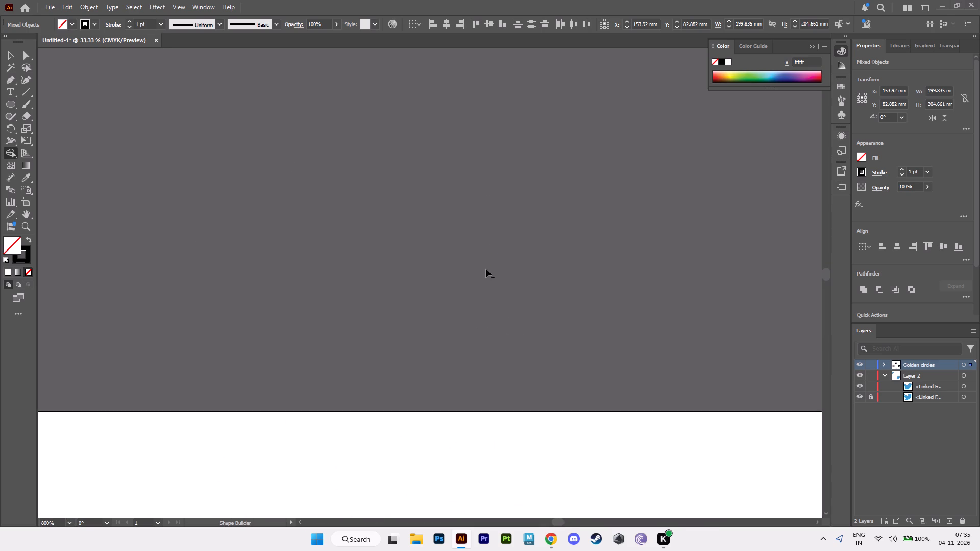
scroll(486, 269, "up", 2, "alt")
middle_click_drag(493, 244, 520, 550, "alt")
left_click_drag(511, 168, 481, 133, "alt")
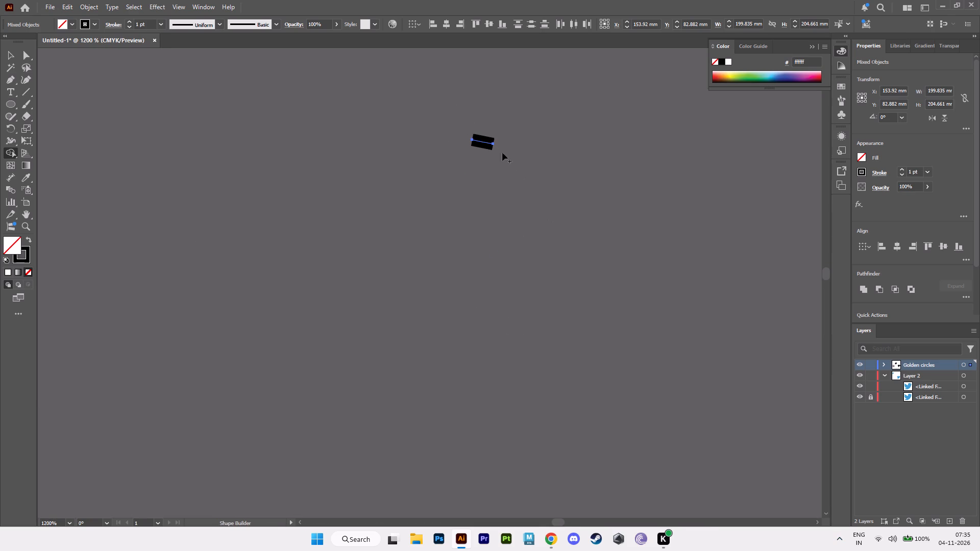
left_click_drag(484, 123, 485, 177, "alt")
Remove the tangle of overlapping arcs between the upper wing and the back of the head.
scroll(499, 188, "down", 8, "alt")
middle_click_drag(577, 280, 517, 253, "alt")
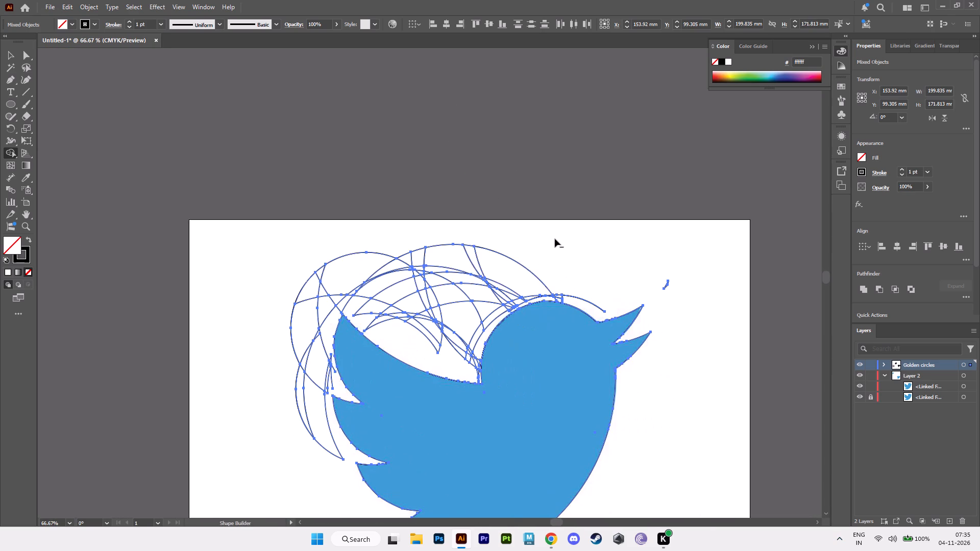
left_click_drag(555, 238, 293, 280, "alt")
left_click_drag(448, 222, 402, 299, "alt")
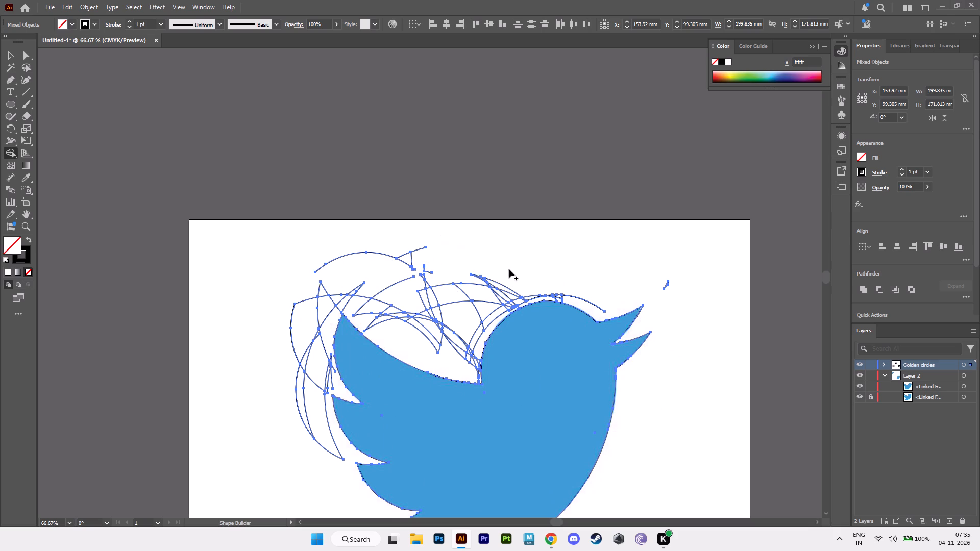
left_click_drag(518, 265, 428, 311, "alt")
left_click_drag(518, 272, 449, 314, "alt")
left_click_drag(525, 286, 463, 314, "alt")
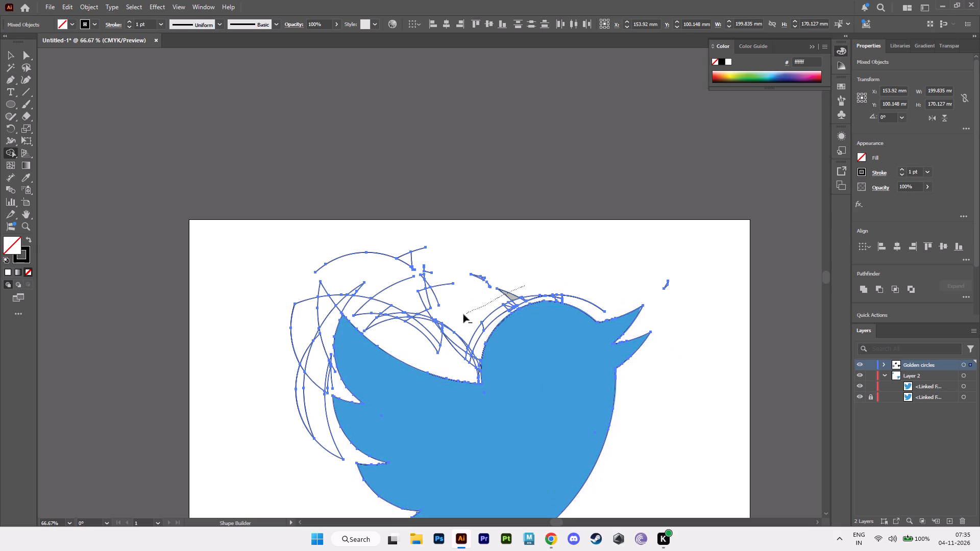
left_click_drag(463, 314, 463, 314, "alt")
left_click_drag(460, 279, 407, 325, "alt")
left_click_drag(480, 299, 433, 344, "alt")
left_click_drag(470, 294, 407, 334, "alt")
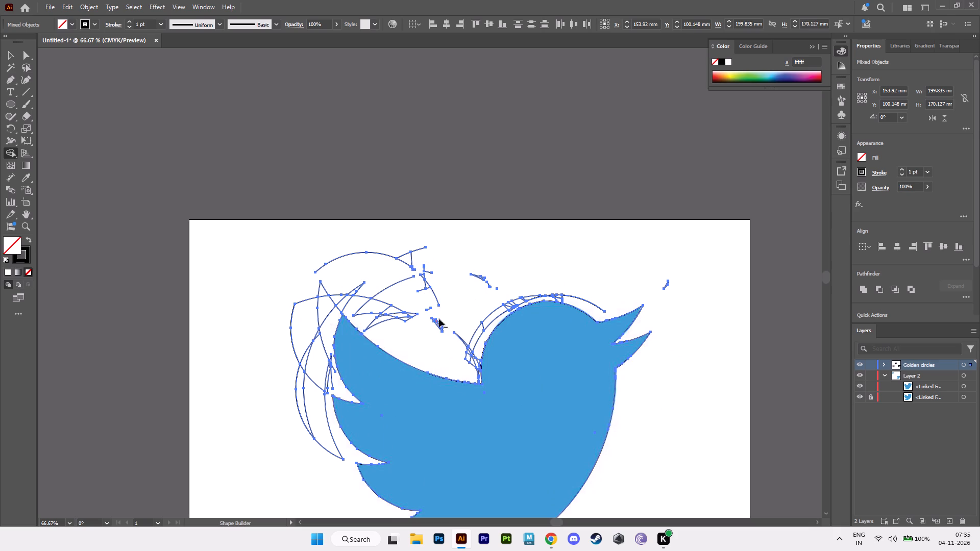
left_click_drag(461, 308, 428, 332, "alt")
left_click_drag(451, 249, 416, 272, "alt")
left_click_drag(416, 272, 437, 273, "alt")
Remove the crescent-shaped regions and crossing arcs around the upper wing tip and above the wing's top edge.
middle_click_drag(431, 283, 638, 302, "alt")
scroll(639, 303, "up", 2, "alt")
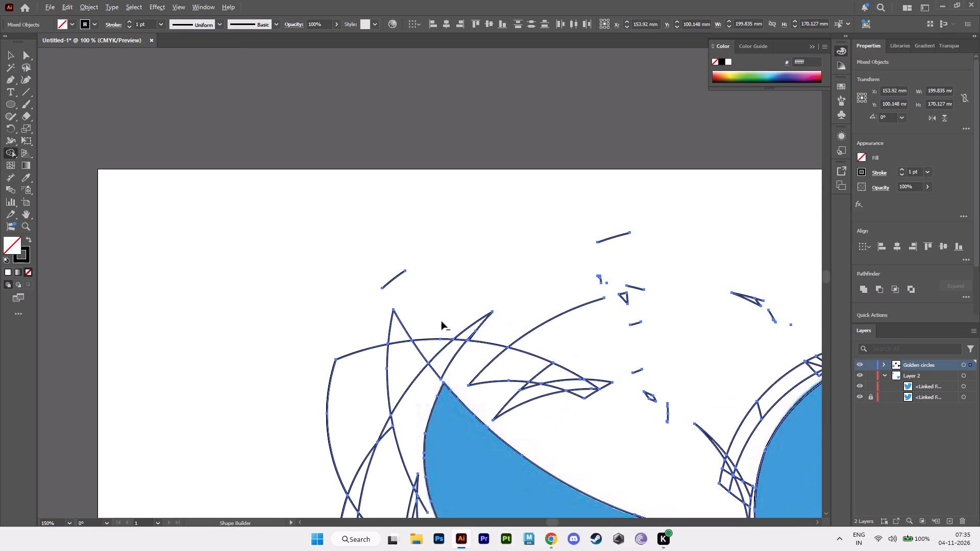
left_click_drag(602, 420, 605, 369, "alt")
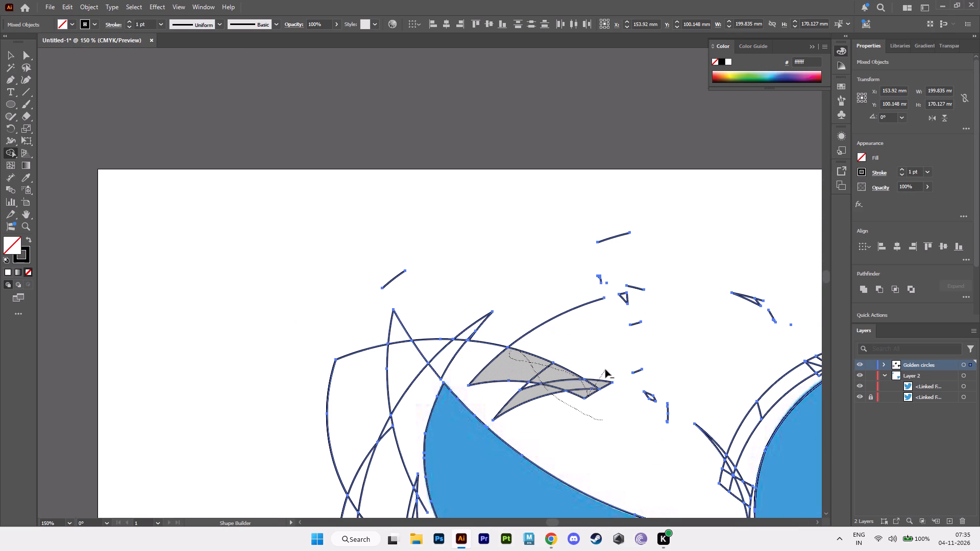
left_click_drag(605, 369, 363, 449, "alt")
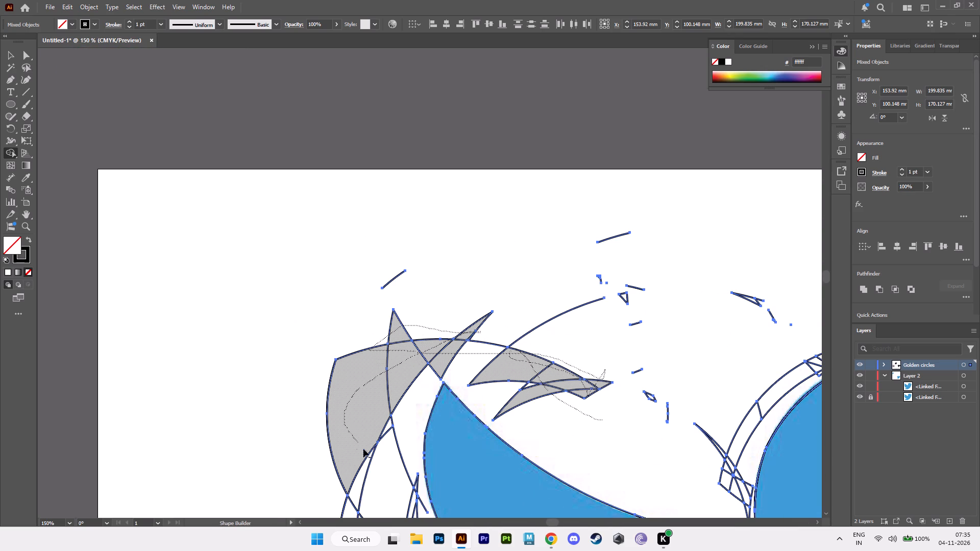
left_click_drag(363, 449, 393, 504, "alt")
left_click_drag(377, 403, 389, 448, "alt")
left_click_drag(373, 399, 283, 434, "alt")
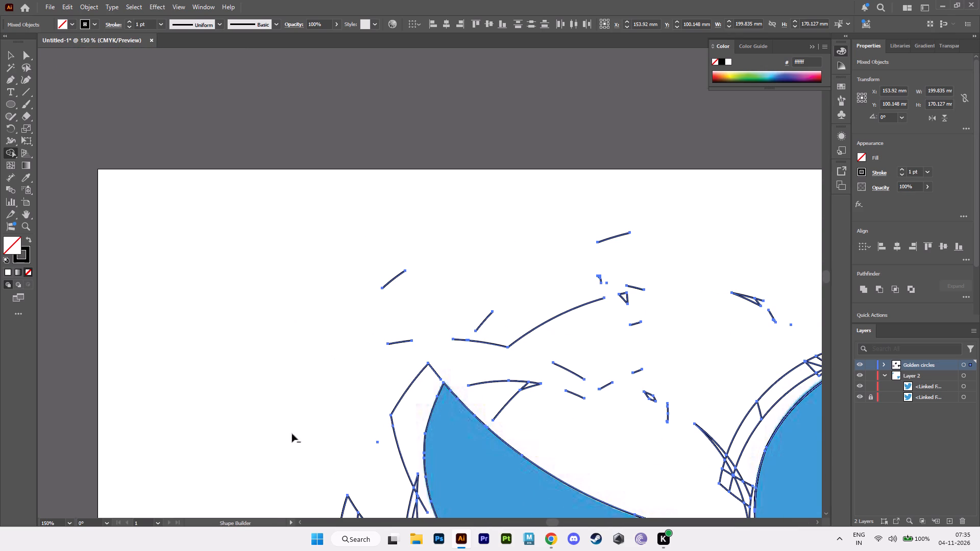
Erase the short loose arc fragments above the upper wing tip.
left_click_drag(386, 311, 403, 354, "alt")
left_click_drag(376, 262, 423, 324, "alt")
left_click_drag(455, 316, 505, 335, "alt")
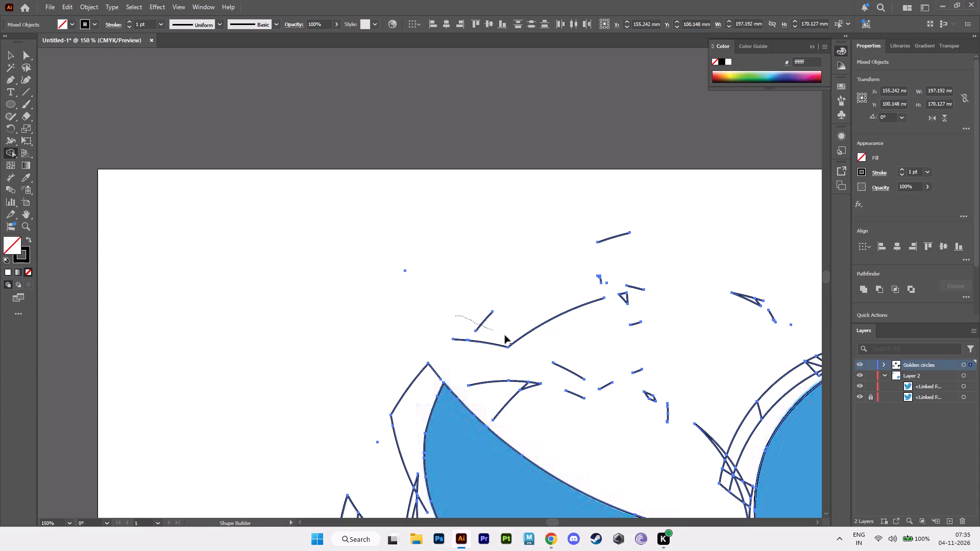
left_click_drag(505, 335, 510, 338, "alt")
left_click_drag(420, 263, 380, 278, "alt")
left_click_drag(382, 279, 416, 265, "alt")
left_click_drag(476, 300, 510, 327, "alt")
Remove the remaining arcs and short line pieces just above the wing's top edge.
left_click_drag(515, 314, 577, 356, "alt")
left_click_drag(488, 332, 495, 366, "alt")
left_click_drag(488, 366, 510, 399, "alt")
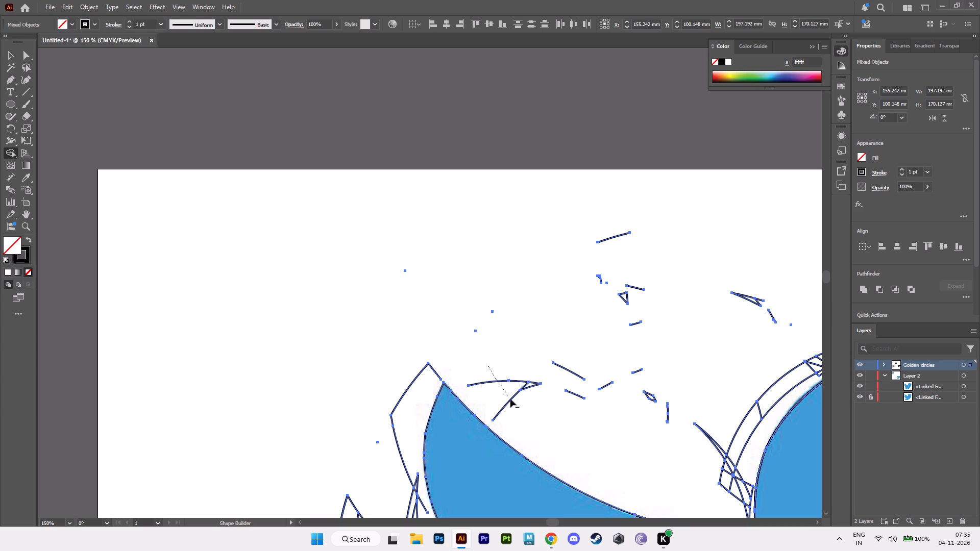
left_click_drag(510, 399, 511, 399, "alt")
left_click_drag(509, 399, 549, 421, "alt")
left_click_drag(523, 374, 550, 402, "alt")
left_click_drag(522, 378, 547, 401, "alt")
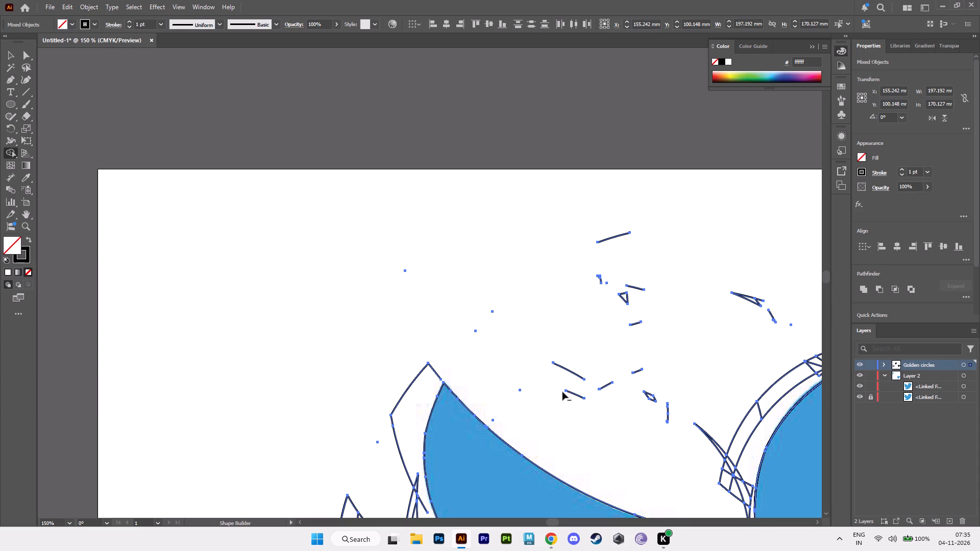
left_click_drag(573, 387, 573, 411, "alt")
left_click_drag(576, 356, 569, 387, "alt")
left_click_drag(590, 378, 629, 402, "alt")
Erase the small dash and sliver fragments in the open space between the wing and the head.
left_click_drag(632, 363, 654, 387, "alt")
left_click_drag(653, 387, 645, 410, "alt")
left_click_drag(660, 407, 672, 411, "alt")
left_click_drag(671, 410, 661, 422, "alt")
left_click_drag(645, 383, 666, 411, "alt")
left_click_drag(664, 403, 651, 409, "alt")
left_click_drag(658, 394, 638, 412, "alt")
Clear the cluster of short dashes and the small triangle high above the gap between wing and head.
left_click_drag(624, 312, 654, 345, "alt")
left_click_drag(635, 277, 632, 305, "alt")
left_click_drag(631, 292, 612, 298, "alt")
left_click_drag(617, 292, 644, 308, "alt")
left_click_drag(622, 277, 564, 284, "alt")
left_click_drag(611, 215, 616, 289, "alt")
Erase the thin sliver and short dash floating above the back of the head.
left_click_drag(745, 279, 756, 327, "alt")
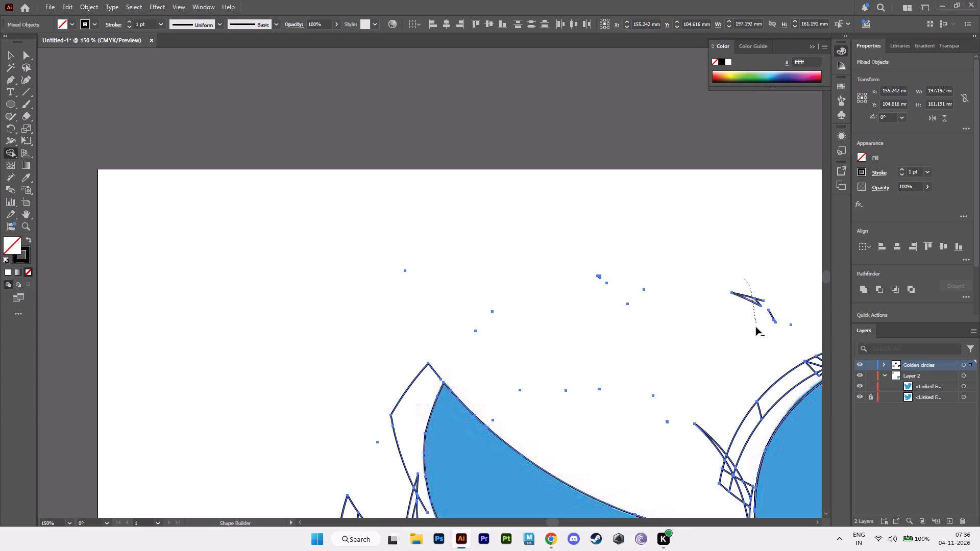
left_click_drag(756, 327, 756, 328, "alt")
left_click_drag(776, 309, 740, 332, "alt")
left_click_drag(762, 293, 741, 320, "alt")
Remove the crossing arcs and their leftover fragments at the notch where the wing meets the back of the head.
scroll(735, 325, "down", 1, "alt")
scroll(684, 323, "down", 2, "alt")
middle_click_drag(677, 366, 537, 249, "alt")
scroll(545, 260, "up", 3, "alt")
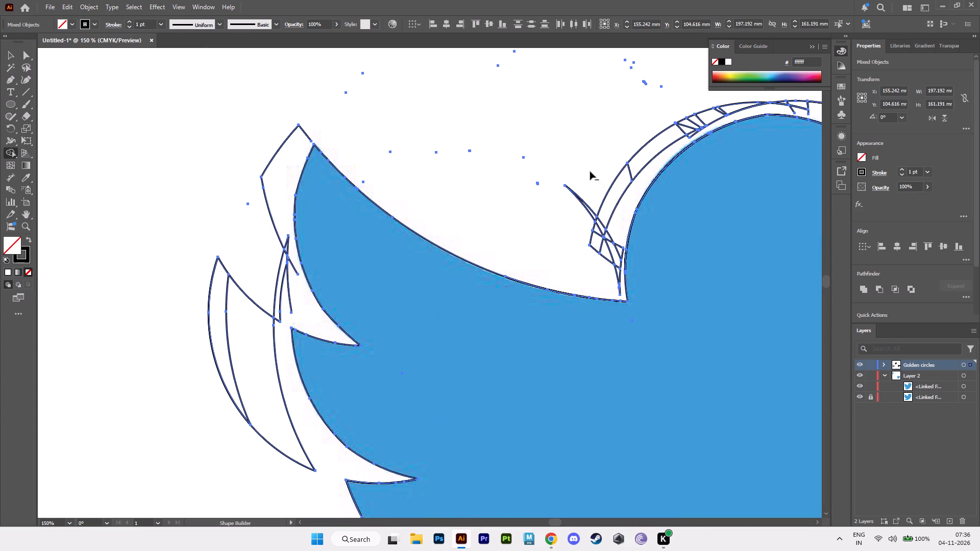
left_click_drag(589, 170, 610, 252, "alt")
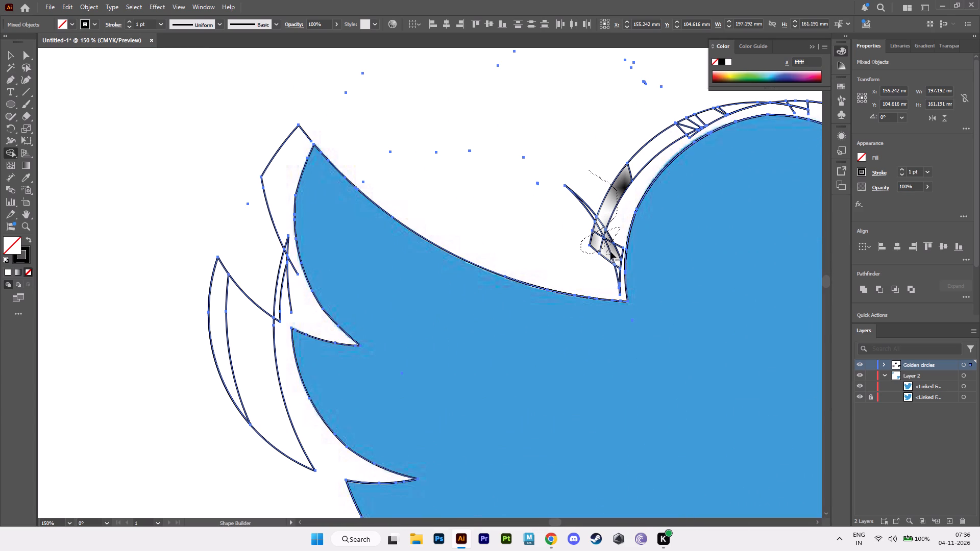
left_click_drag(610, 252, 585, 213, "alt")
left_click_drag(585, 213, 657, 148, "alt")
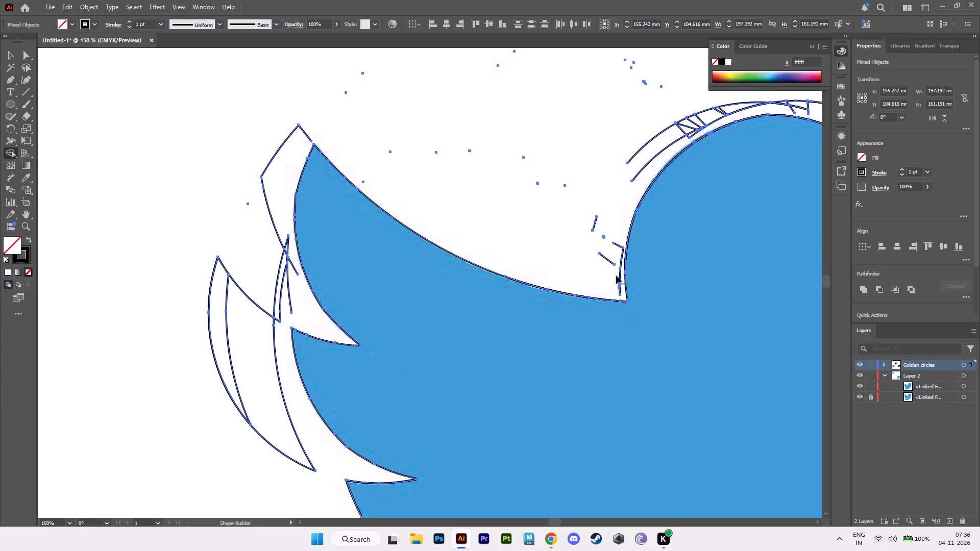
scroll(616, 284, "up", 2, "alt")
left_click_drag(599, 208, 586, 257, "alt")
left_click_drag(615, 294, 629, 295, "alt")
left_click_drag(618, 263, 628, 268, "alt")
left_click_drag(619, 196, 612, 226, "alt")
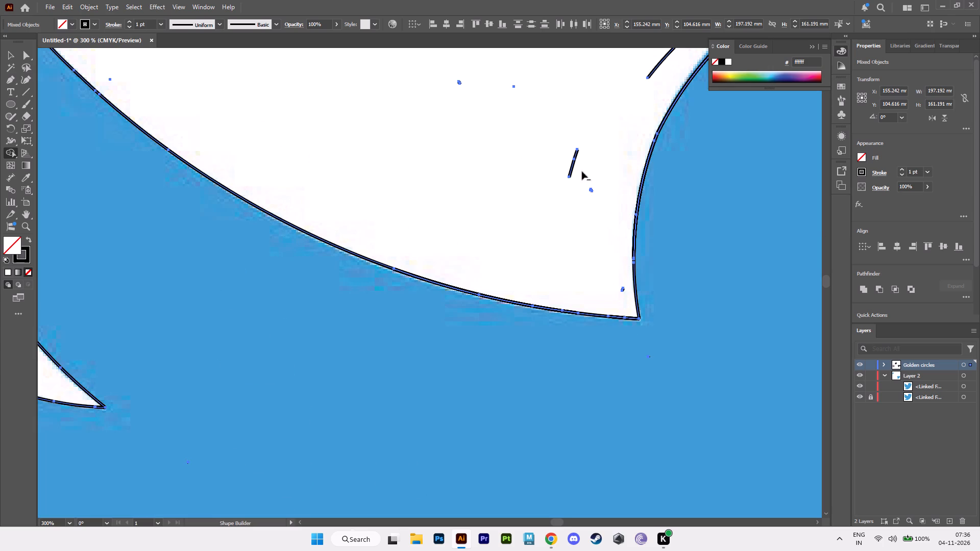
left_click_drag(559, 155, 579, 168, "alt")
Erase the loose ends of the two parallel arcs running outside the back of the head with Shape Builder.
scroll(592, 168, "down", 2, "alt")
middle_click_drag(592, 168, 517, 445, "alt")
scroll(517, 444, "up", 2, "alt")
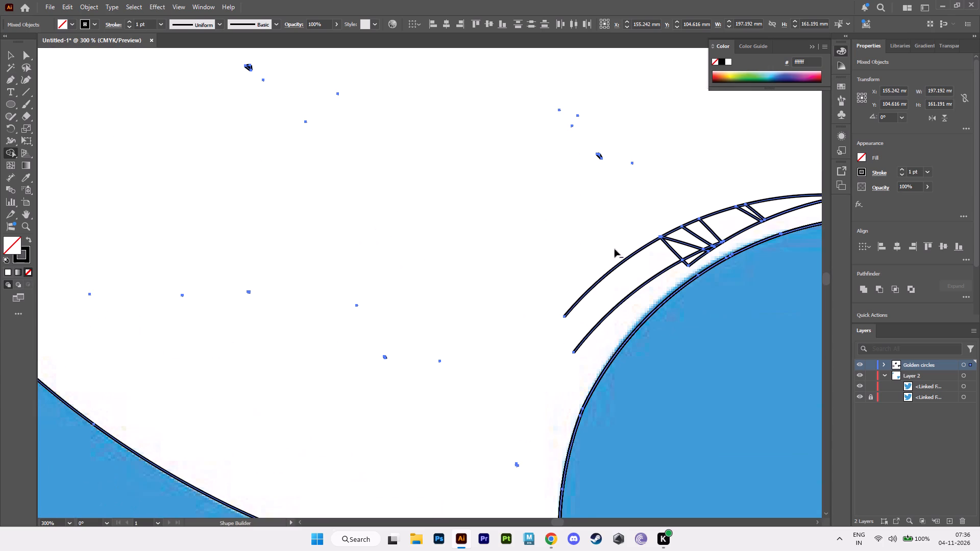
left_click_drag(596, 228, 616, 325, "alt")
Remove the cross-hatched arc band and its leftover line fragments just above the rear crown of the head.
middle_click_drag(663, 278, 473, 399, "alt")
left_click_drag(474, 328, 494, 348, "alt")
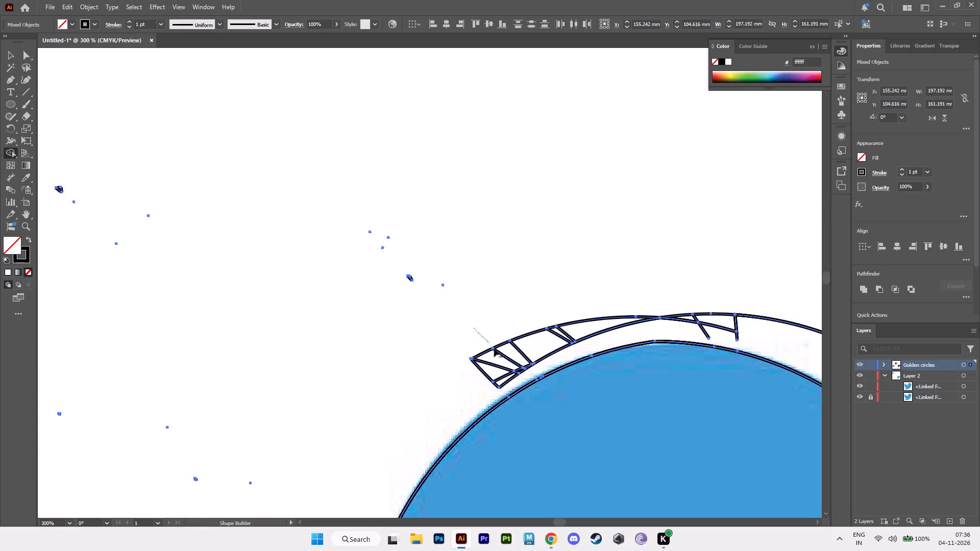
left_click_drag(494, 348, 712, 321, "alt")
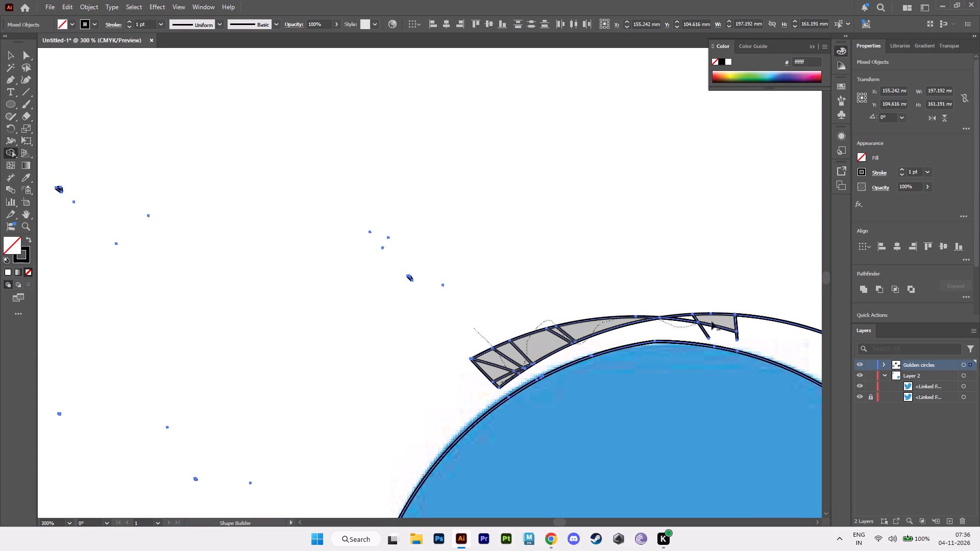
left_click_drag(712, 321, 766, 306, "alt")
left_click_drag(583, 326, 513, 365, "alt")
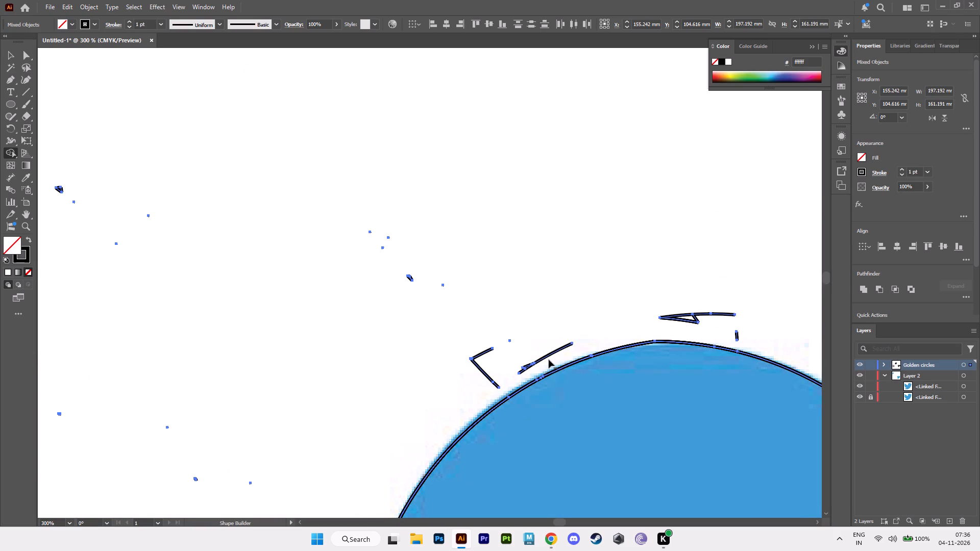
left_click_drag(549, 360, 526, 346, "alt")
left_click_drag(527, 356, 530, 370, "alt")
left_click_drag(528, 374, 514, 368, "alt")
left_click_drag(477, 332, 473, 387, "alt")
Erase the narrow zigzag sliver and the short dashes just above the top of the head.
middle_click_drag(621, 340, 480, 379, "alt")
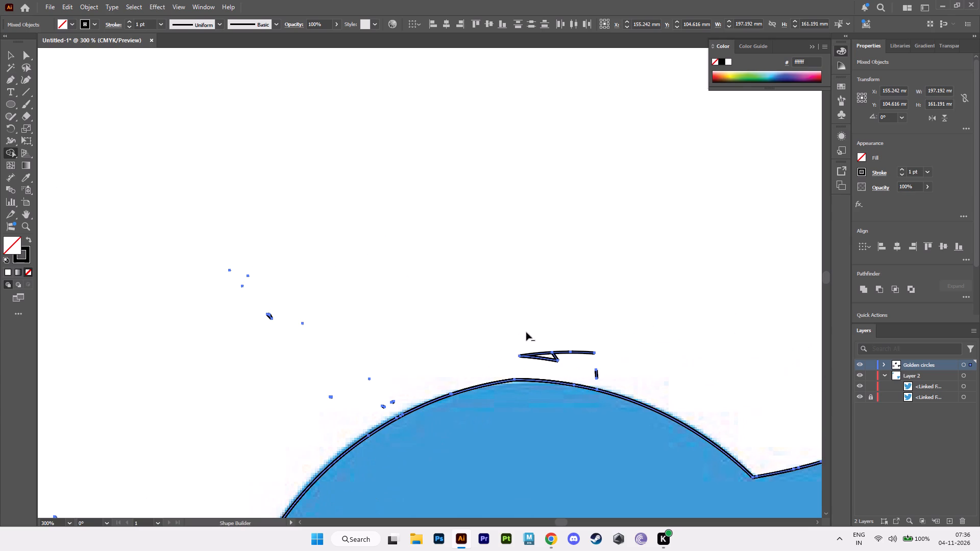
left_click_drag(527, 333, 606, 370, "alt")
left_click_drag(607, 378, 528, 352, "alt")
Erase the small sliver floating above the tip of the upper beak, including its remaining short dash.
scroll(602, 366, "down", 3, "alt")
middle_click_drag(645, 422, 450, 411, "alt")
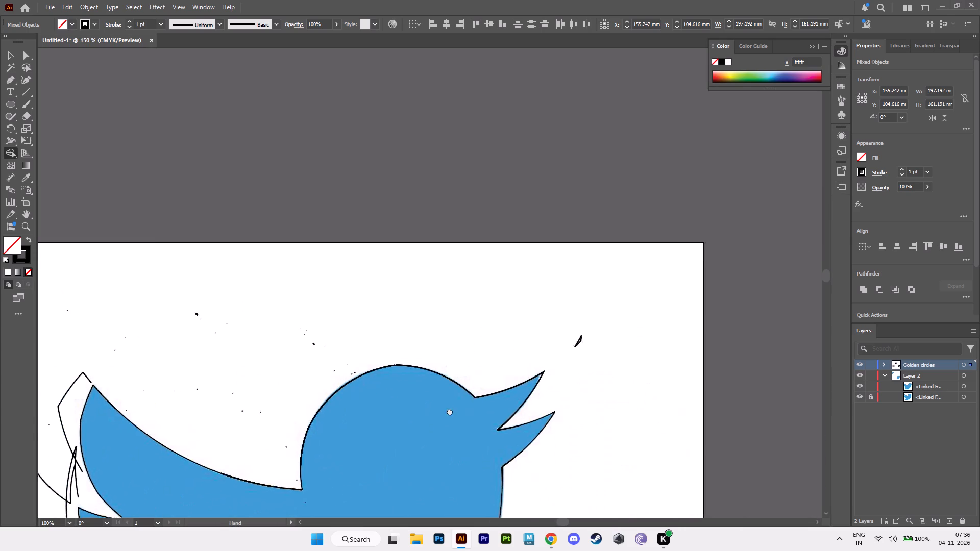
middle_click_drag(450, 411, 441, 410, "alt")
left_click_drag(545, 329, 562, 345, "alt")
scroll(560, 358, "up", 4, "alt")
scroll(553, 317, "up", 3, "alt")
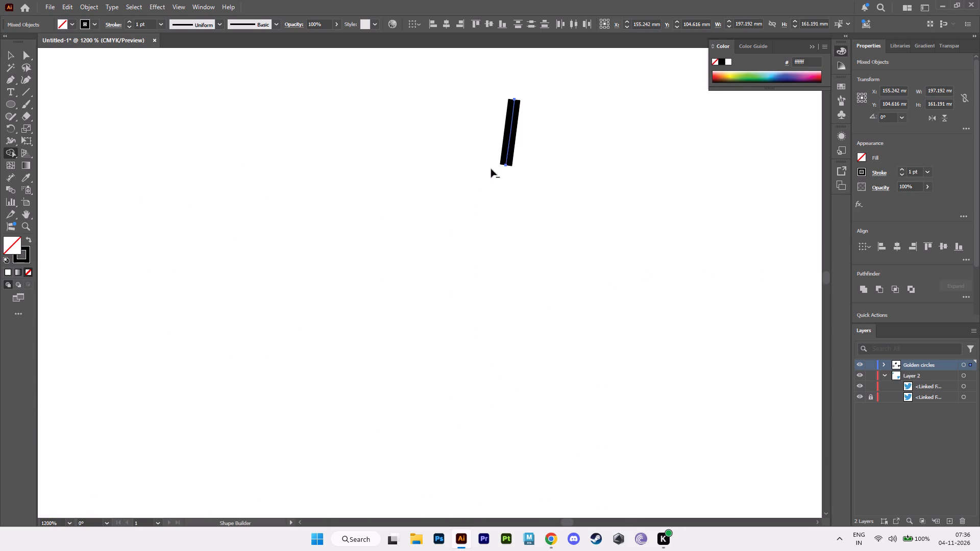
left_click_drag(478, 128, 560, 131, "alt")
Remove the crescent shapes and crossing arcs outside the outer edges of the top two wing feathers.
scroll(533, 307, "down", 10, "alt")
middle_click_drag(504, 418, 618, 266, "alt")
scroll(518, 355, "up", 2, "alt")
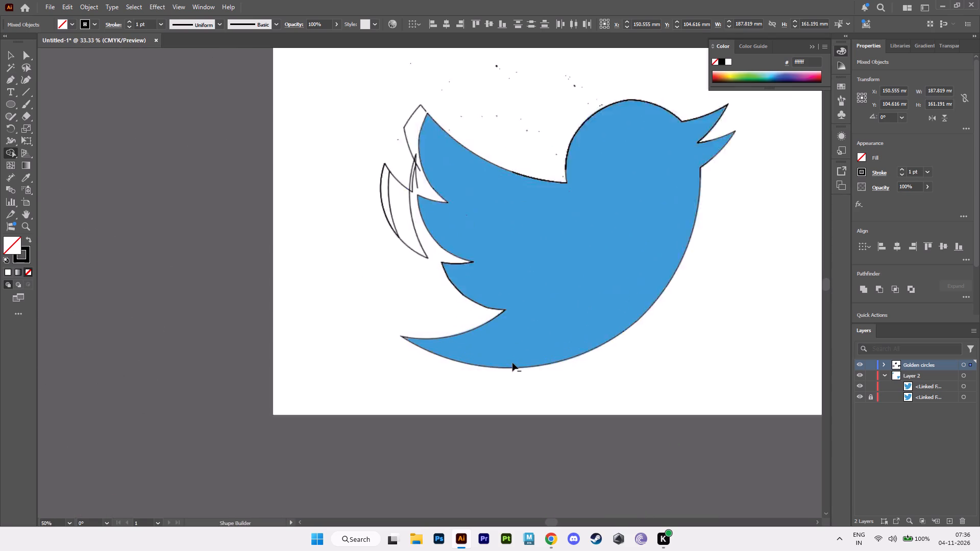
scroll(512, 363, "up", 1, "alt")
middle_click_drag(421, 259, 571, 486, "alt")
scroll(571, 486, "up", 1, "alt")
left_click_drag(493, 331, 444, 238, "alt")
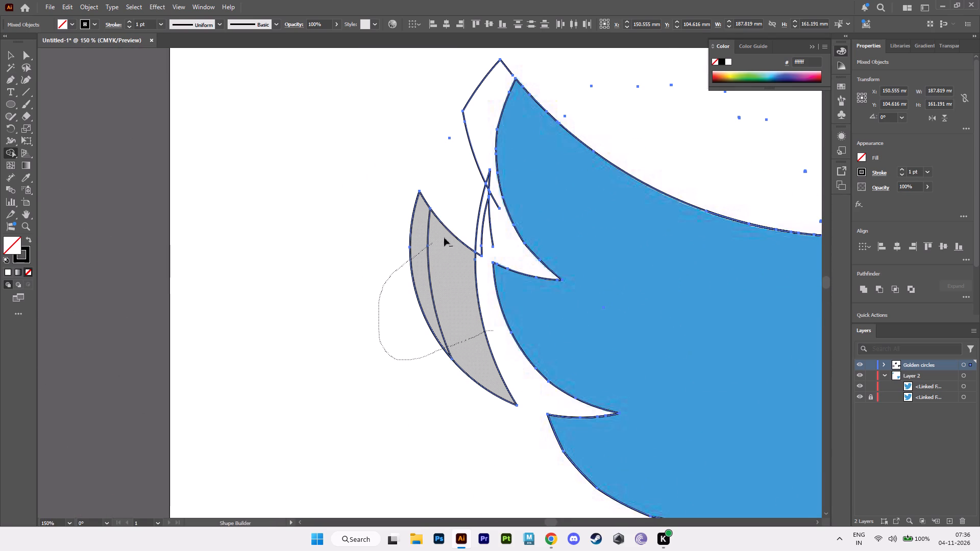
left_click_drag(444, 238, 478, 86, "alt")
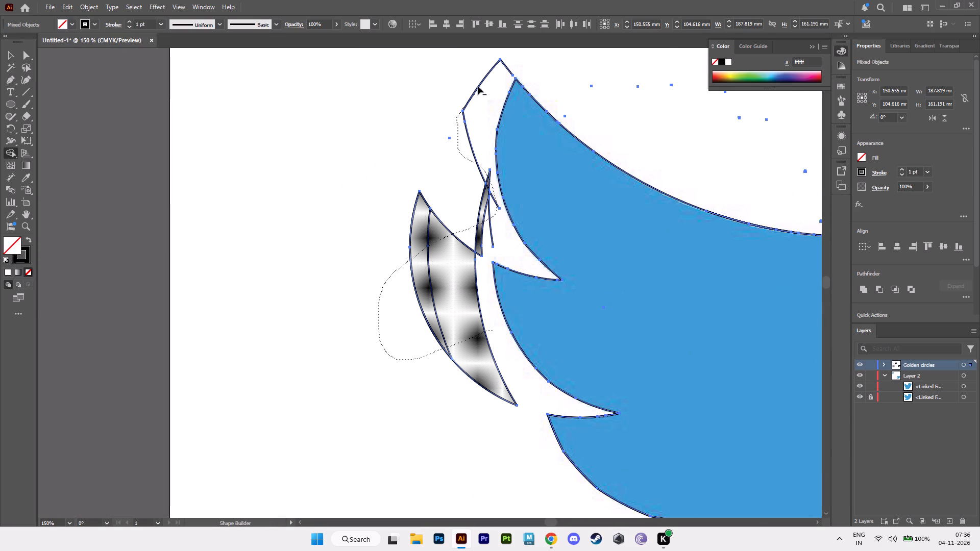
left_click_drag(478, 86, 471, 60, "alt")
Erase the short dashes and the small sliver left outside the top wing feather.
middle_click_drag(467, 170, 502, 280, "alt")
scroll(502, 280, "up", 2, "alt")
left_click_drag(438, 312, 414, 347, "alt")
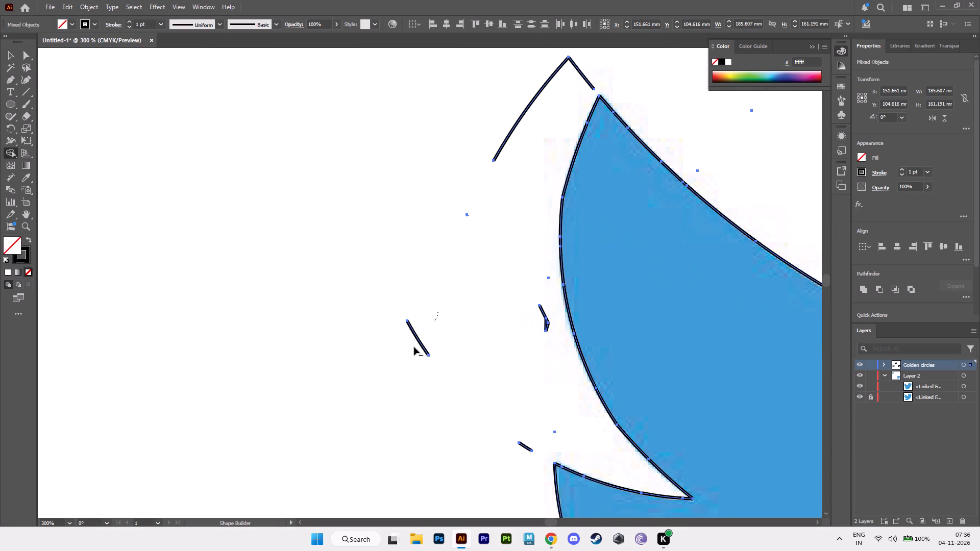
left_click_drag(414, 347, 341, 417, "alt")
left_click_drag(548, 306, 551, 329, "alt")
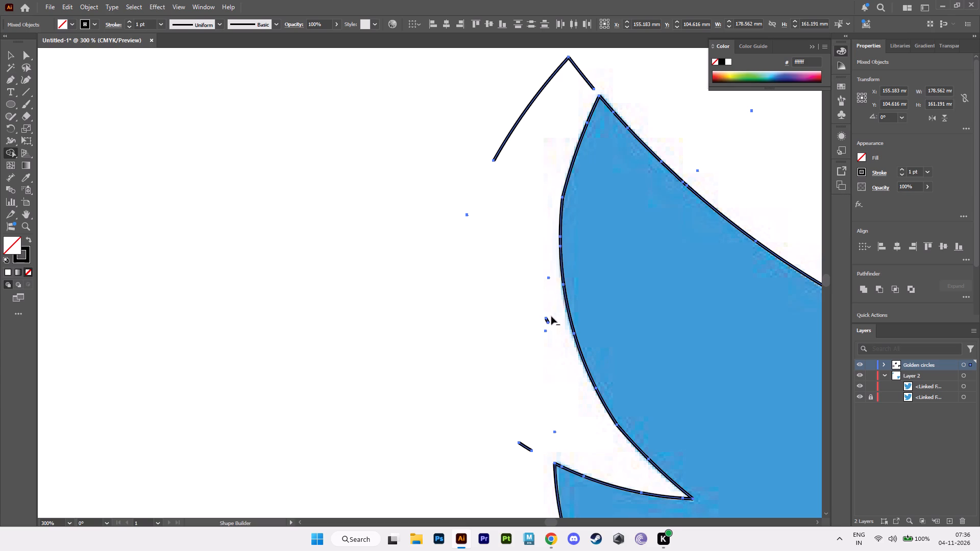
left_click_drag(552, 315, 540, 325, "alt")
left_click_drag(529, 438, 505, 480, "alt")
Erase the peaked line hanging over the tip of the top wing feather.
left_click_drag(499, 82, 528, 106, "alt")
left_click_drag(593, 62, 544, 98, "alt")
left_click_drag(516, 79, 548, 119, "alt")
Erase the two tiny specks beside the notch between the top two wing feathers.
scroll(494, 234, "down", 3, "alt")
middle_click_drag(506, 371, 495, 225, "alt")
left_click_drag(493, 238, 448, 325, "alt")
middle_click_drag(468, 298, 466, 406, "alt")
scroll(466, 406, "up", 2, "alt")
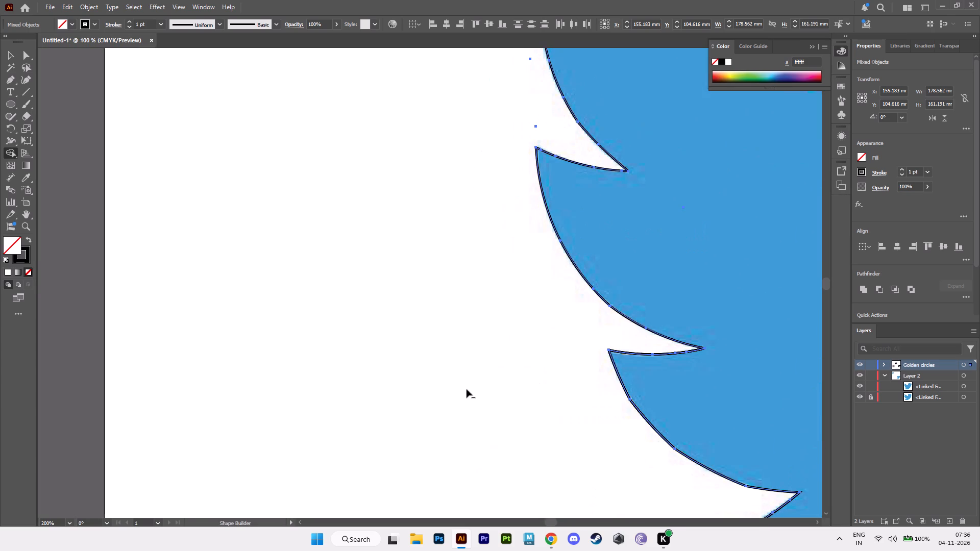
middle_click_drag(508, 239, 498, 469, "alt")
scroll(498, 469, "up", 1, "alt")
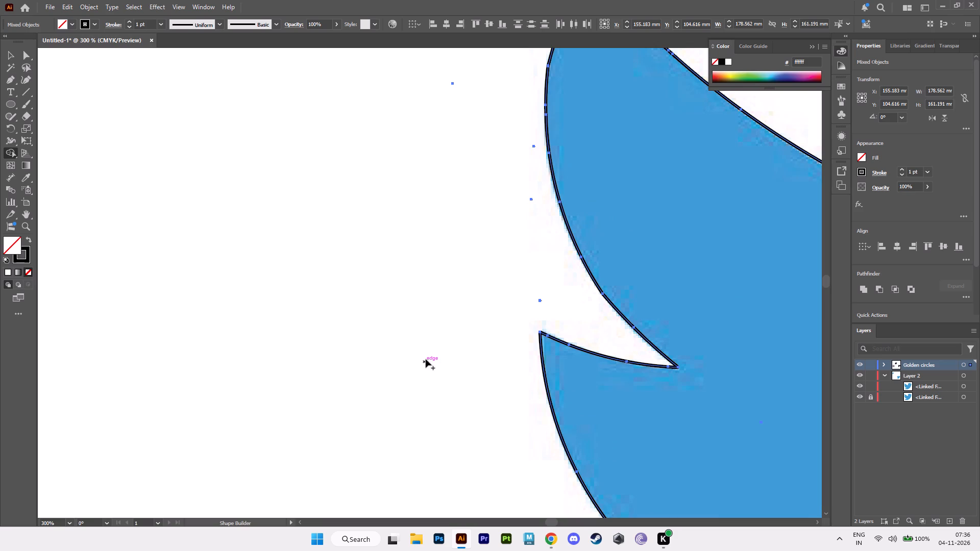
scroll(449, 372, "up", 3, "alt")
middle_click_drag(612, 259, 452, 446, "alt")
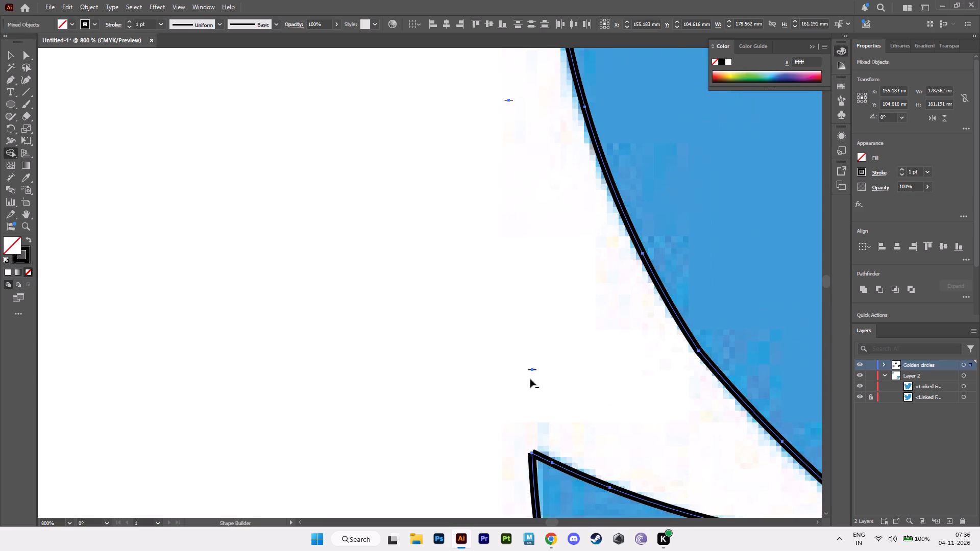
left_click(532, 369, "alt")
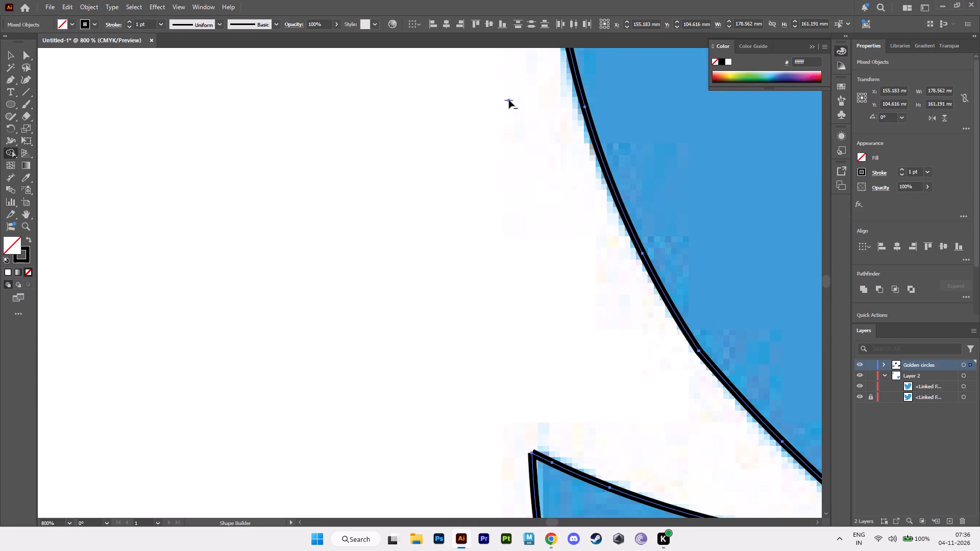
left_click(509, 100, "alt")
Erase the three tiny specks outside the upper part of the top feather's outer edge.
middle_click_drag(517, 124, 535, 541, "alt")
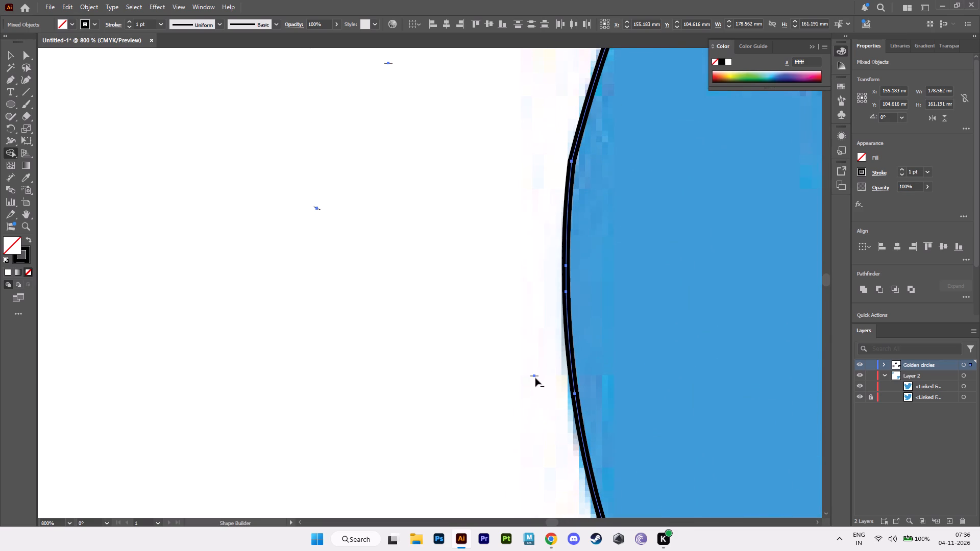
left_click(533, 376, "alt")
left_click(315, 208, "alt")
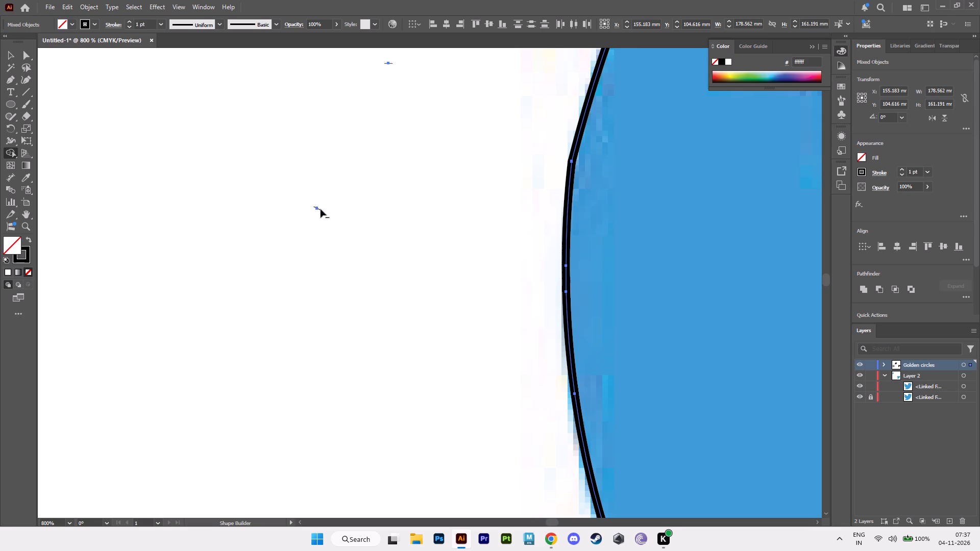
left_click(318, 208, "alt")
middle_click_drag(359, 205, 378, 458, "alt")
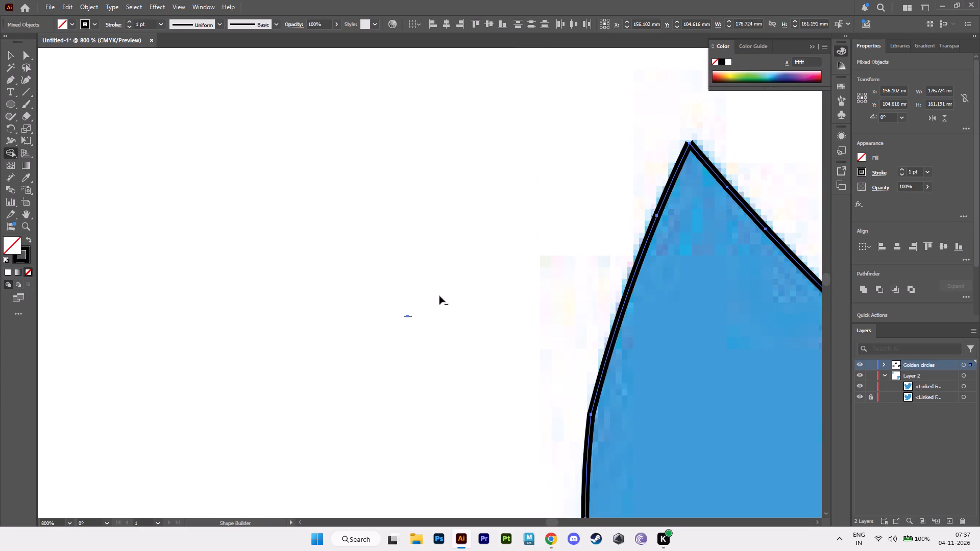
left_click(407, 316, "alt")
Erase the tiny speck close to the wing's upper edge, just past the feather tip.
scroll(450, 330, "down", 6, "alt")
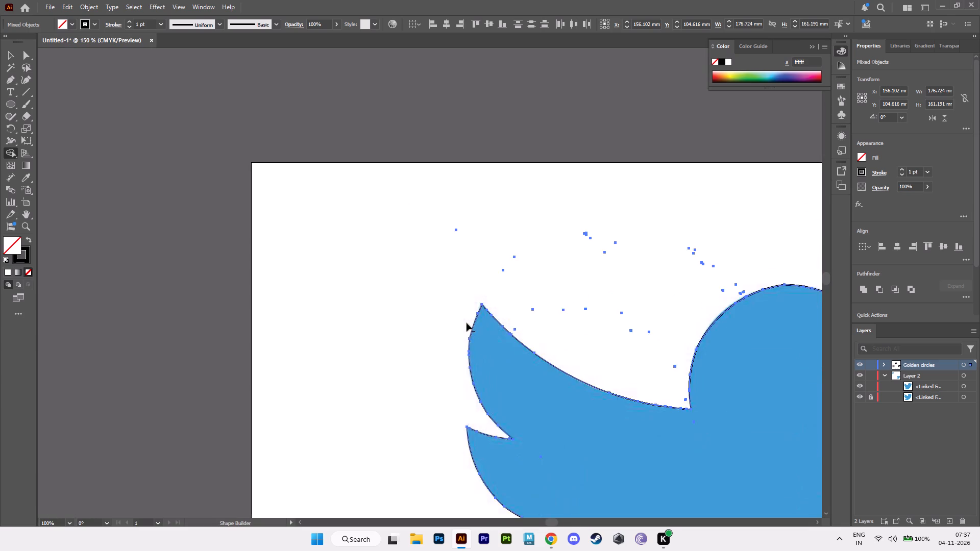
middle_click_drag(480, 316, 439, 390, "alt")
scroll(439, 390, "up", 4, "alt")
left_click(581, 444, "alt")
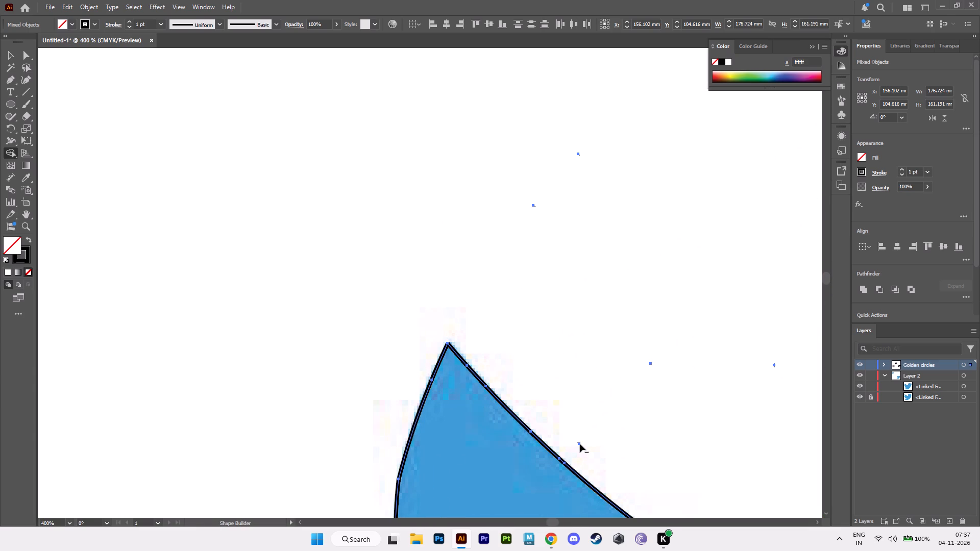
left_click(578, 442, "alt")
left_click(580, 444, "alt")
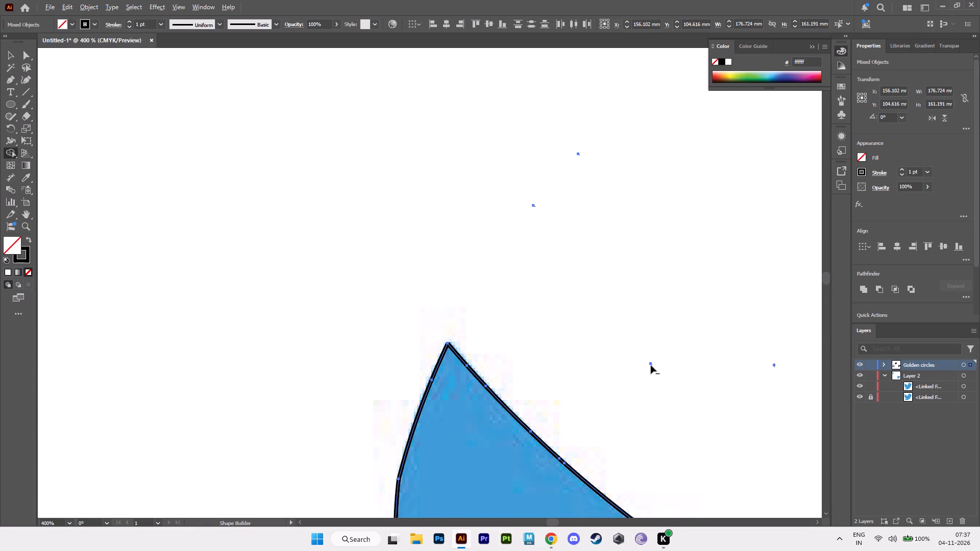
Erase the pair of tiny specks in the open space above the wing's upper edge.
left_click(650, 364, "alt")
left_click(773, 365, "alt")
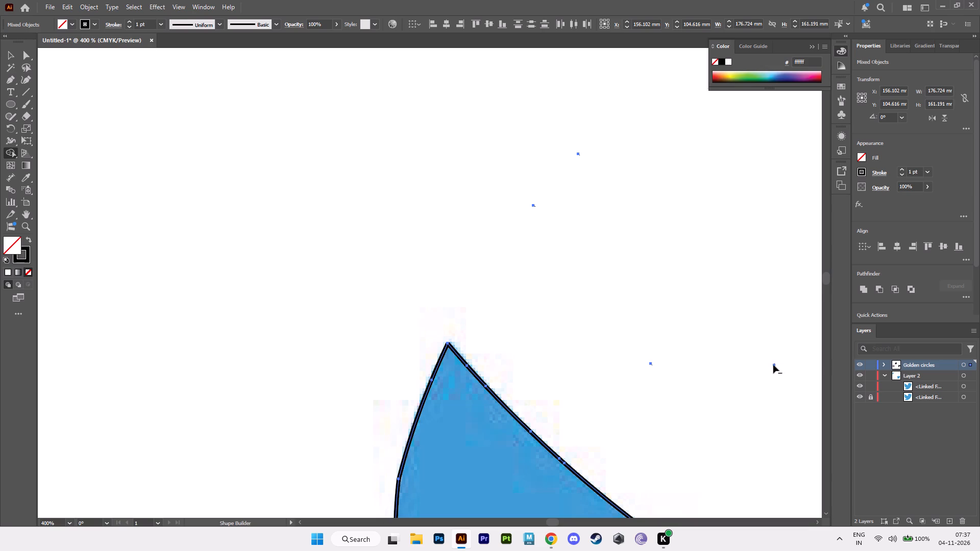
left_click(773, 365, "alt")
scroll(766, 387, "up", 4, "alt")
middle_click_drag(766, 387, 498, 497, "alt")
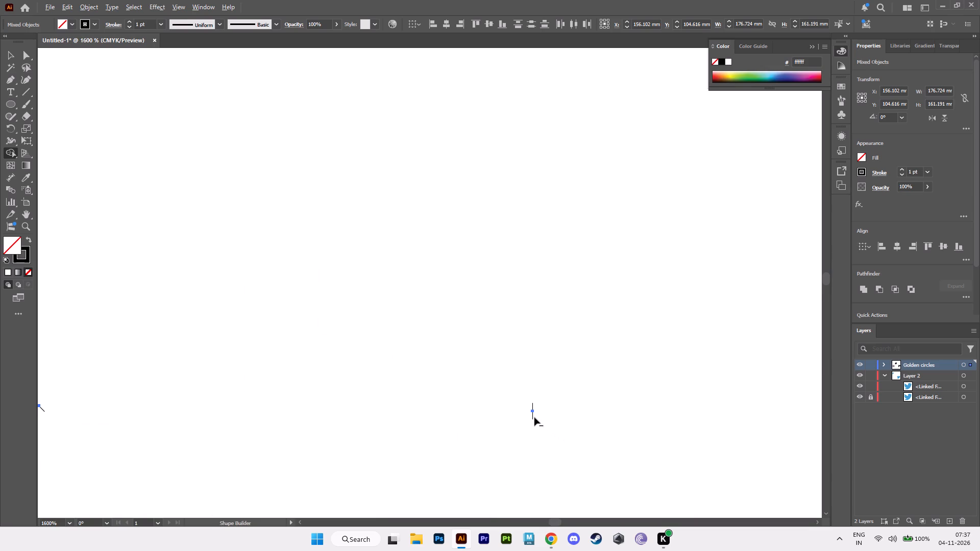
left_click(532, 411, "alt")
left_click(531, 411, "alt")
middle_click_drag(454, 423, 699, 359, "alt")
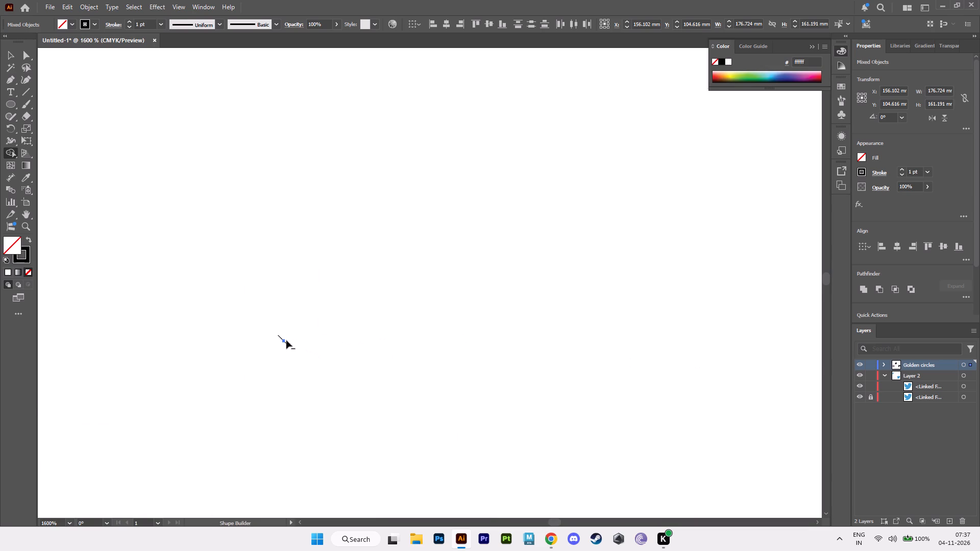
left_click(283, 340, "alt")
Erase the small dark speck farther along in the open space between the wing and the head.
scroll(287, 295, "down", 3, "alt")
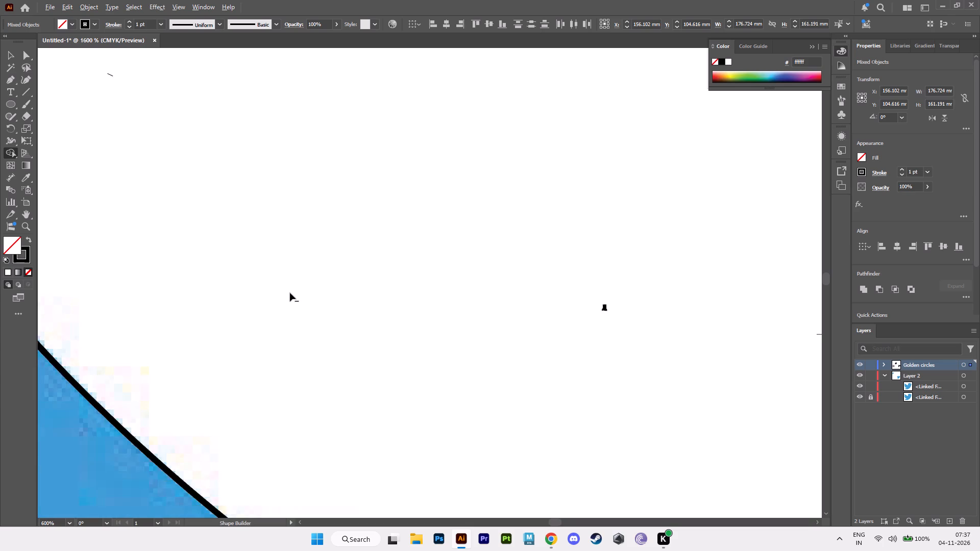
middle_click_drag(290, 293, 379, 371, "alt")
left_click(693, 387, "alt")
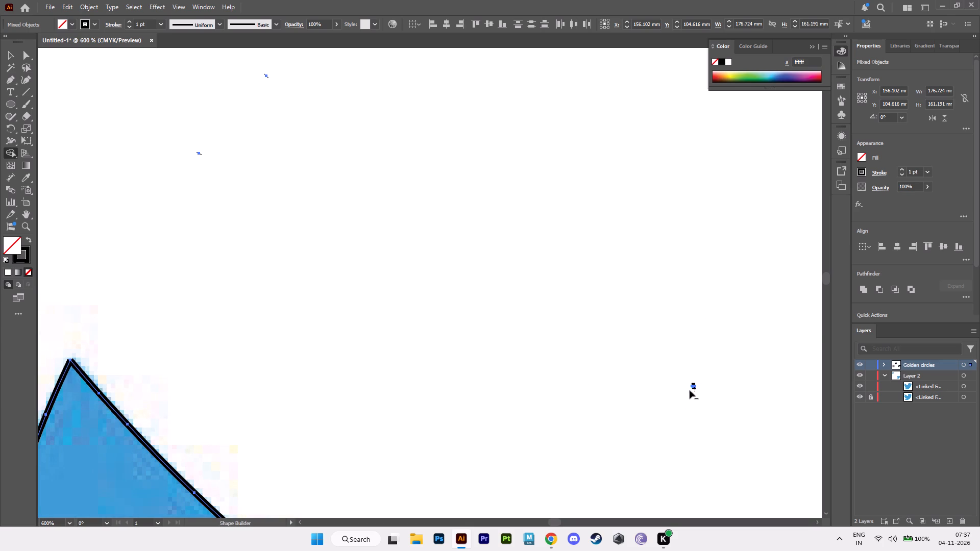
left_click(693, 386, "alt")
left_click(695, 386, "alt")
triple_click(695, 386, "alt")
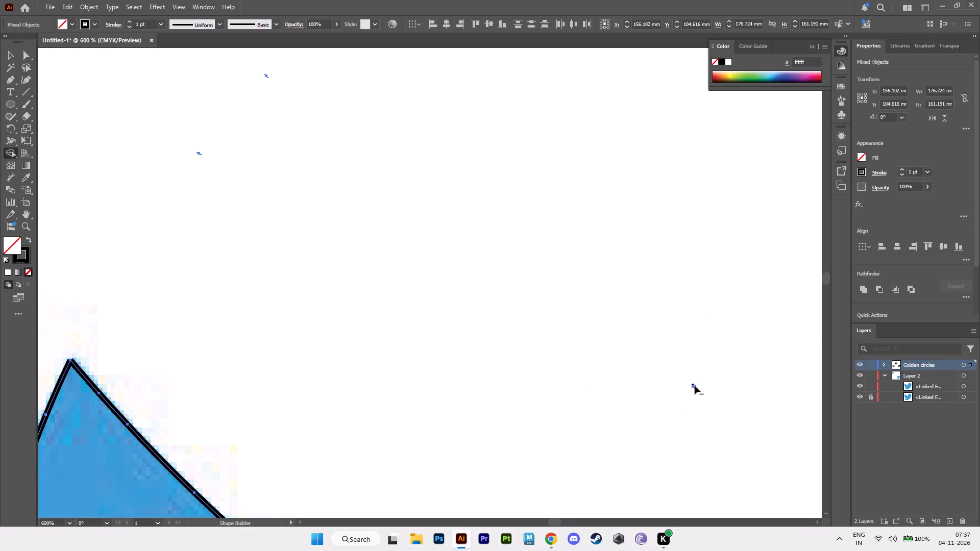
left_click(693, 387, "alt")
Erase the three tiny specks scattered in the open space above the top feather's tip.
middle_click_drag(420, 251, 624, 424, "alt")
scroll(598, 406, "down", 1, "alt")
scroll(345, 314, "up", 3, "alt")
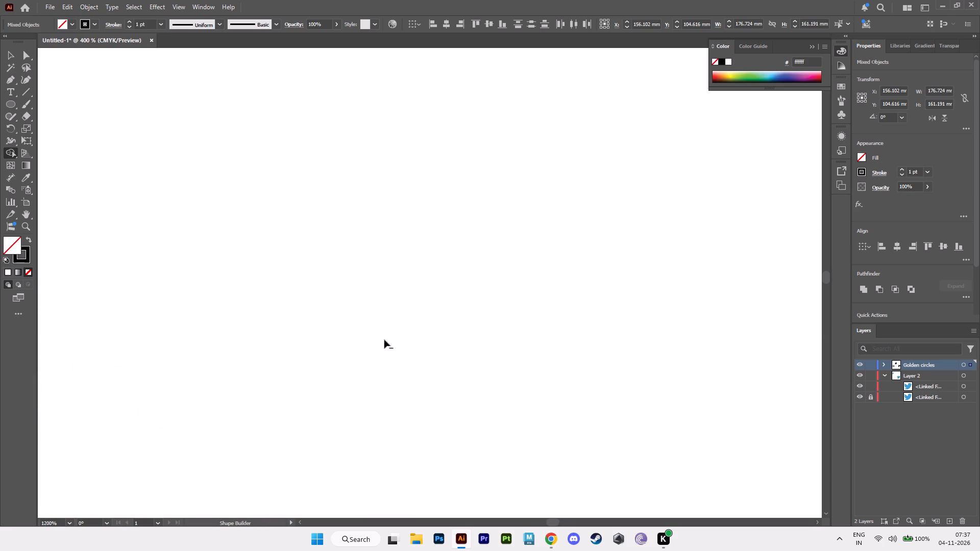
scroll(384, 340, "up", 3, "alt")
scroll(557, 369, "down", 4, "alt")
middle_click_drag(600, 368, 445, 368, "alt")
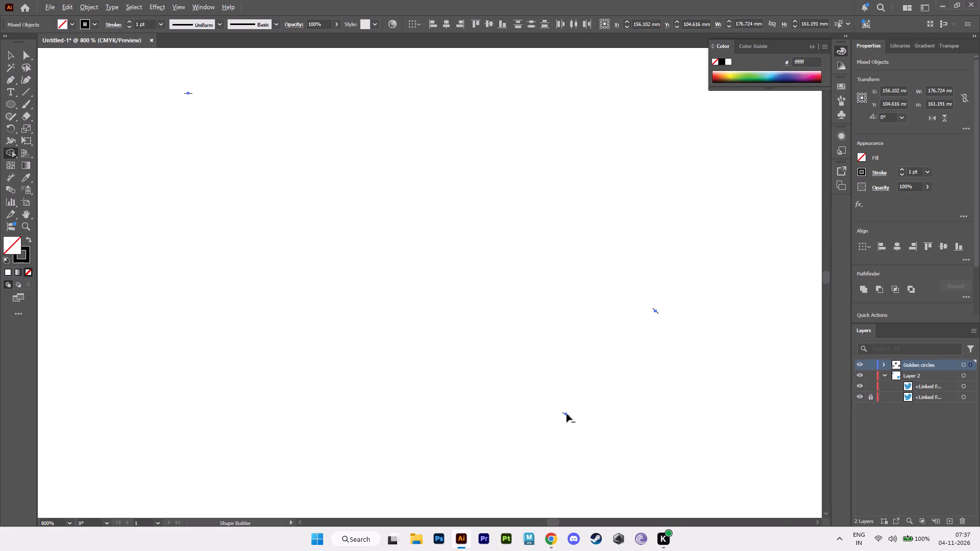
left_click(567, 414, "alt")
left_click(566, 414, "alt")
scroll(600, 418, "down", 5, "alt")
middle_click_drag(621, 429, 578, 416, "alt")
scroll(578, 415, "up", 3, "alt")
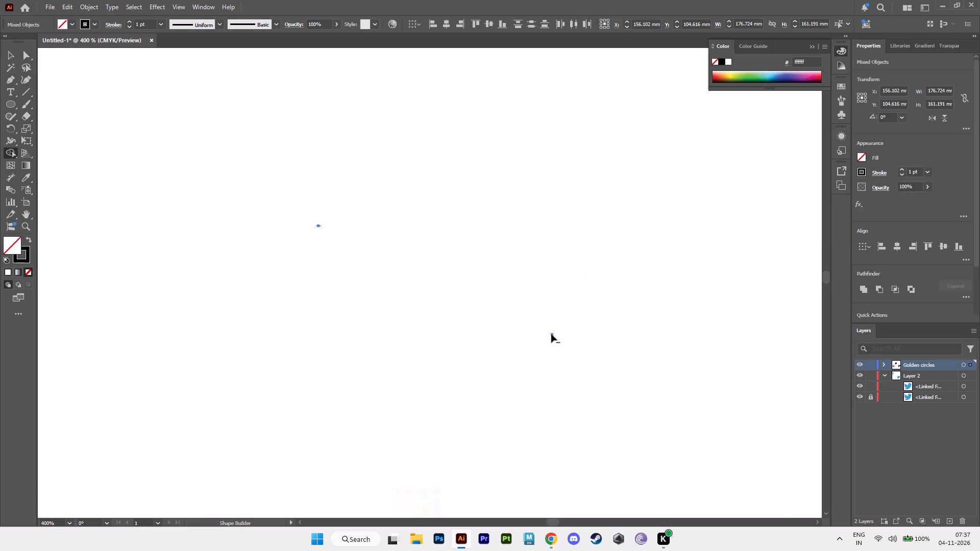
left_click(551, 334, "alt")
left_click(319, 226, "alt")
Erase the small dark speck cluster high in the open space between the top feather's tip and the head.
scroll(581, 292, "down", 4, "alt")
middle_click_drag(633, 319, 566, 346, "alt")
scroll(566, 346, "up", 3, "alt")
left_click_drag(607, 220, 593, 224, "alt")
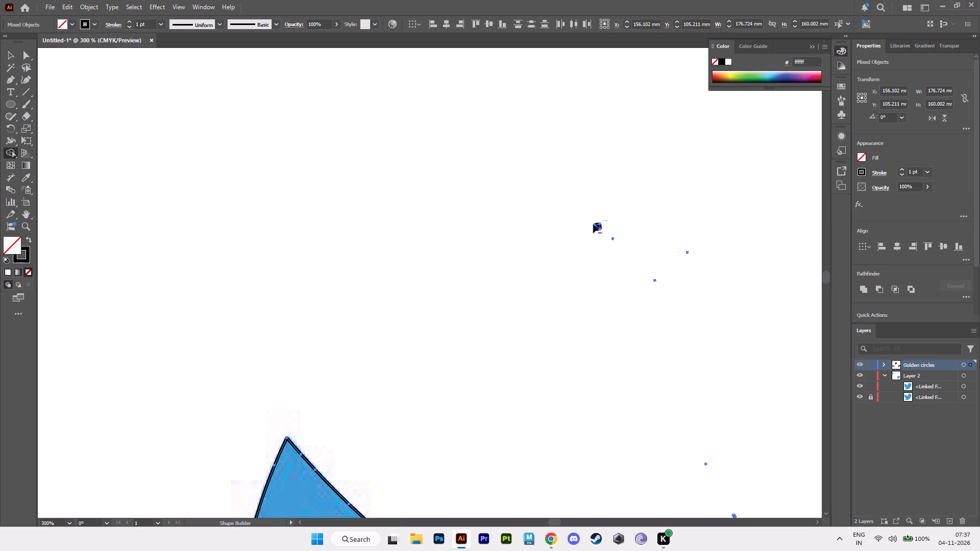
left_click_drag(593, 224, 578, 236, "alt")
left_click_drag(593, 227, 602, 224, "alt")
left_click_drag(614, 222, 583, 231, "alt")
left_click_drag(593, 216, 597, 230, "alt")
left_click_drag(597, 230, 599, 230, "alt")
left_click_drag(597, 219, 598, 239, "alt")
left_click_drag(618, 235, 605, 244, "alt")
Erase the three tiny specks just below where that dark cluster sat, above the wing.
left_click(614, 237, "alt")
double_click(613, 239, "alt")
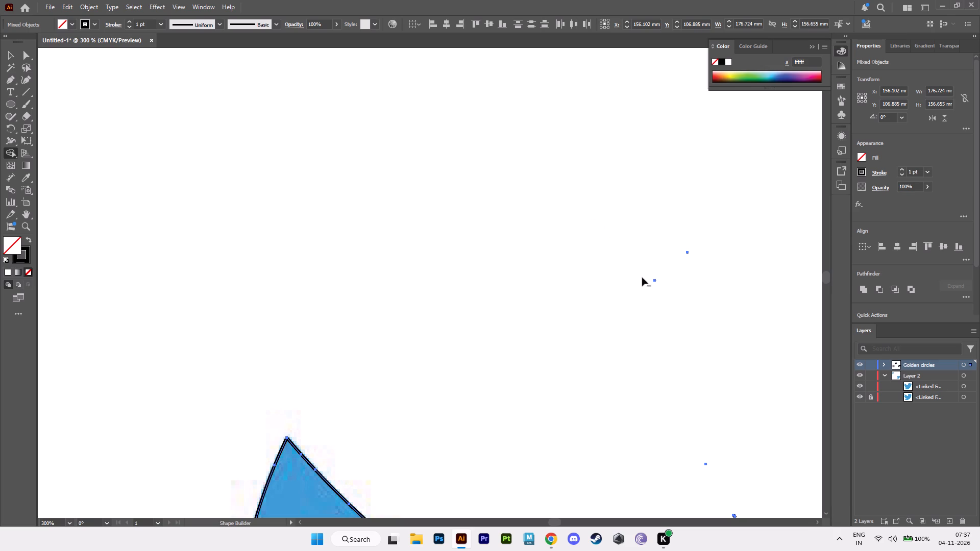
left_click(654, 281, "alt")
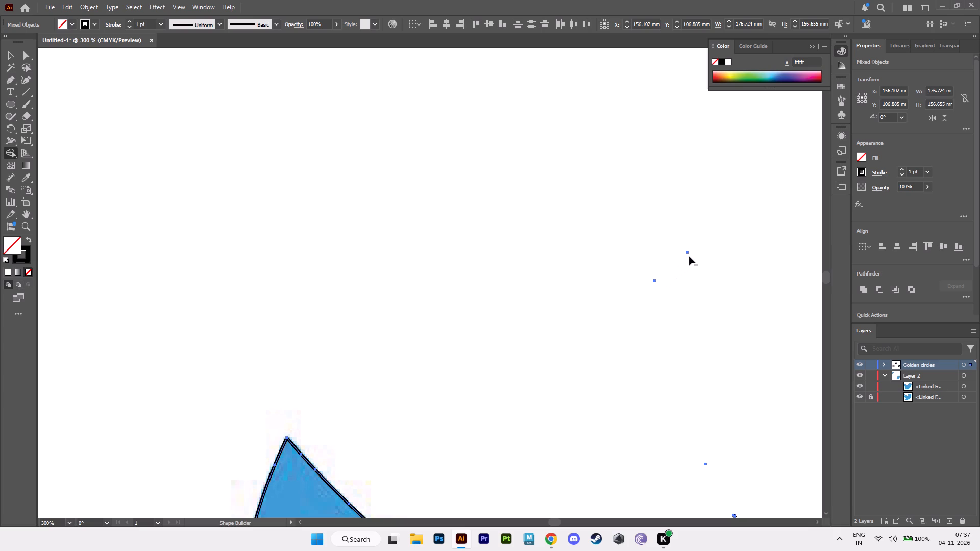
left_click(688, 253, "alt")
scroll(682, 287, "up", 5, "alt")
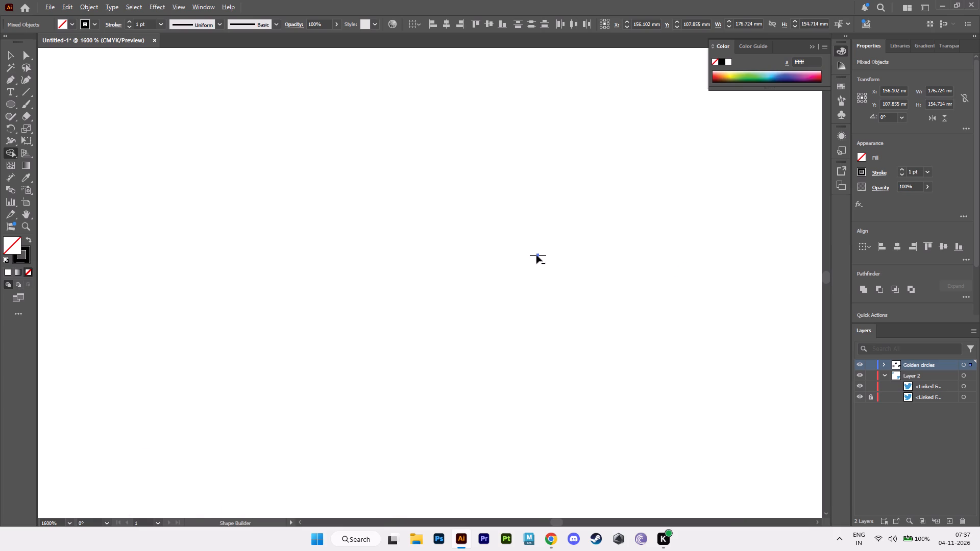
left_click(538, 255, "alt")
Erase the dark speck and the two tiny specks around it in the gap between the wing and the head.
scroll(628, 320, "down", 4, "alt")
scroll(637, 331, "up", 1, "alt")
middle_click_drag(648, 343, 514, 293, "alt")
scroll(519, 296, "down", 5, "alt")
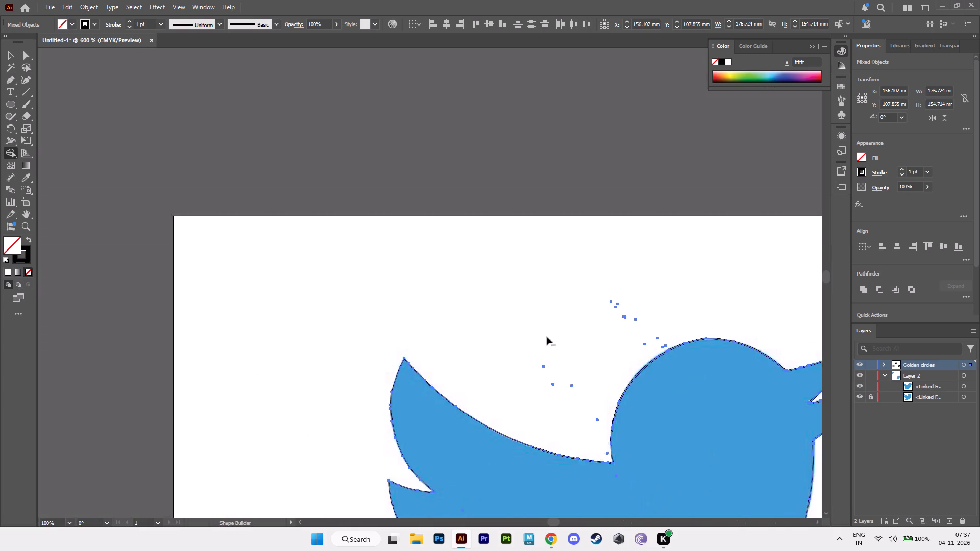
scroll(553, 353, "up", 6, "alt")
middle_click_drag(558, 420, 520, 273, "alt")
scroll(522, 293, "up", 1, "alt")
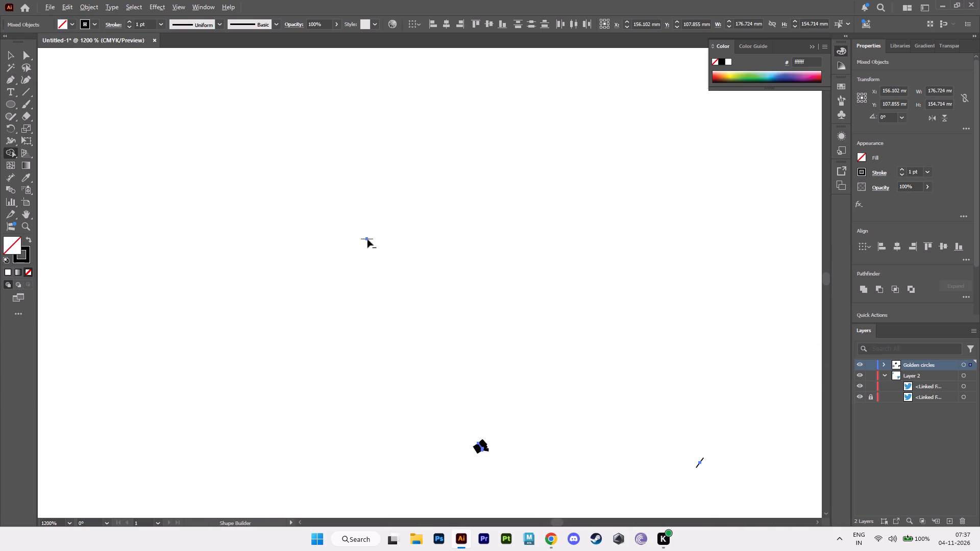
left_click(367, 239, "alt")
left_click_drag(483, 439, 481, 454, "alt")
left_click_drag(487, 436, 483, 460, "alt")
left_click_drag(479, 444, 482, 454, "alt")
left_click_drag(481, 445, 484, 456, "alt")
left_click_drag(695, 457, 704, 465, "alt")
scroll(692, 457, "down", 2, "alt")
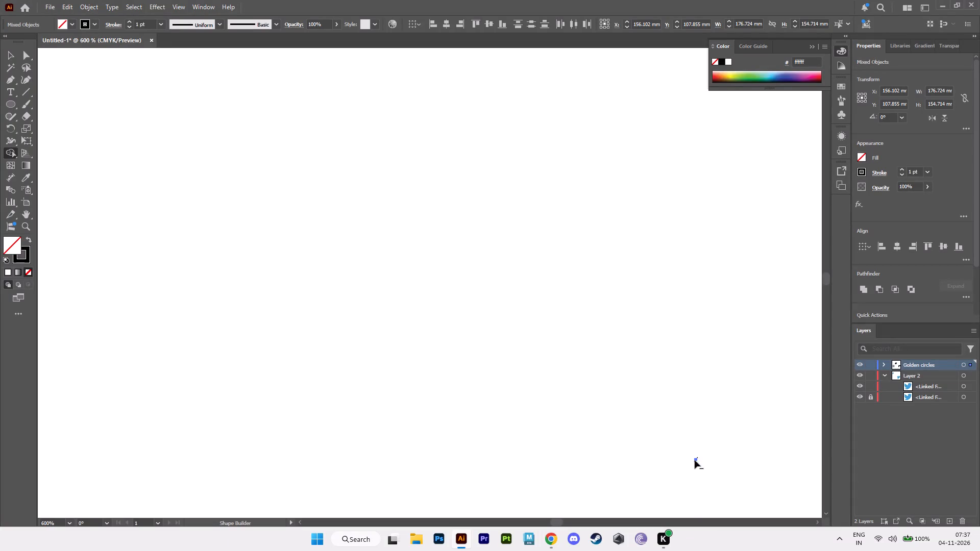
left_click(696, 460, "alt")
Erase the small dark block and the short line beside it, just outside the back of the head.
scroll(696, 466, "down", 5, "alt")
middle_click_drag(684, 446, 462, 312, "alt")
scroll(493, 329, "up", 5, "alt")
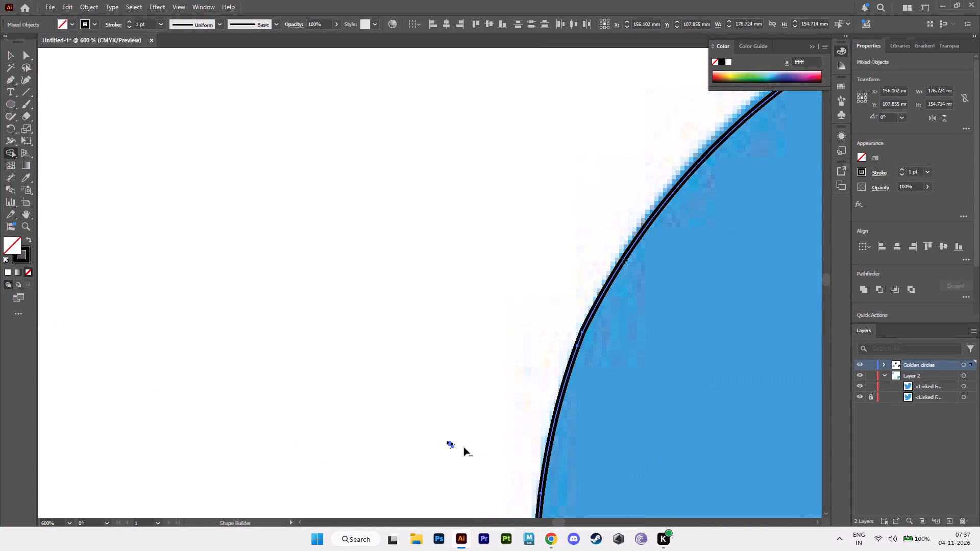
left_click(452, 444, "alt")
left_click(451, 445, "alt")
scroll(450, 445, "up", 8, "alt")
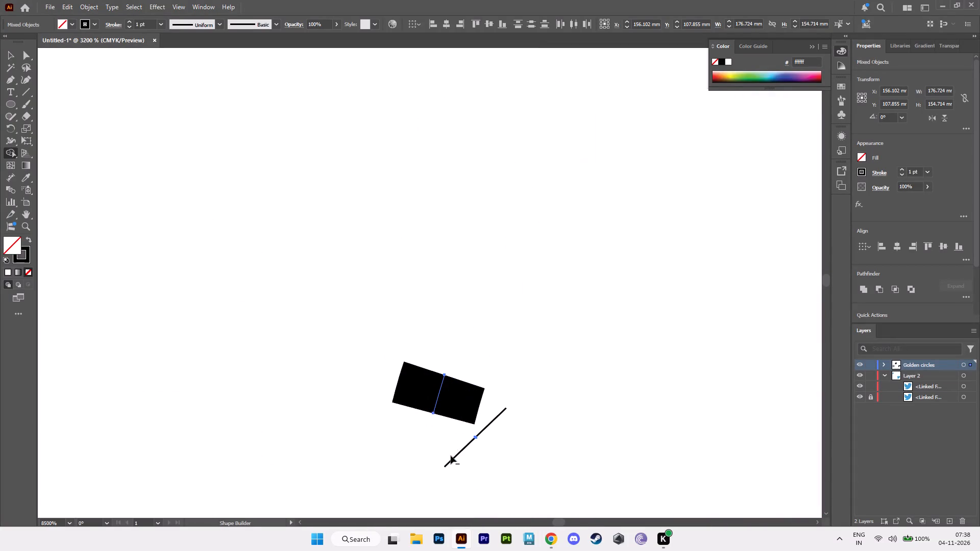
left_click_drag(468, 393, 359, 394, "alt")
left_click_drag(465, 420, 491, 452, "alt")
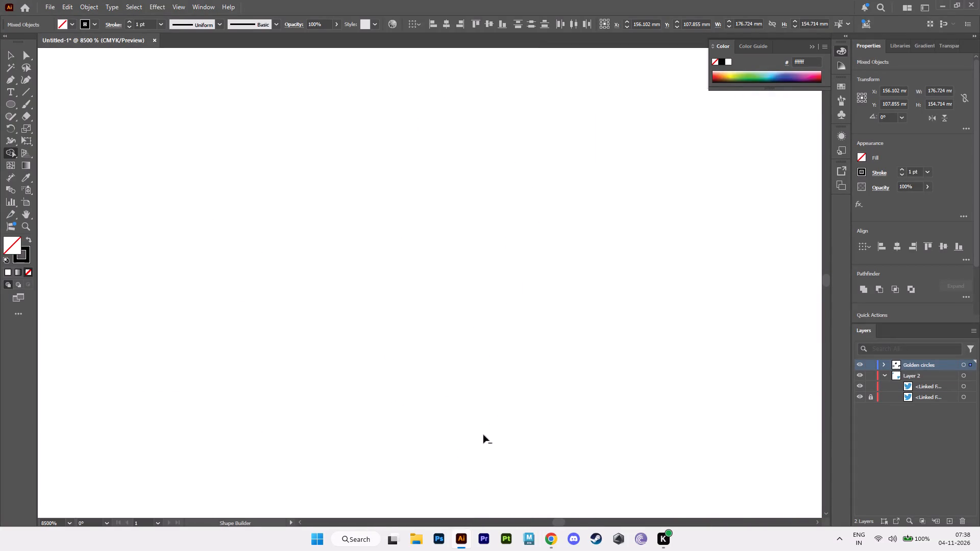
Erase the small dark block just above the notch where the wing meets the head.
scroll(481, 422, "down", 5, "alt")
scroll(544, 465, "down", 4, "alt")
middle_click_drag(534, 455, 452, 237, "alt")
scroll(459, 343, "up", 6, "alt")
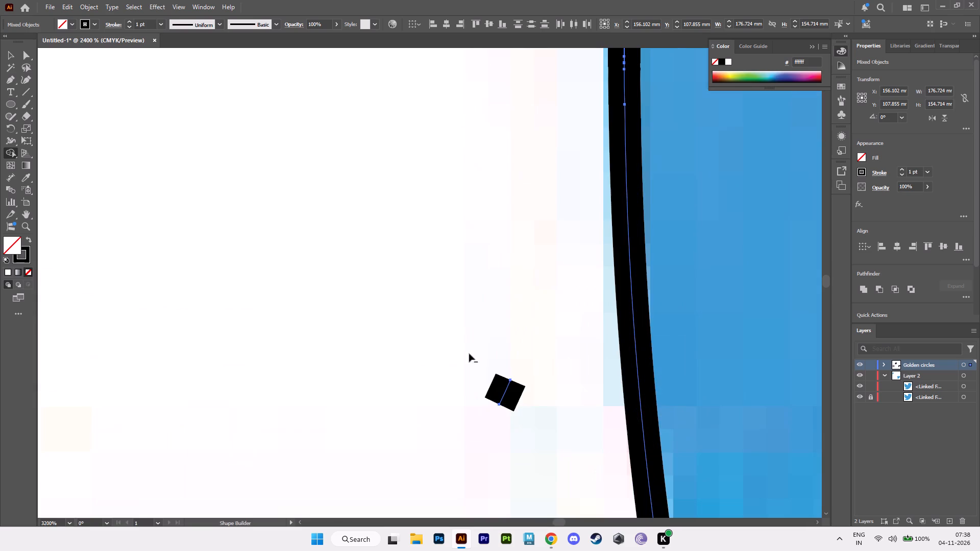
left_click_drag(528, 401, 447, 346, "alt")
Erase the elongated dark fragment in the open space above and behind the head.
scroll(502, 378, "down", 5, "alt")
scroll(429, 284, "down", 3, "alt")
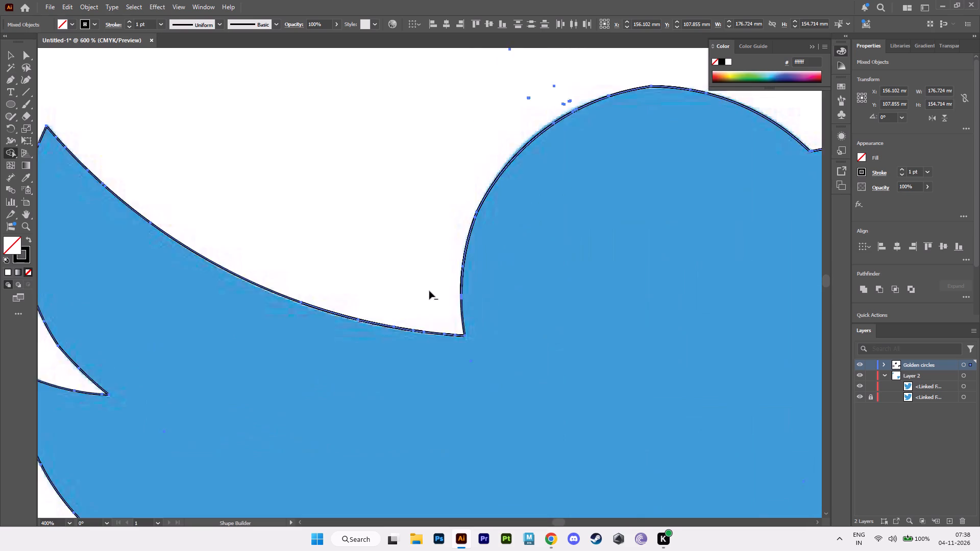
scroll(429, 291, "down", 1, "alt")
scroll(438, 226, "up", 1, "alt")
middle_click_drag(443, 205, 449, 468, "alt")
scroll(460, 459, "up", 4, "alt")
middle_click_drag(483, 223, 420, 473, "alt")
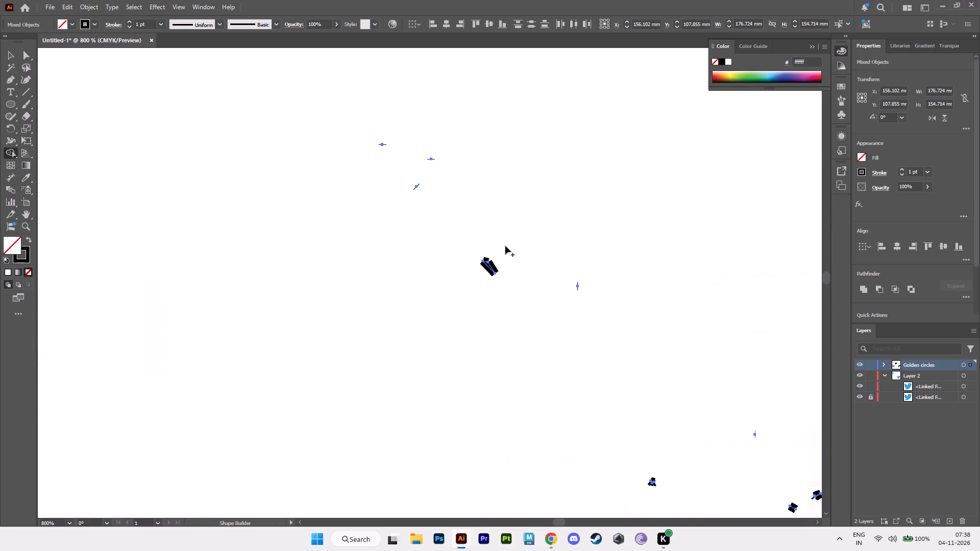
left_click_drag(510, 251, 455, 291, "alt")
left_click_drag(486, 255, 482, 283, "alt")
Erase the four remaining tiny specks around the spot of that elongated fragment, above and behind the head.
left_click_drag(412, 181, 423, 192, "alt")
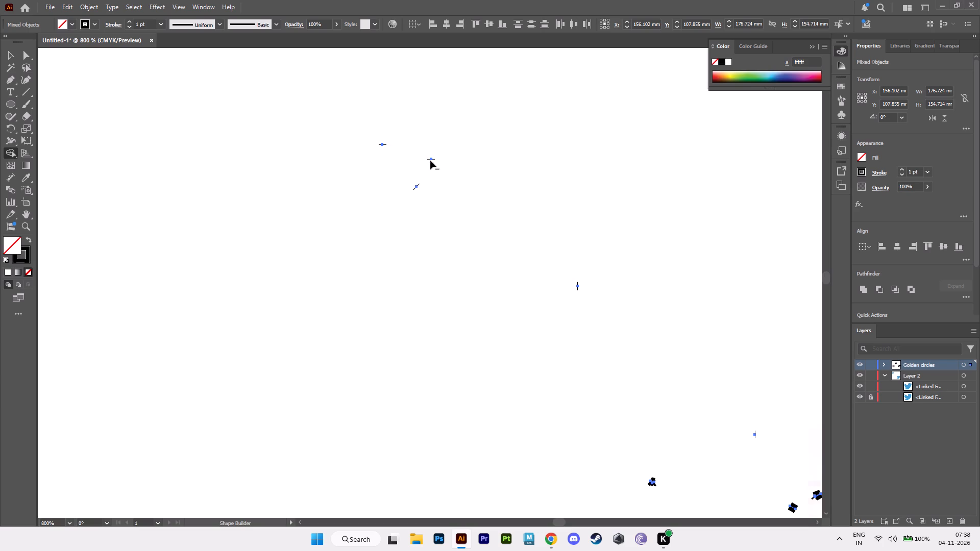
left_click(431, 158, "alt")
left_click(383, 143, "alt")
left_click(417, 186, "alt")
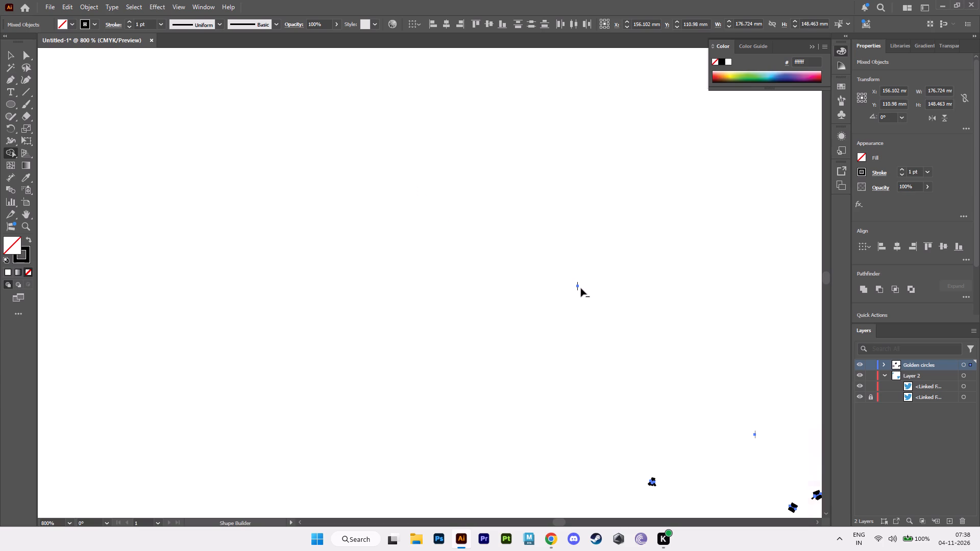
left_click(577, 286, "alt")
Erase the dark speck cluster and the tiny speck near it, above the back of the head.
left_click_drag(661, 478, 643, 483, "alt")
left_click_drag(645, 480, 660, 483, "alt")
left_click_drag(650, 468, 648, 491, "alt")
left_click_drag(652, 477, 653, 491, "alt")
left_click_drag(653, 477, 653, 489, "alt")
left_click_drag(650, 478, 655, 492, "alt")
left_click_drag(655, 478, 647, 488, "alt")
left_click(754, 434, "alt")
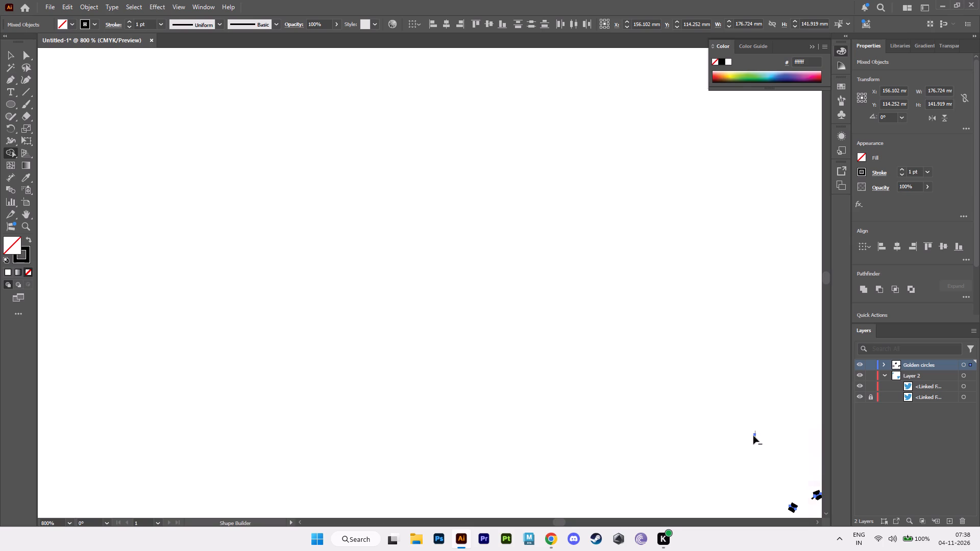
left_click(755, 434, "alt")
Erase the pair of dark specks just outside the head's upper back outline.
scroll(724, 432, "down", 4, "alt")
middle_click_drag(716, 432, 335, 290, "alt")
scroll(329, 288, "up", 4, "alt")
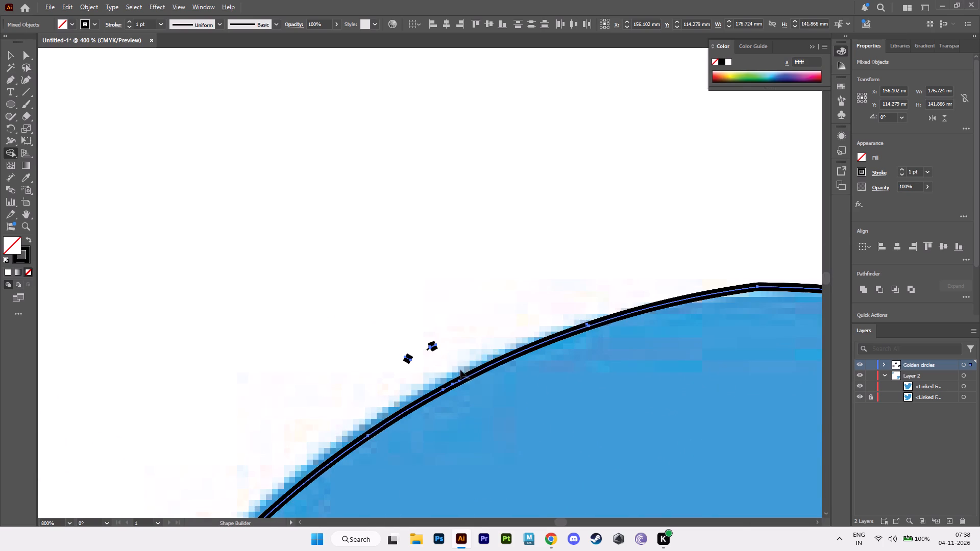
left_click_drag(412, 353, 401, 368, "alt")
left_click_drag(430, 340, 438, 356, "alt")
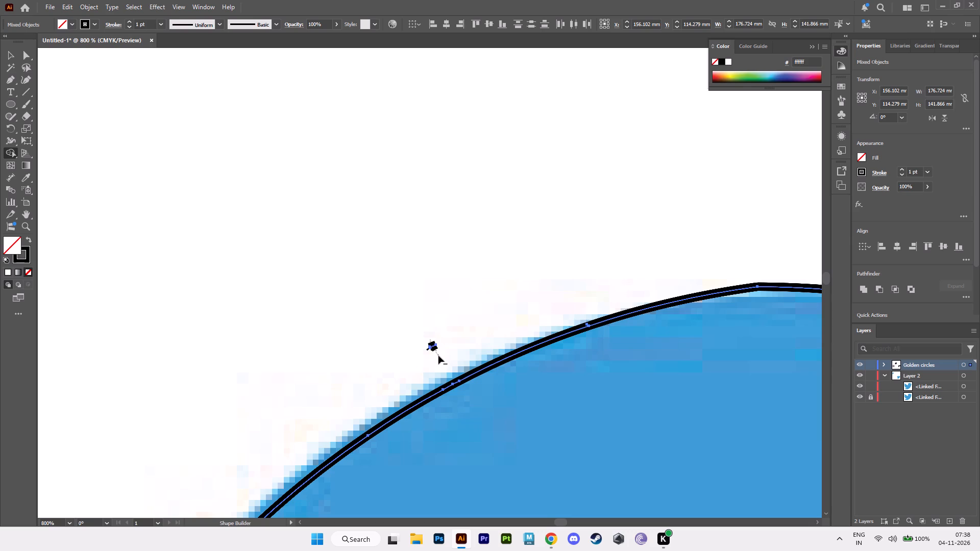
left_click_drag(438, 356, 439, 356, "alt")
left_click(430, 347, "alt")
Switch from Shape Builder to the Selection tool, keeping the whole bird outline selected.
scroll(472, 360, "down", 8, "alt")
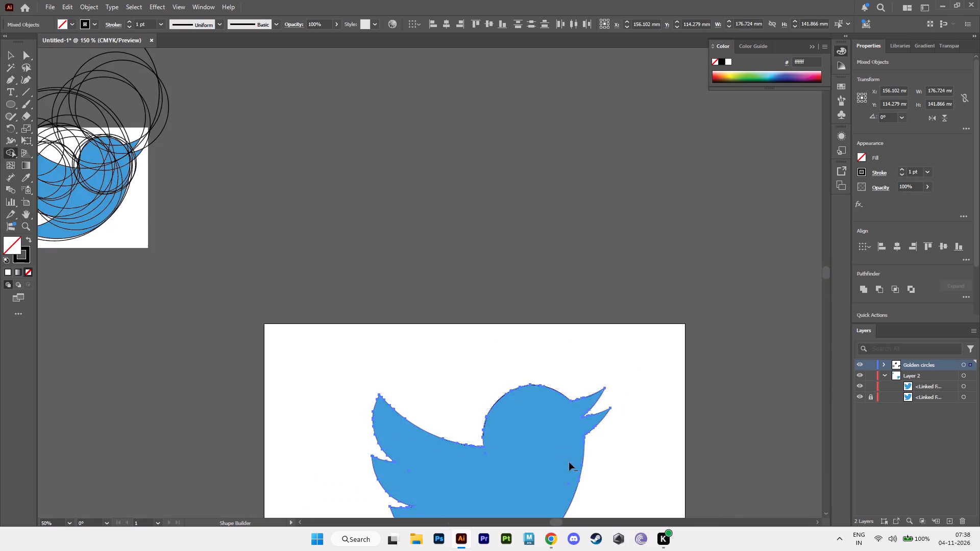
middle_click_drag(569, 463, 524, 258, "alt")
scroll(526, 287, "up", 2, "alt")
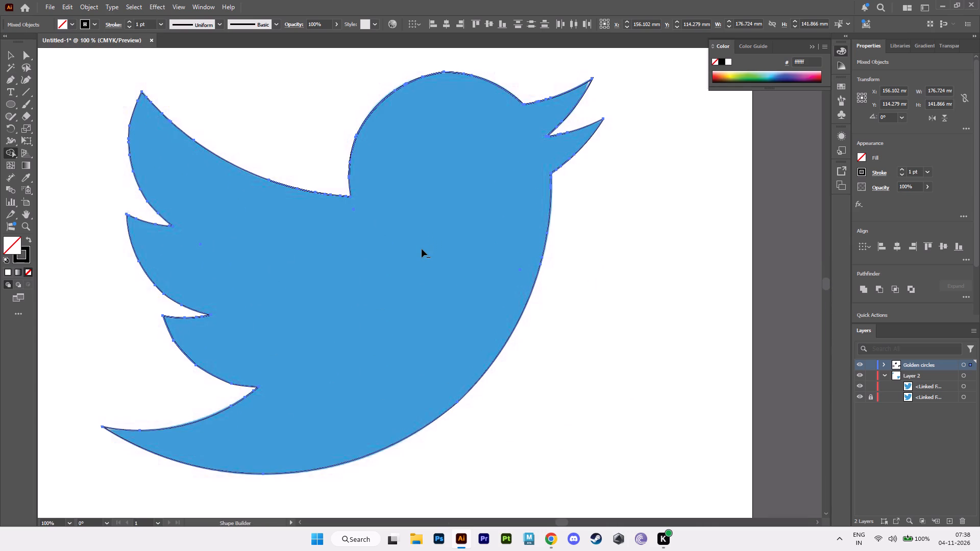
scroll(422, 249, "down", 2, "alt")
middle_click_drag(402, 247, 518, 315, "alt")
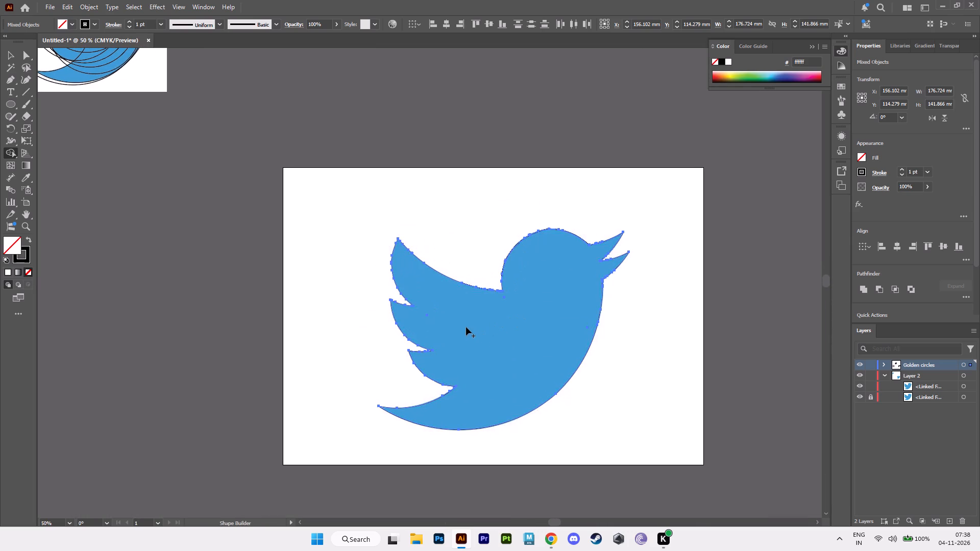
key("v")
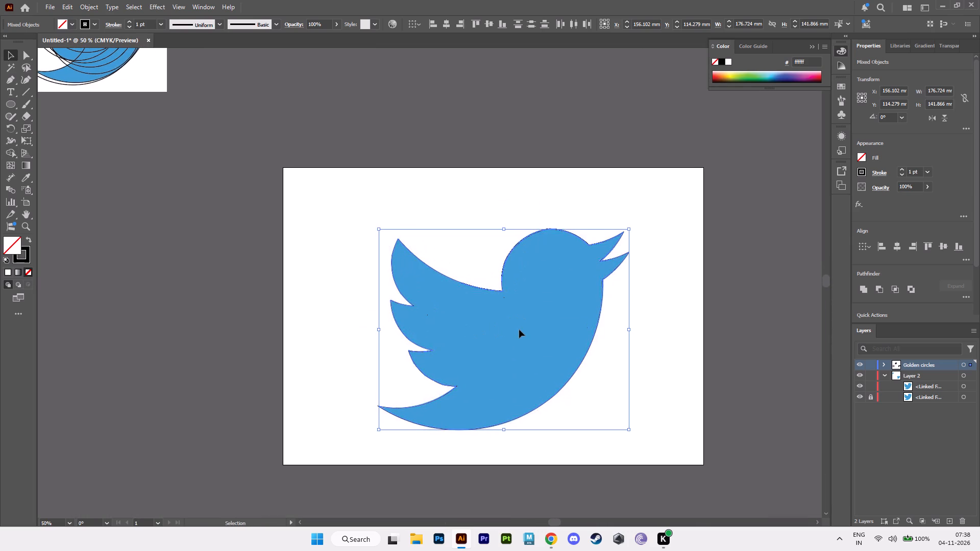
Deselect the bird outline and examine it over the blue reference image, checking the contents of the Golden circles layer.
key("i")
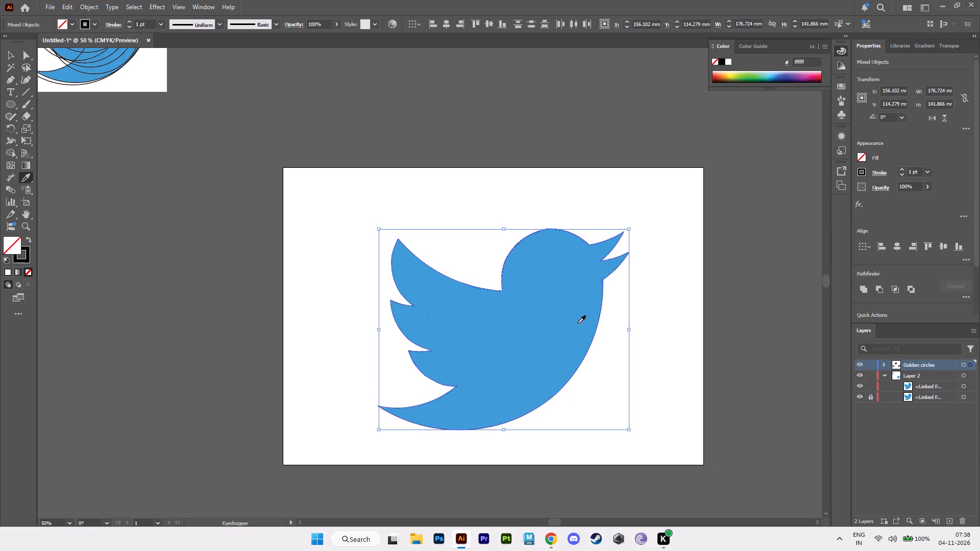
key("v")
left_click(634, 178)
scroll(558, 246, "down", 3, "alt")
middle_click_drag(540, 248, 572, 281, "alt")
scroll(572, 281, "up", 1, "alt")
left_click(883, 362)
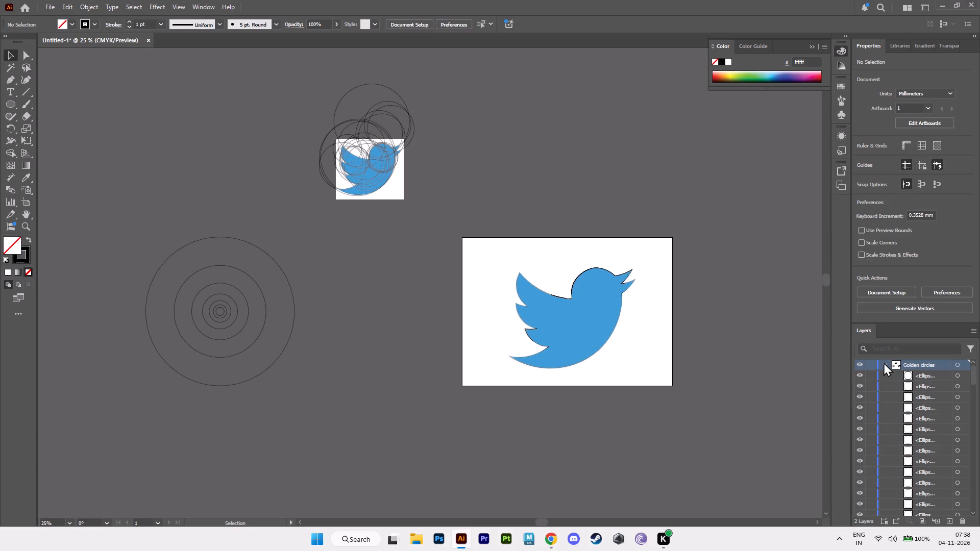
left_click(883, 364)
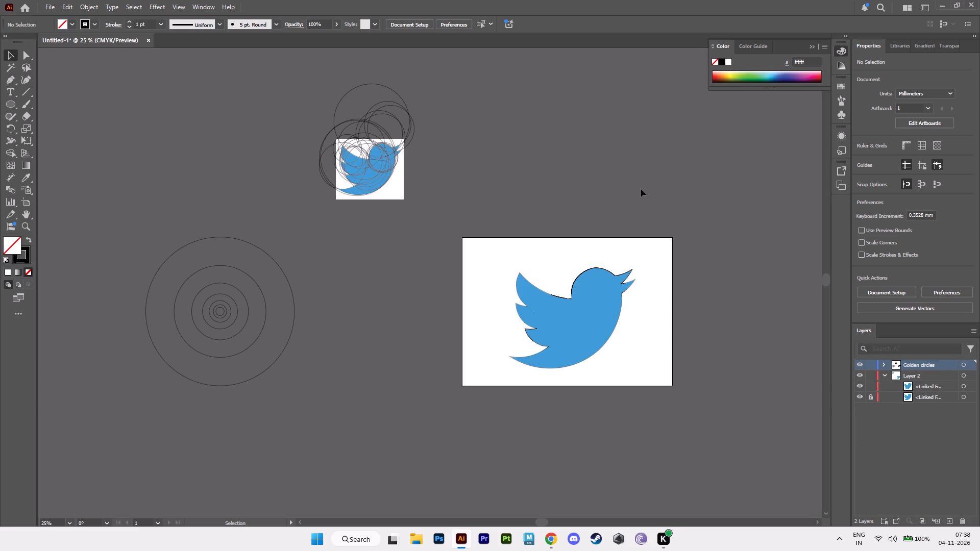
scroll(614, 273, "up", 3, "alt")
middle_click_drag(545, 323, 549, 264, "alt")
scroll(548, 266, "up", 2, "alt")
scroll(506, 271, "down", 1, "alt")
middle_click_drag(506, 271, 472, 220, "alt")
scroll(503, 246, "down", 3, "alt")
middle_click_drag(502, 251, 498, 323, "alt")
key("v")
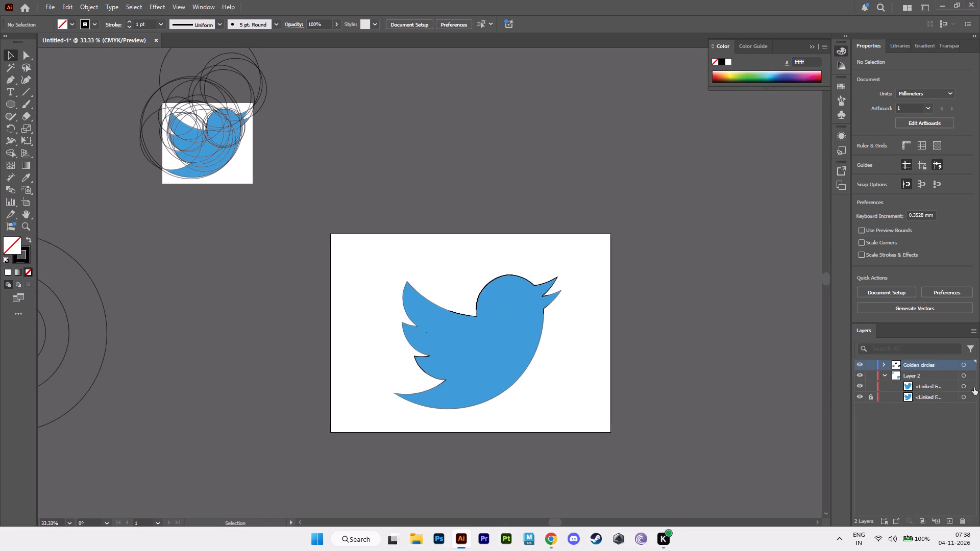
Unlock the lower linked logo image in Layer 2, the one behind the large bird outline, and delete it.
left_click(873, 399)
left_click(962, 397)
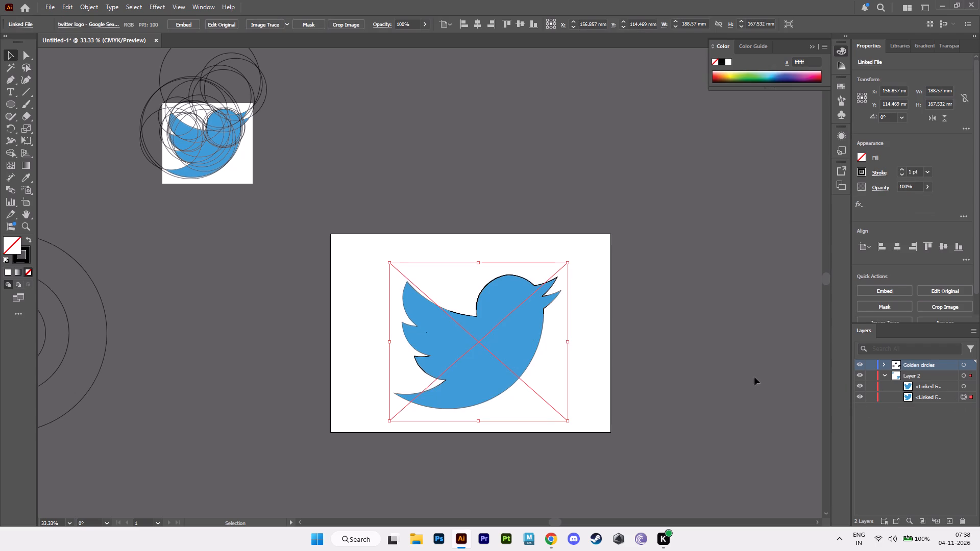
key("Delete")
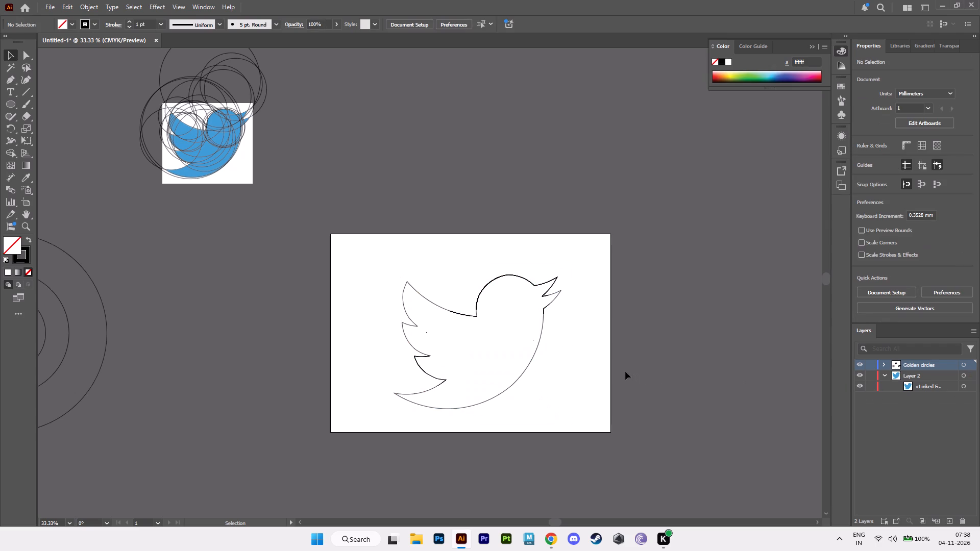
Sample the blue 449cd6 with the Eyedropper from the small reference logo beneath the circles.
scroll(541, 345, "up", 2, "alt")
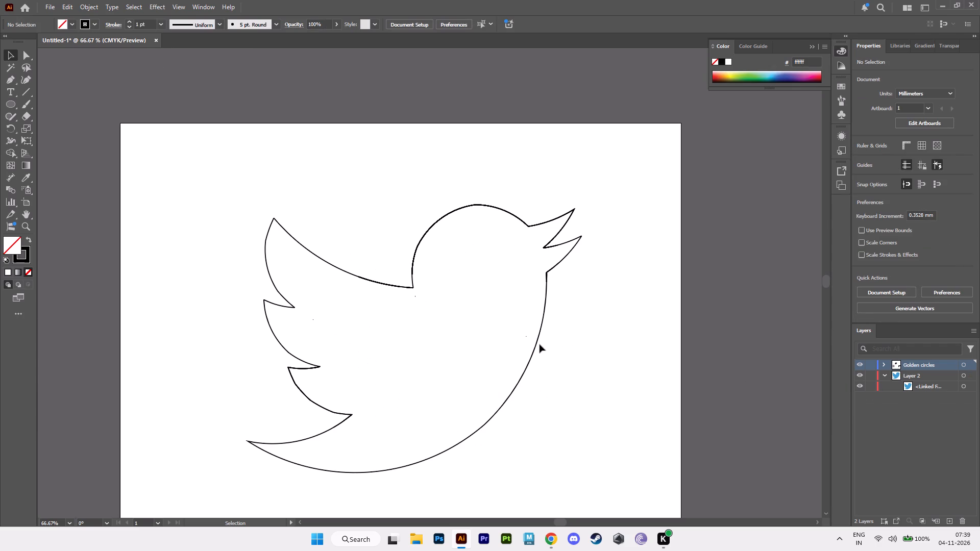
type("vi")
scroll(460, 298, "down", 2, "alt")
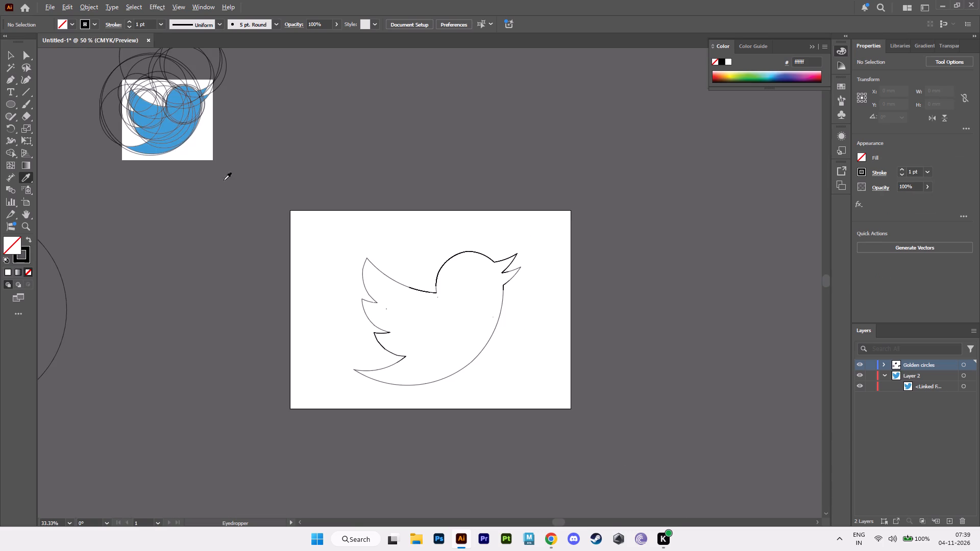
scroll(177, 150, "up", 5, "alt")
middle_click_drag(170, 151, 284, 244, "alt")
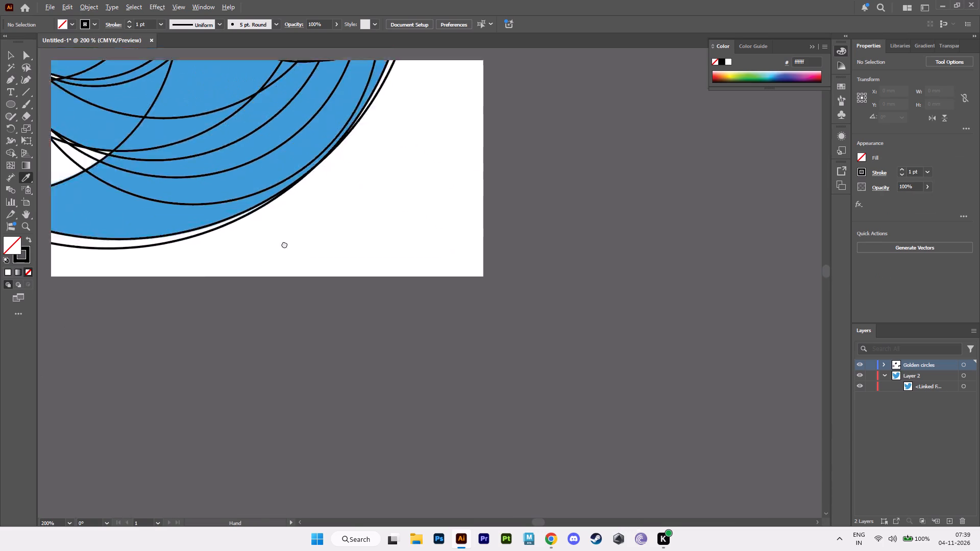
middle_click_drag(284, 244, 369, 332, "alt")
left_click(369, 290)
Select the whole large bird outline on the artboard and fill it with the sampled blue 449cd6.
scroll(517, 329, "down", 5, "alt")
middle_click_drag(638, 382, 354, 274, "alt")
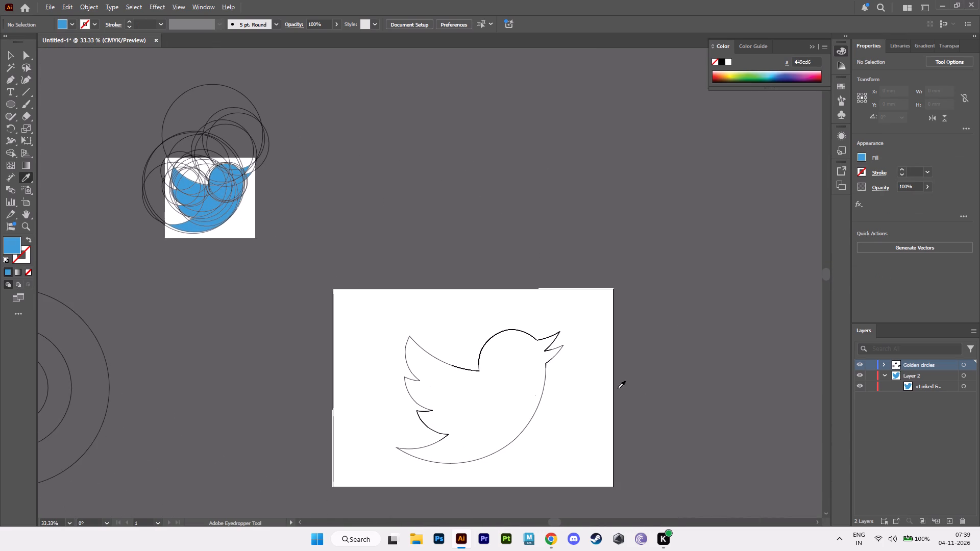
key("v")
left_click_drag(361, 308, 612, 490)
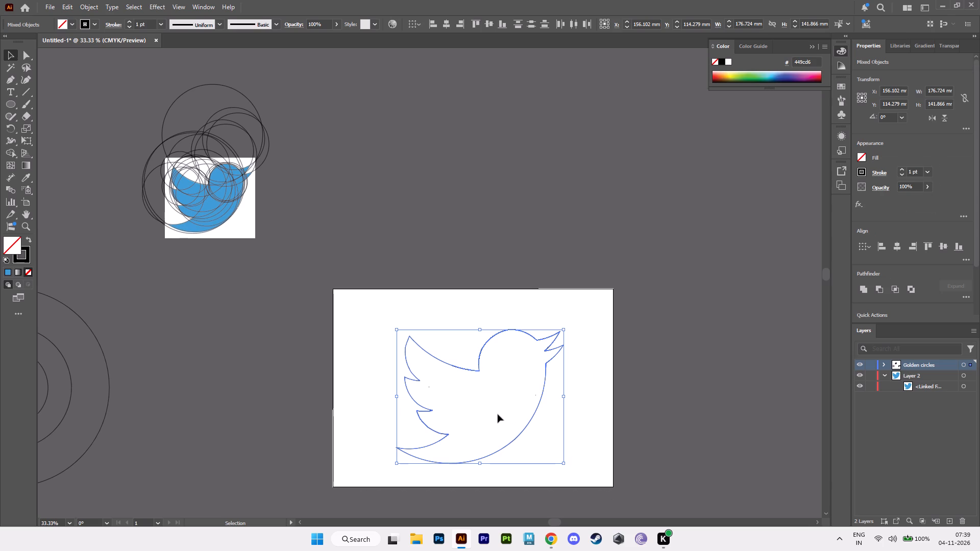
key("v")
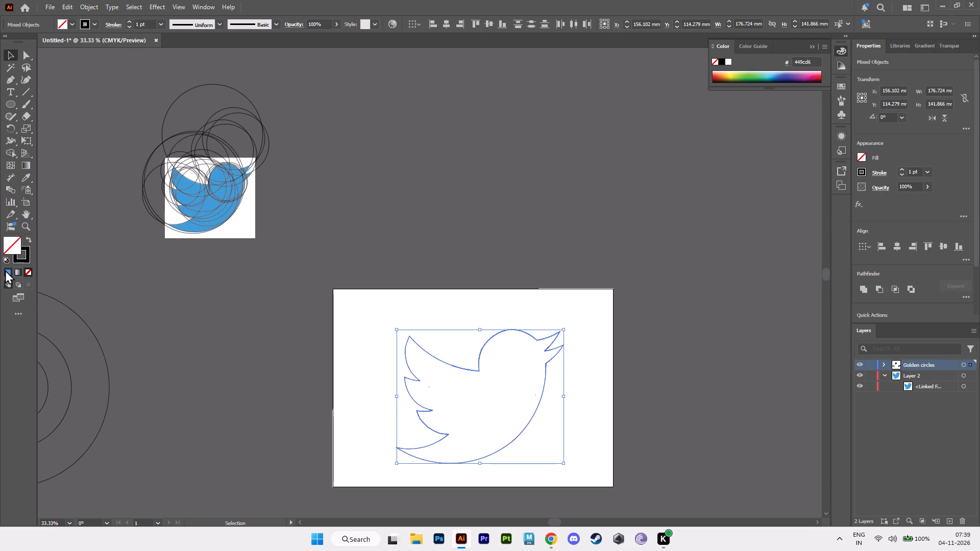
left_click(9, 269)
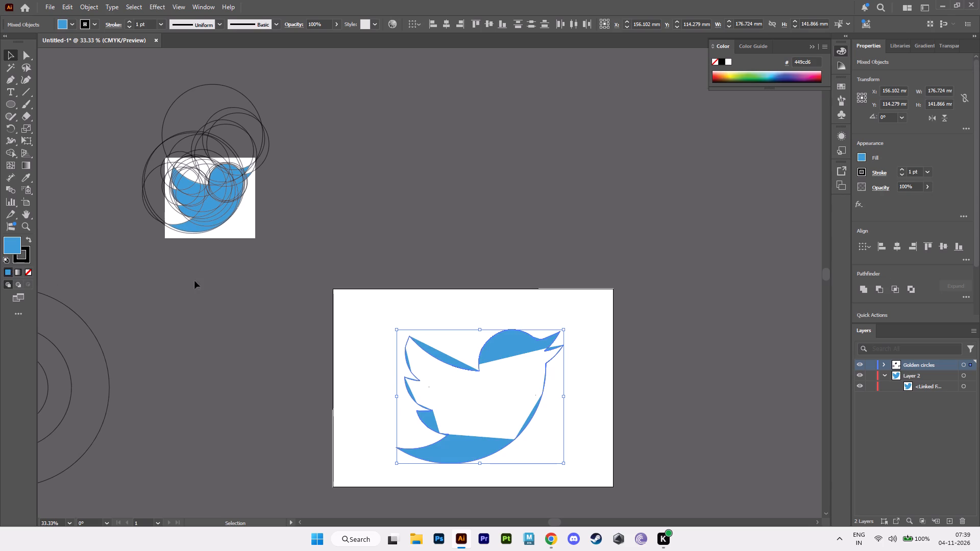
Deselect the bird and examine up close how the blue fill covers its separate outline pieces.
key("v")
left_click(483, 241)
scroll(511, 388, "up", 3, "alt")
middle_click_drag(461, 395, 518, 300, "alt")
scroll(518, 300, "up", 1, "alt")
scroll(518, 300, "down", 2, "alt")
scroll(518, 300, "up", 1, "alt")
middle_click_drag(518, 300, 492, 270, "alt")
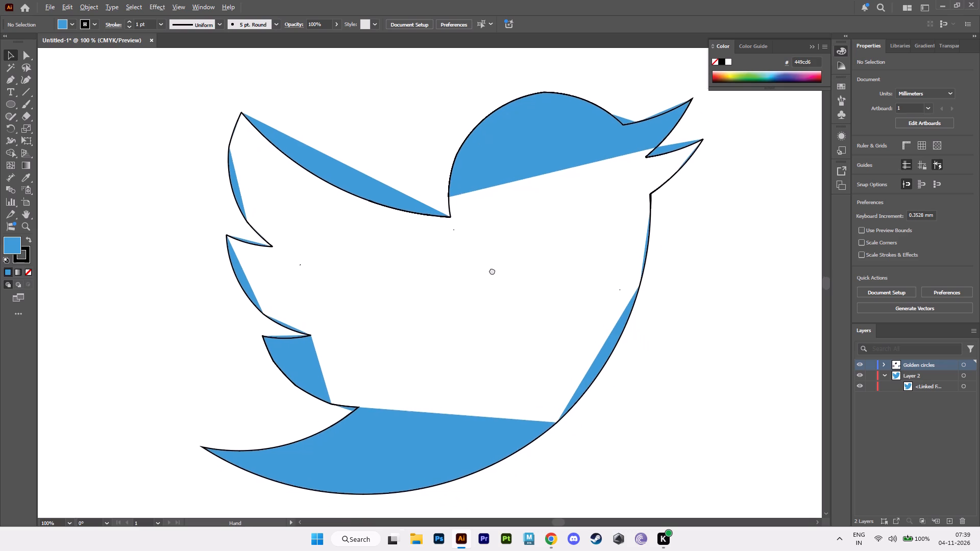
middle_click_drag(492, 270, 492, 269, "alt")
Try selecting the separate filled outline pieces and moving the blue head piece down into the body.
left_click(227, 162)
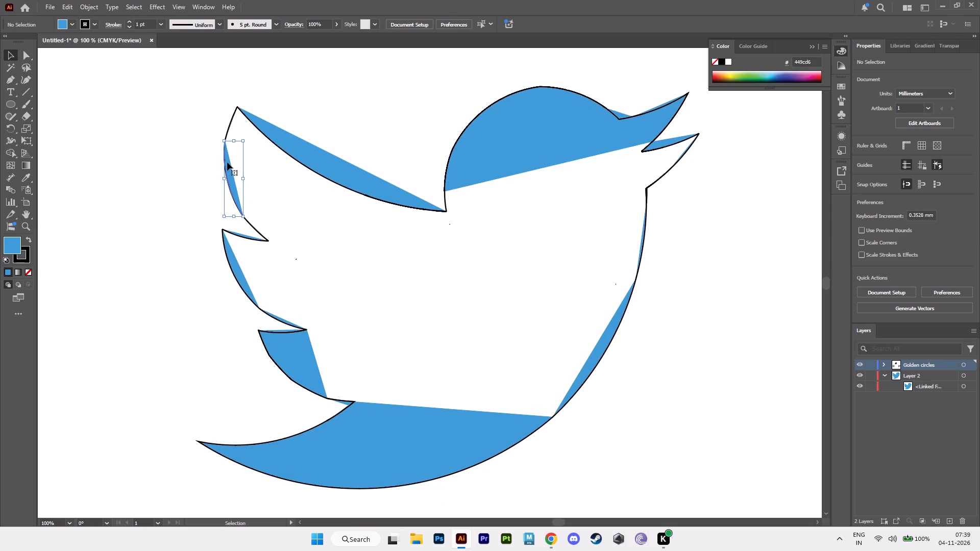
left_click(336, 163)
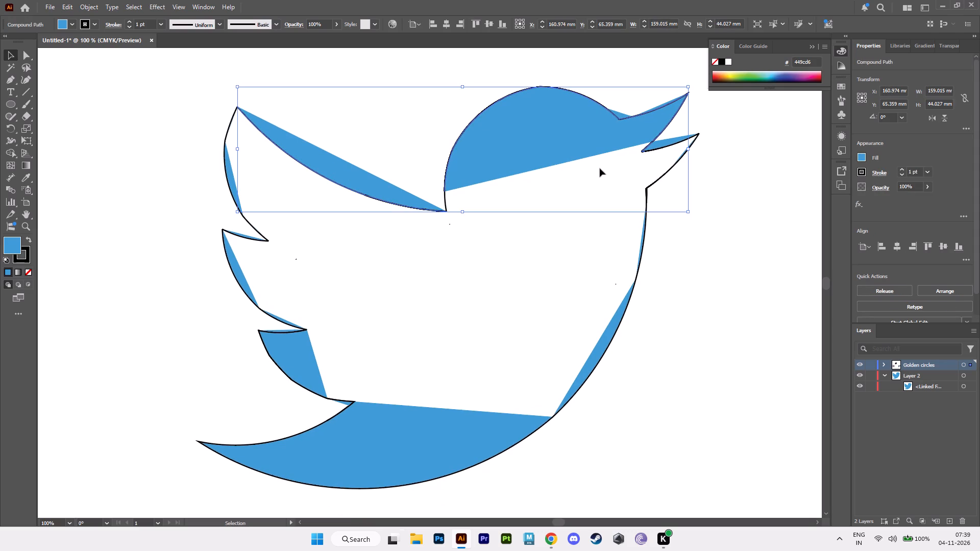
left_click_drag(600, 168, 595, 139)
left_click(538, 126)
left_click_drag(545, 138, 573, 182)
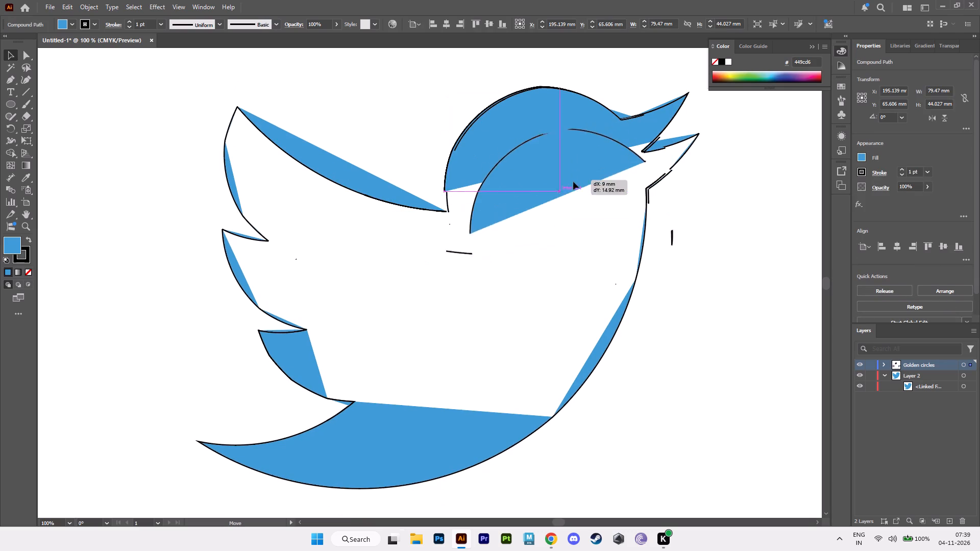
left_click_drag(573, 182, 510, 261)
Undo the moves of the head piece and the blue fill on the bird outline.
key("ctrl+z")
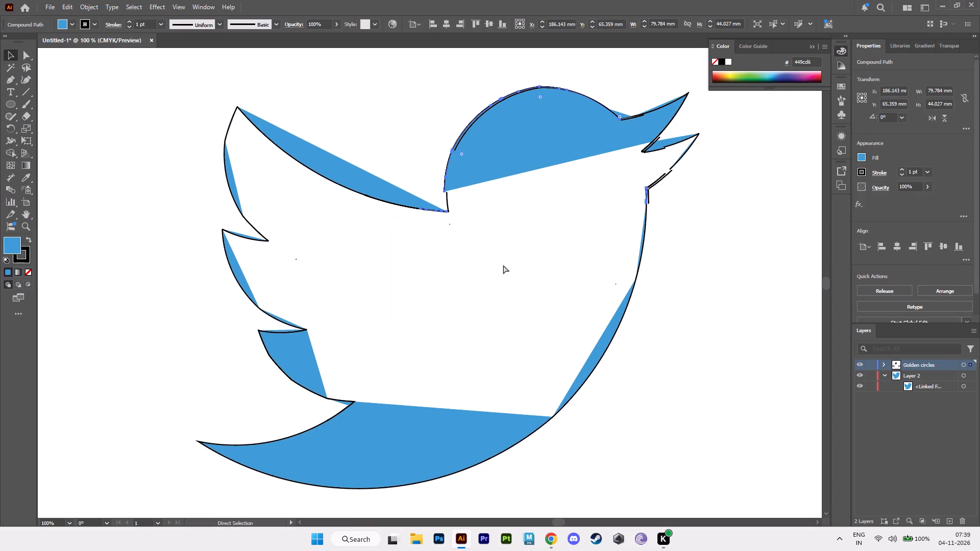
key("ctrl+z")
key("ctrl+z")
Examine the unfilled bird outline up close at the beak-to-breast corner, the wing feathers and the stray marks inside the body.
scroll(503, 265, "down", 2, "alt")
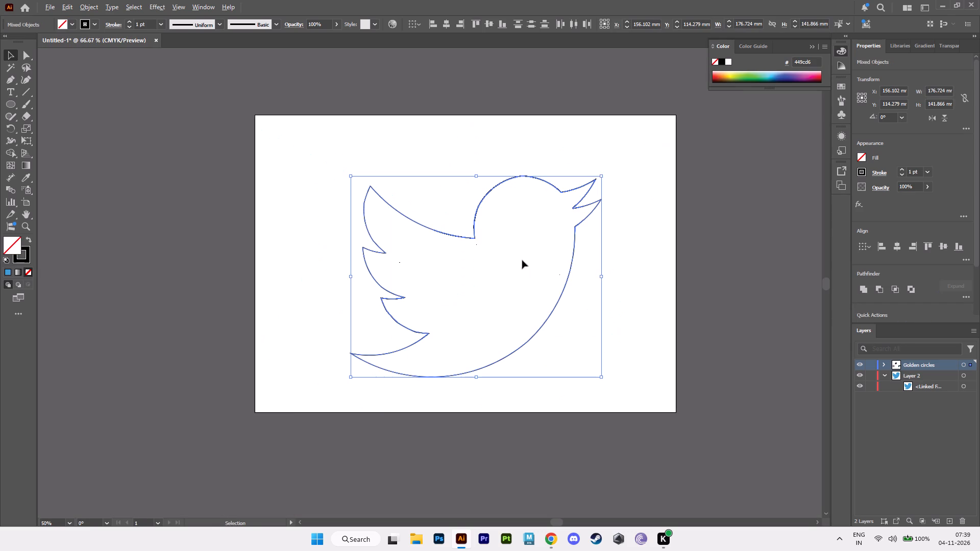
left_click(654, 210)
scroll(543, 249, "up", 4, "alt")
middle_click_drag(618, 184, 496, 399, "alt")
scroll(573, 356, "up", 3, "alt")
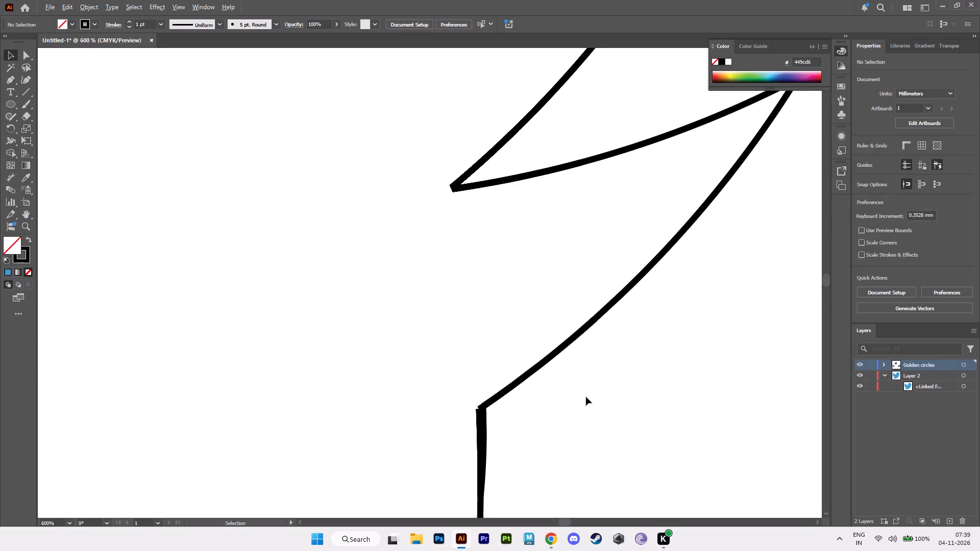
scroll(578, 403, "up", 3, "alt")
middle_click_drag(500, 420, 537, 254, "alt")
scroll(537, 254, "up", 2, "alt")
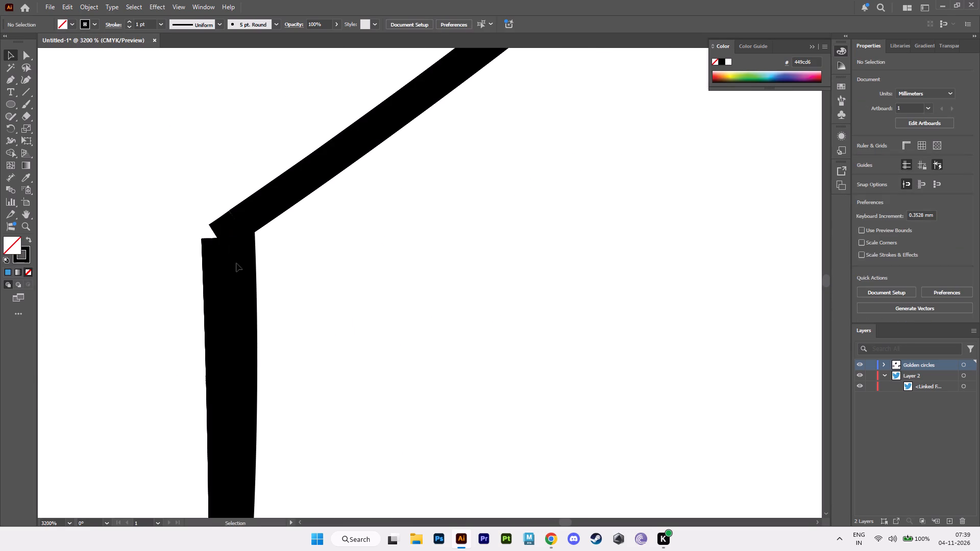
scroll(276, 242, "down", 12, "alt")
middle_click_drag(312, 280, 662, 241, "alt")
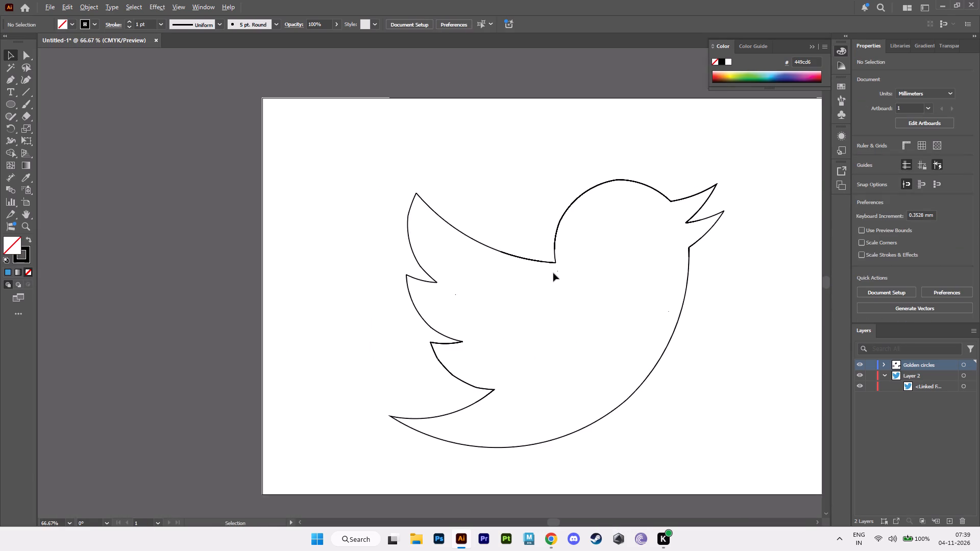
scroll(500, 291, "up", 4, "alt")
middle_click_drag(271, 338, 616, 259, "alt")
scroll(585, 288, "up", 2, "alt")
middle_click_drag(623, 353, 476, 223, "alt")
scroll(569, 165, "up", 1, "alt")
scroll(571, 174, "down", 1, "alt")
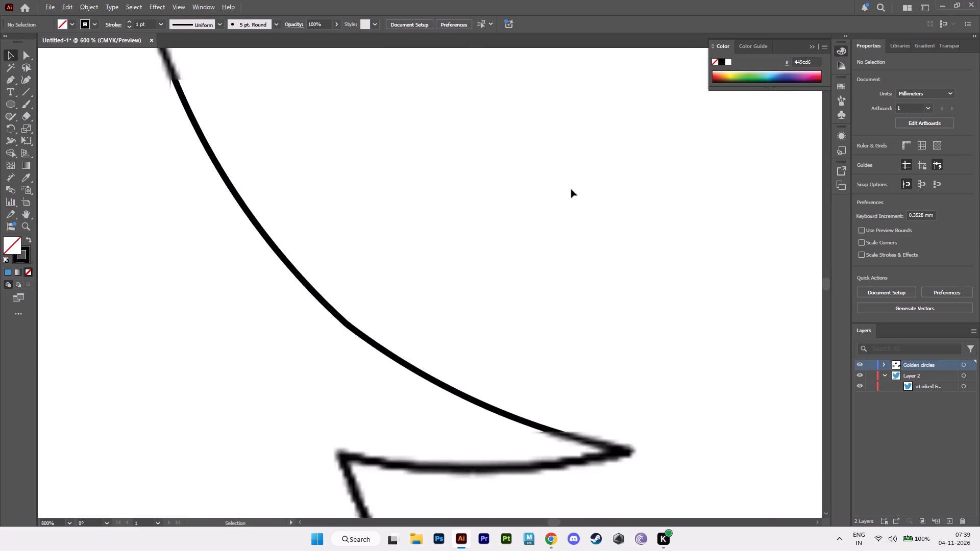
scroll(571, 189, "down", 1, "alt")
middle_click_drag(573, 182, 502, 402, "alt")
scroll(502, 402, "up", 3, "alt")
middle_click_drag(505, 181, 499, 372, "alt")
scroll(499, 372, "up", 4, "alt")
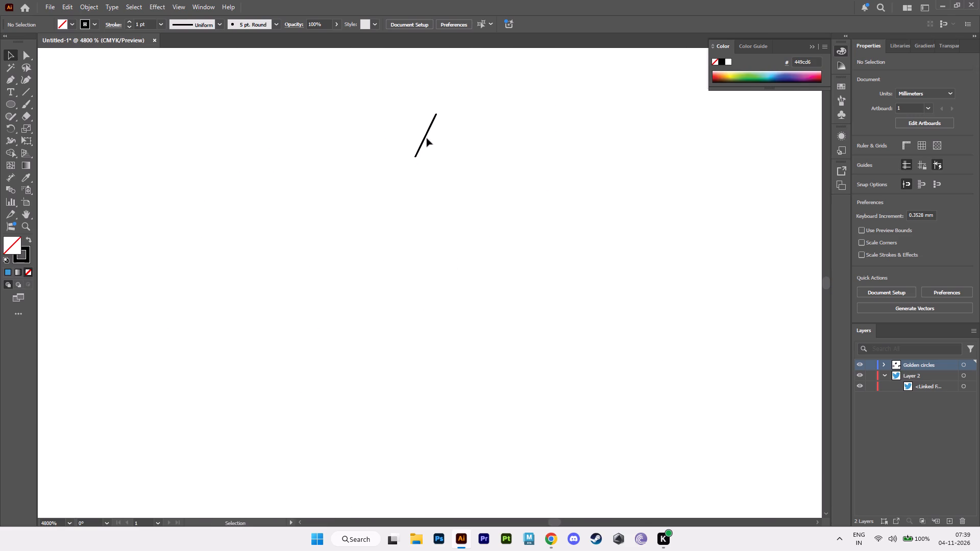
scroll(582, 152, "down", 12, "alt")
middle_click_drag(663, 227, 466, 315, "alt")
Select the whole bird outline and erase the tiny slanted fragment inside the wing with Shape Builder.
left_click_drag(218, 75, 711, 455)
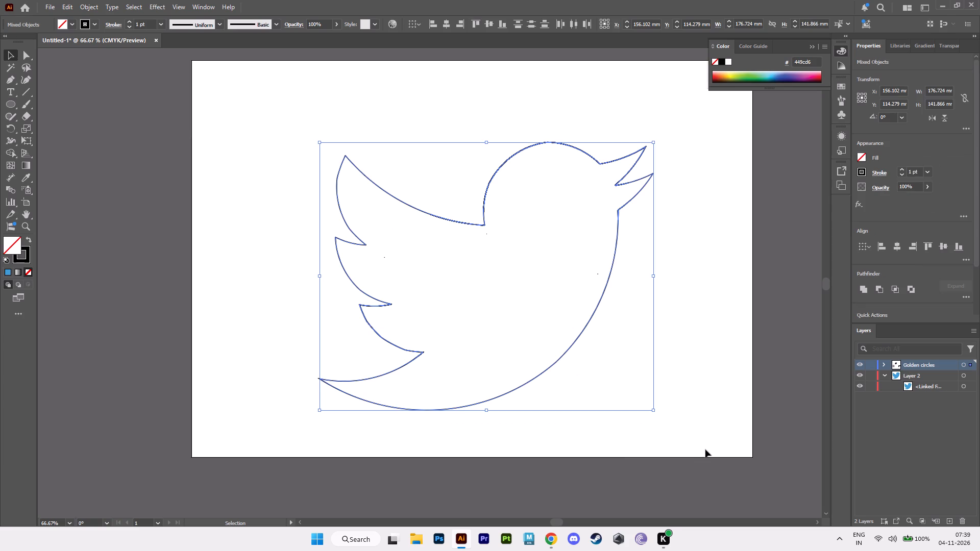
key("shift+m")
scroll(474, 243, "up", 5, "alt")
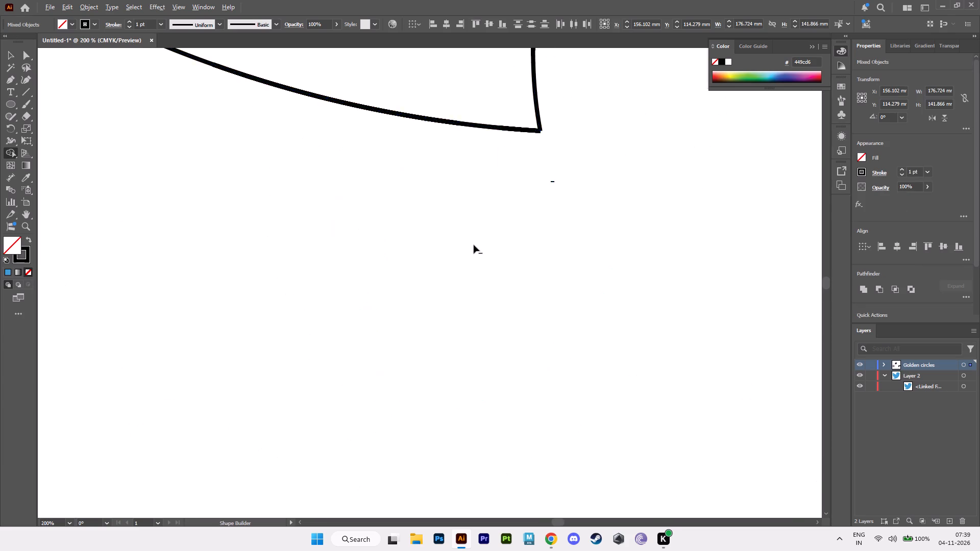
middle_click_drag(288, 226, 647, 142, "alt")
scroll(305, 243, "up", 4, "alt")
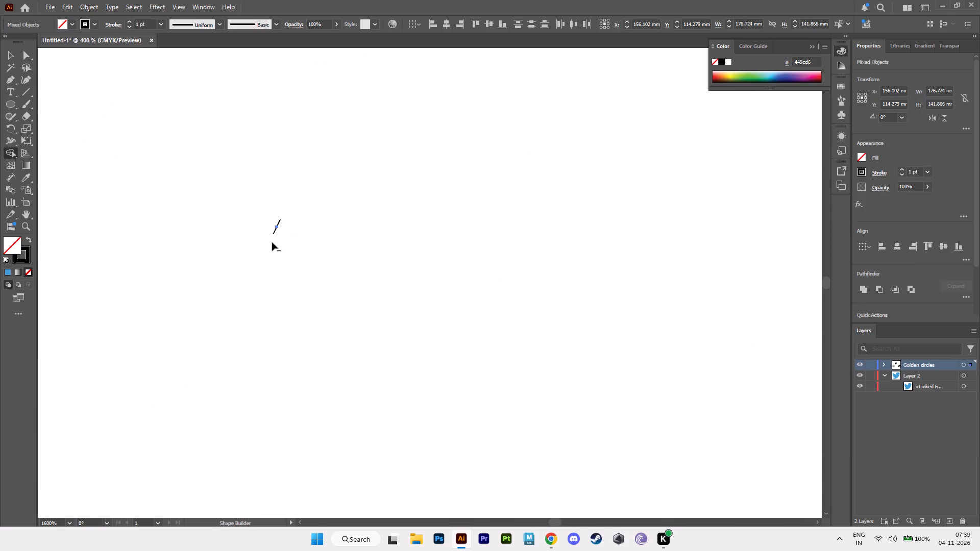
scroll(272, 242, "up", 3, "alt")
left_click(287, 197, "alt")
scroll(575, 299, "down", 6, "alt")
scroll(576, 280, "up", 1, "alt")
scroll(576, 280, "down", 2, "alt")
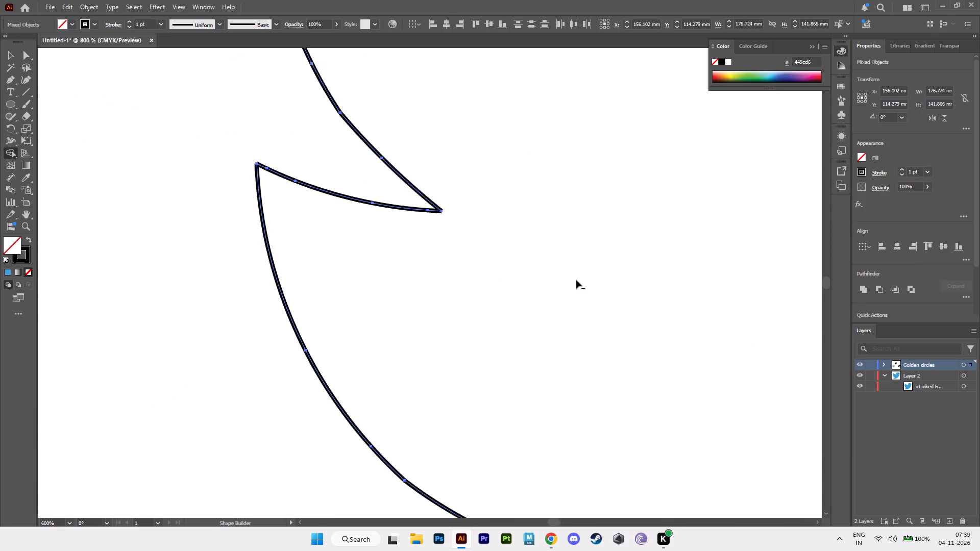
Erase the two remaining specks inside the body, one below the wing-to-head notch and one near the breast.
scroll(576, 280, "down", 1, "alt")
middle_click_drag(659, 242, 210, 385, "alt")
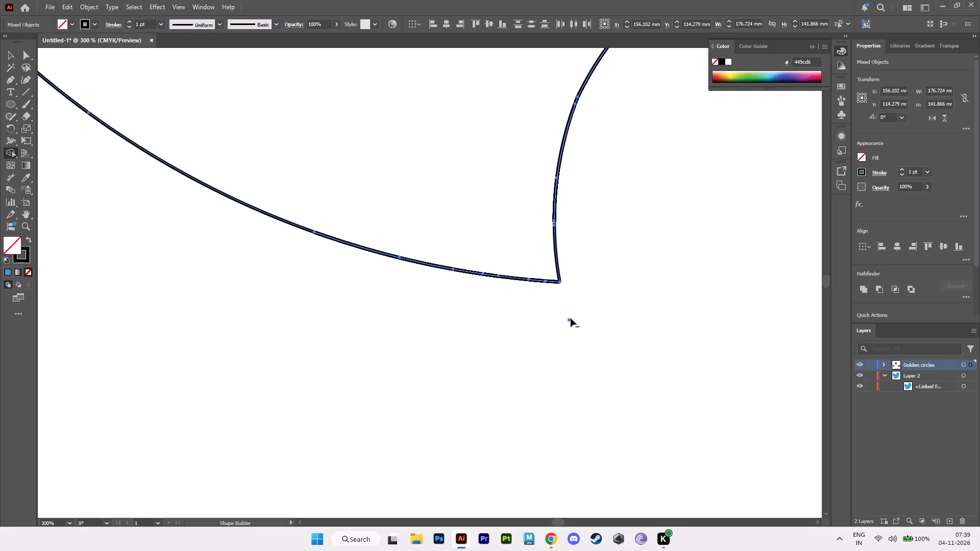
left_click(569, 320, "alt")
scroll(568, 342, "down", 5, "alt")
middle_click_drag(620, 384, 546, 372, "alt")
scroll(546, 372, "up", 6, "alt")
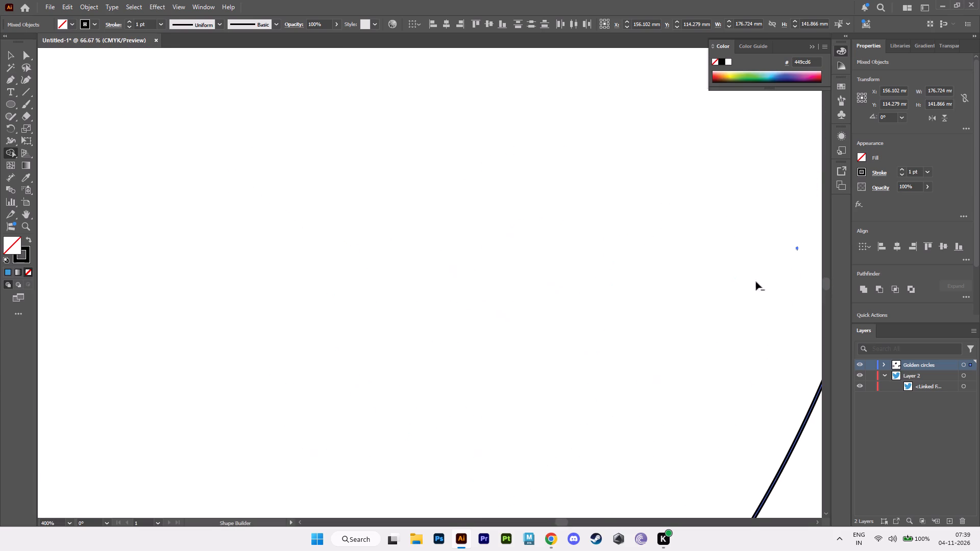
left_click(797, 248, "alt")
Examine the cleaned bird outline and its interior for any leftover fragments.
scroll(768, 285, "down", 8, "alt")
middle_click_drag(704, 295, 500, 350, "alt")
scroll(500, 350, "up", 4, "alt")
middle_click_drag(519, 386, 445, 281, "alt")
middle_click_drag(502, 205, 407, 327, "alt")
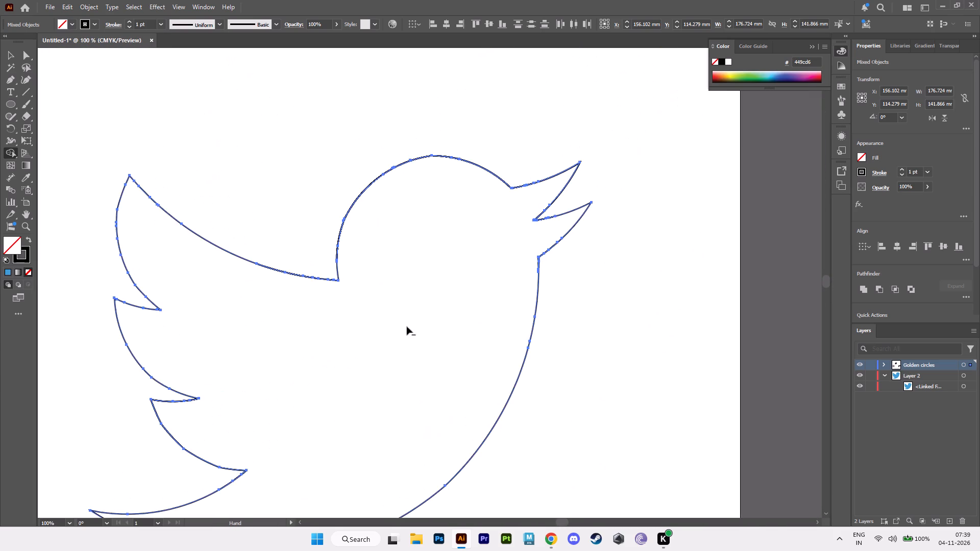
middle_click_drag(412, 317, 481, 263, "alt")
scroll(483, 258, "down", 2, "alt")
middle_click_drag(478, 271, 485, 310, "alt")
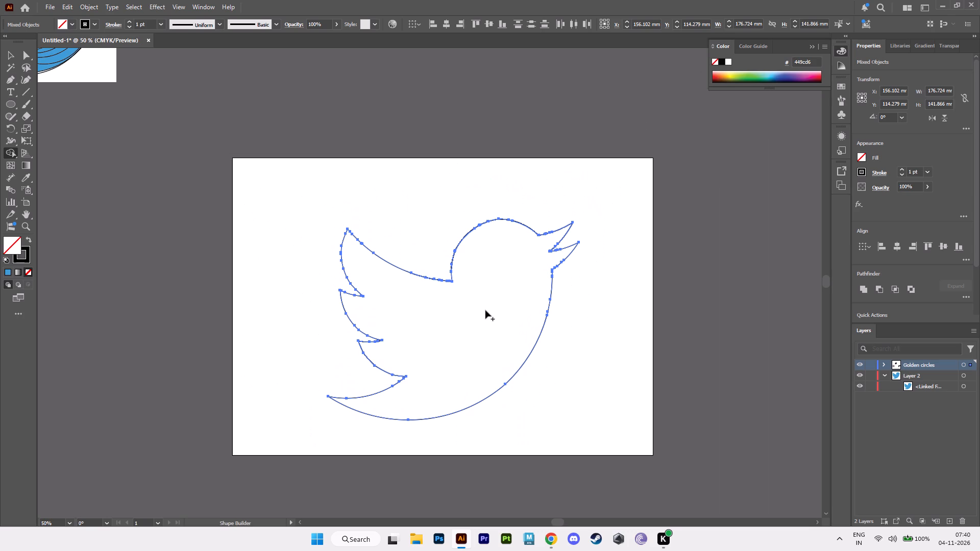
Fill the whole selected bird outline with the blue 449cd6.
key("v")
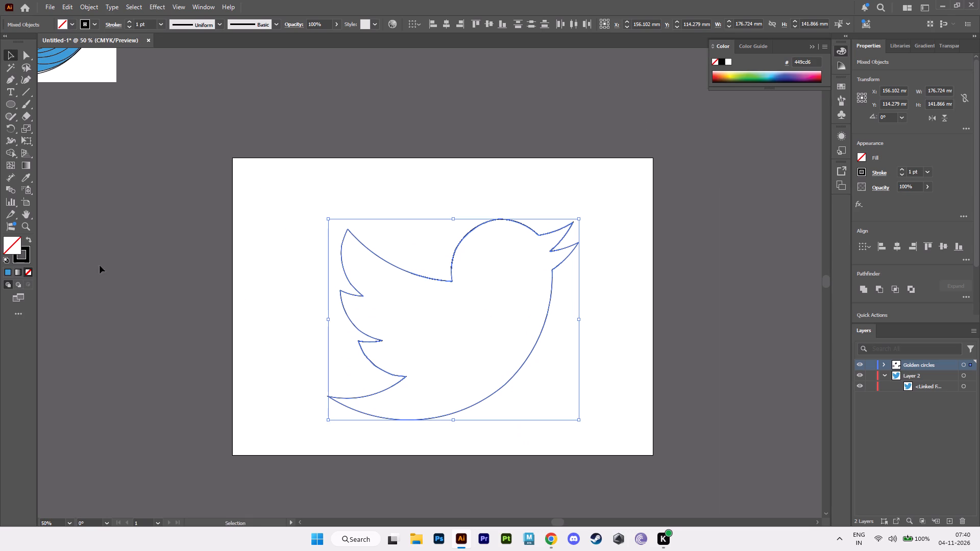
left_click(10, 272)
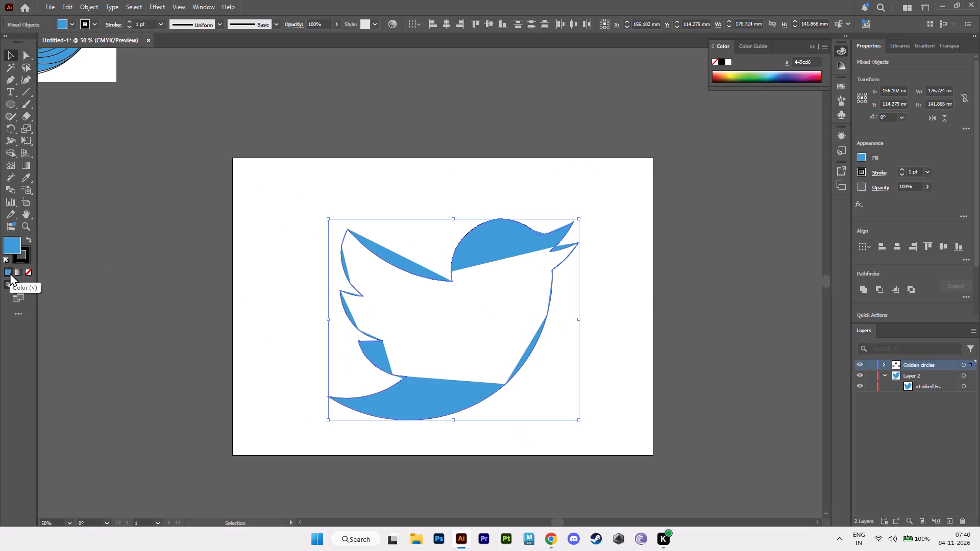
Remove the fill from the bird outline and deselect it.
left_click(26, 271)
left_click(399, 163)
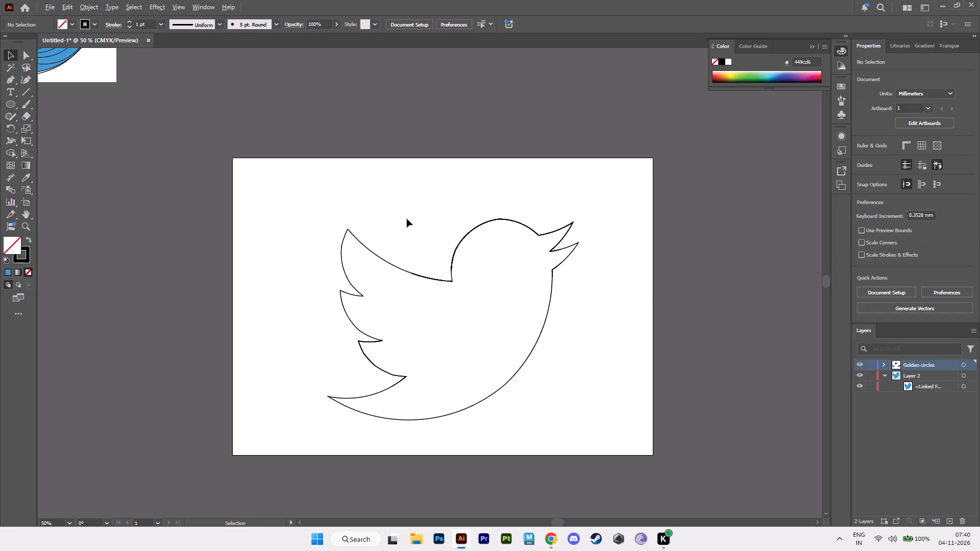
Examine the unfilled bird outline on the artboard against the reference logo and its construction circles.
scroll(408, 219, "down", 4, "alt")
middle_click_drag(413, 226, 465, 304, "alt")
scroll(465, 304, "up", 1, "alt")
scroll(506, 344, "up", 1, "alt")
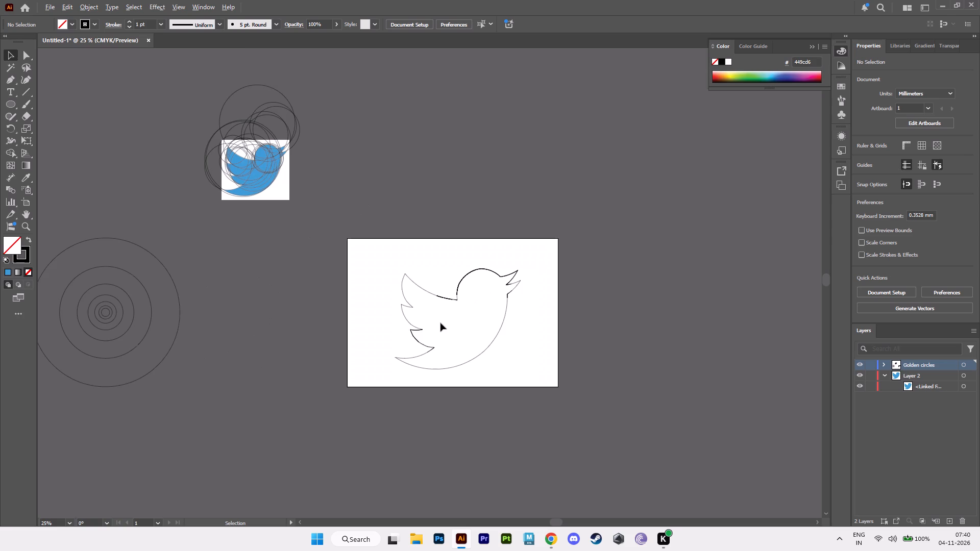
scroll(440, 323, "up", 1, "alt")
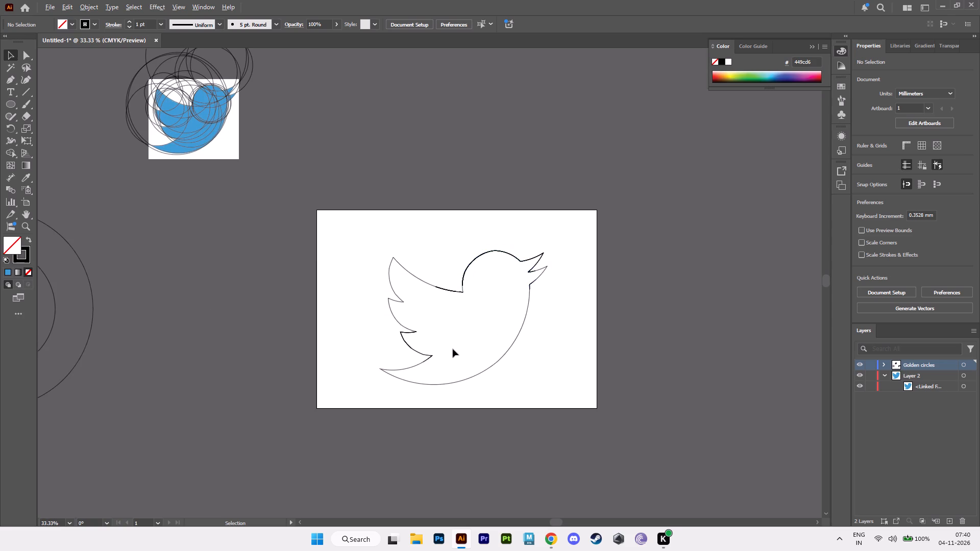
scroll(453, 349, "up", 3, "alt")
scroll(453, 349, "down", 3, "alt")
middle_click_drag(463, 299, 451, 385, "alt")
scroll(451, 385, "down", 1, "alt")
middle_click_drag(451, 385, 461, 346, "alt")
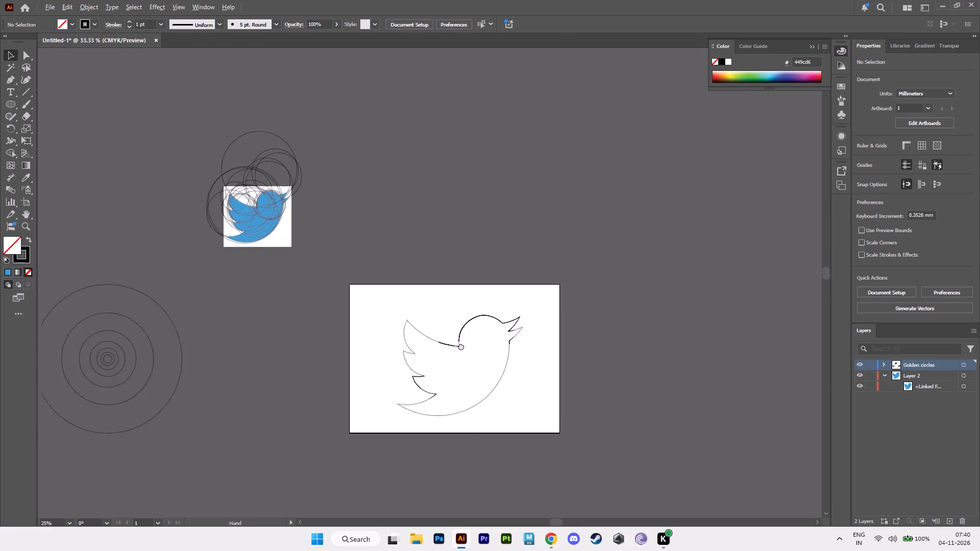
middle_click_drag(461, 346, 482, 262, "alt")
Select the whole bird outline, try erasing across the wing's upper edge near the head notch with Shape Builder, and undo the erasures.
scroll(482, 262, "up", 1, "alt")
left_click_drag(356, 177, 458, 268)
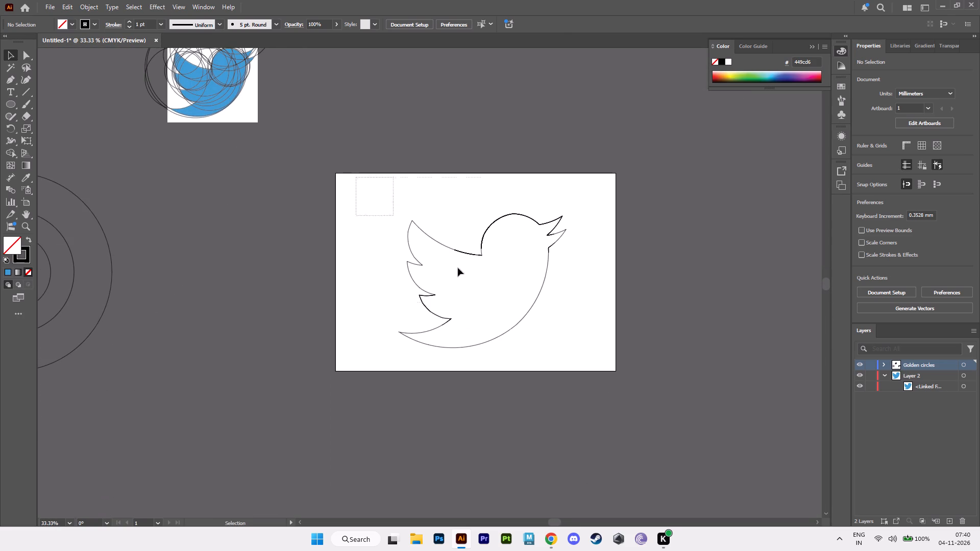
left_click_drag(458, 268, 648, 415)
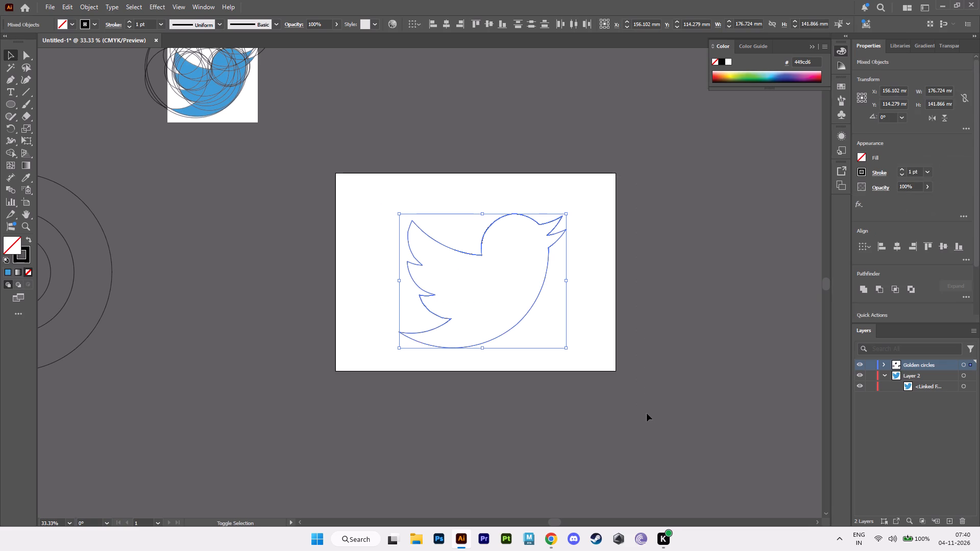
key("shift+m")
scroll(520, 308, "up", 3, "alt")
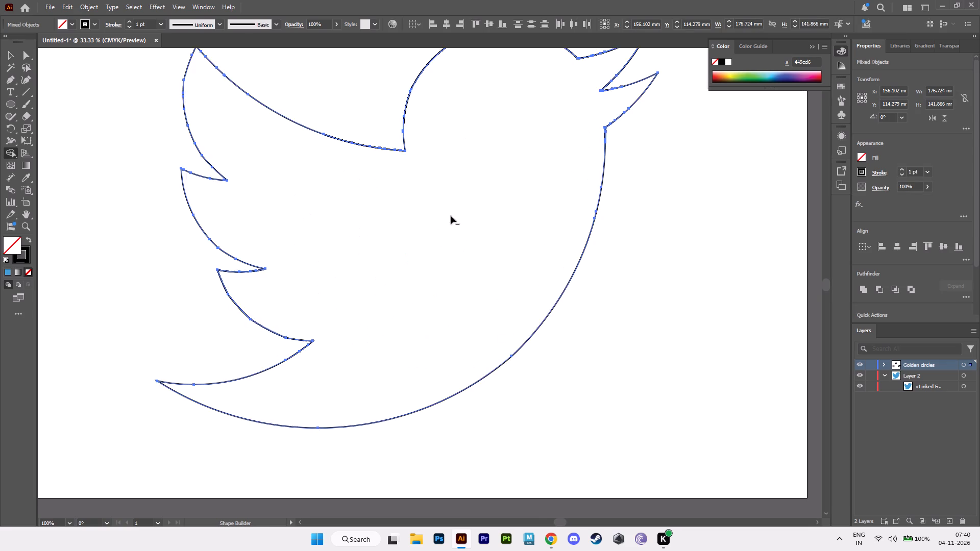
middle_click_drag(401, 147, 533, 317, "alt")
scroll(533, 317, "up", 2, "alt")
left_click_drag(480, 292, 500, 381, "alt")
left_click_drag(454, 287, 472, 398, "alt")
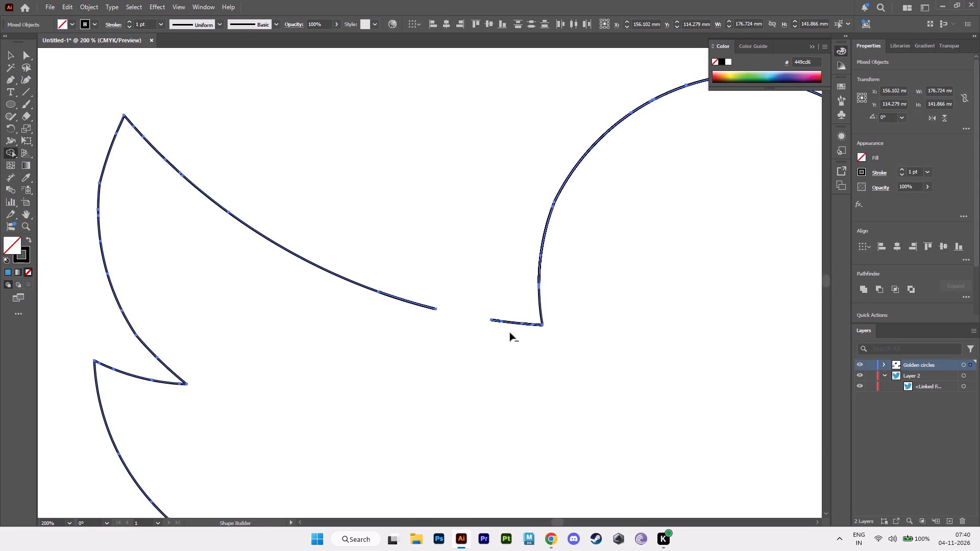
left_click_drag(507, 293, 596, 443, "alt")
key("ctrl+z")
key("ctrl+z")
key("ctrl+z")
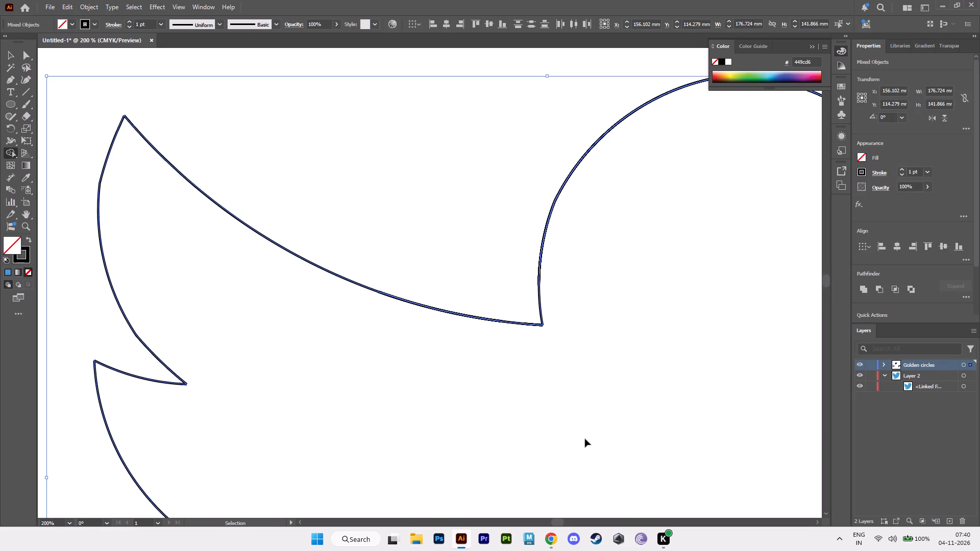
Examine the whole bird outline and the paths listed in the Golden circles layer, leaving both layers collapsed.
scroll(545, 383, "down", 5, "alt")
middle_click_drag(555, 383, 462, 346, "alt")
scroll(462, 346, "up", 3, "alt")
middle_click_drag(476, 353, 493, 307, "alt")
scroll(493, 307, "down", 1, "alt")
middle_click_drag(493, 307, 505, 299, "alt")
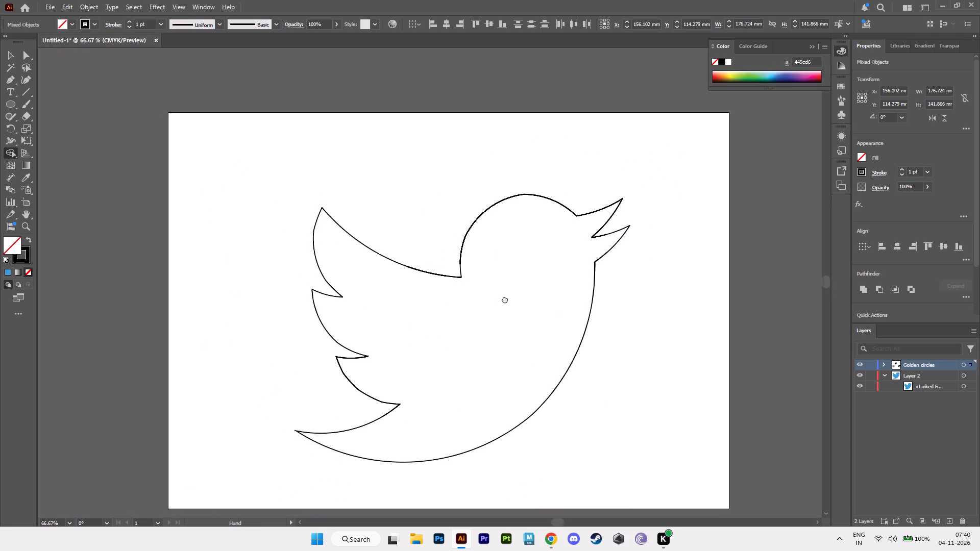
middle_click_drag(505, 299, 507, 297, "alt")
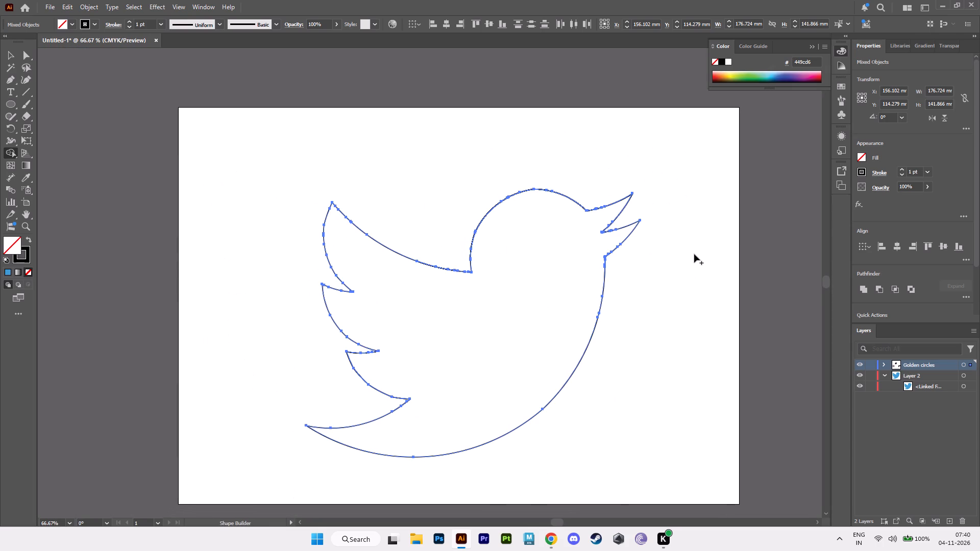
left_click(884, 374)
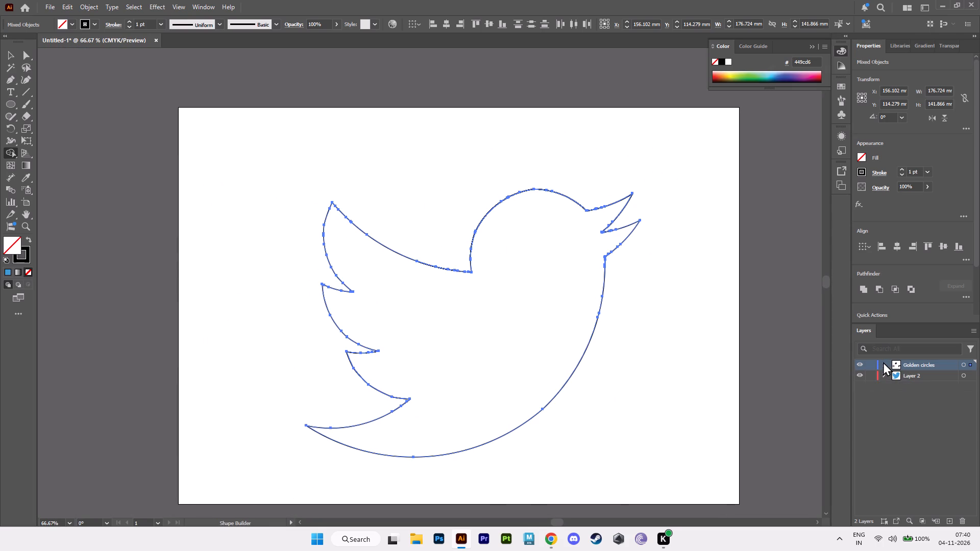
left_click(883, 362)
scroll(891, 390, "down", 13)
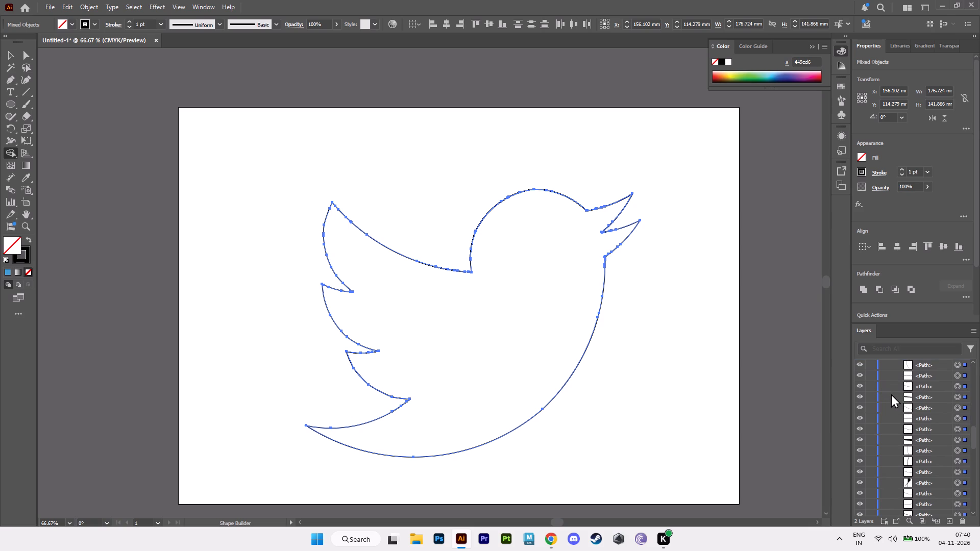
scroll(892, 398, "down", 17)
scroll(934, 448, "up", 7)
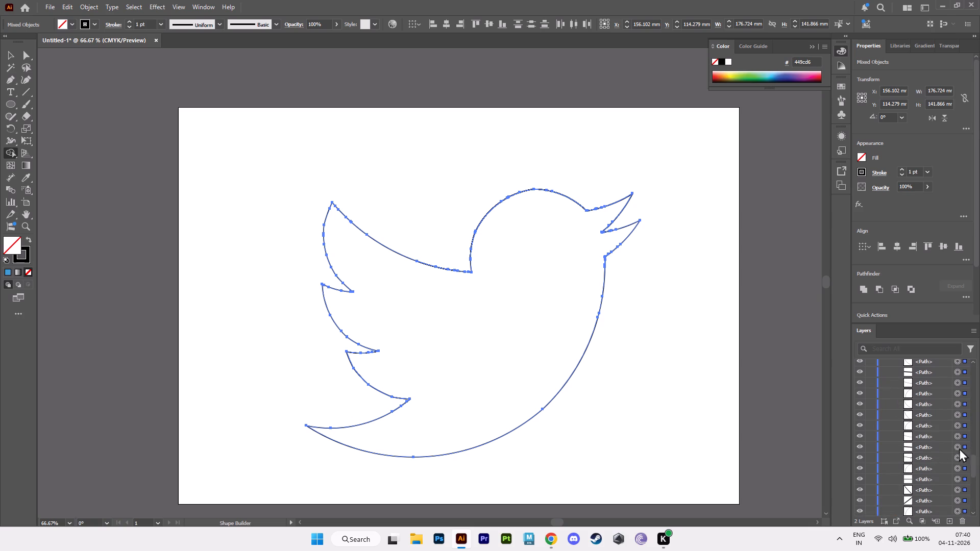
left_click_drag(973, 462, 973, 299)
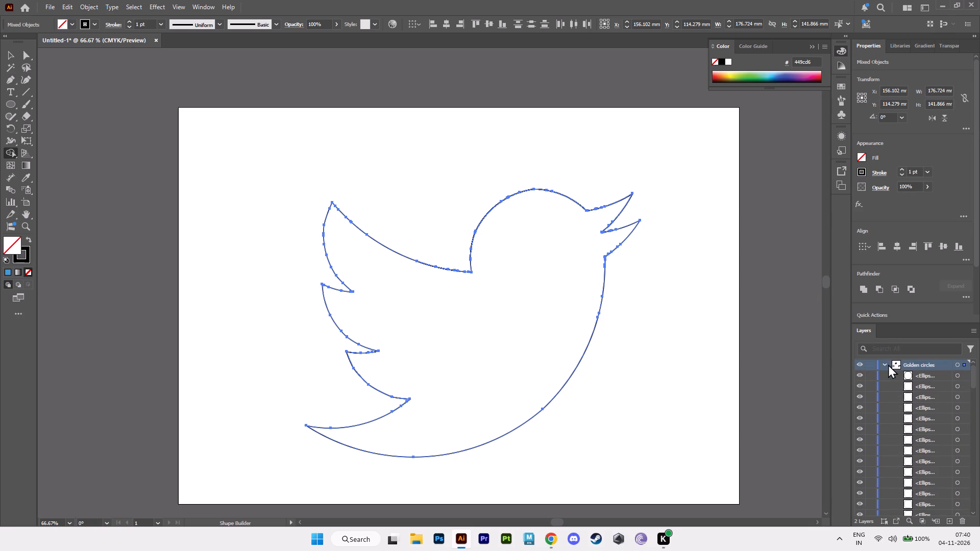
left_click(886, 361)
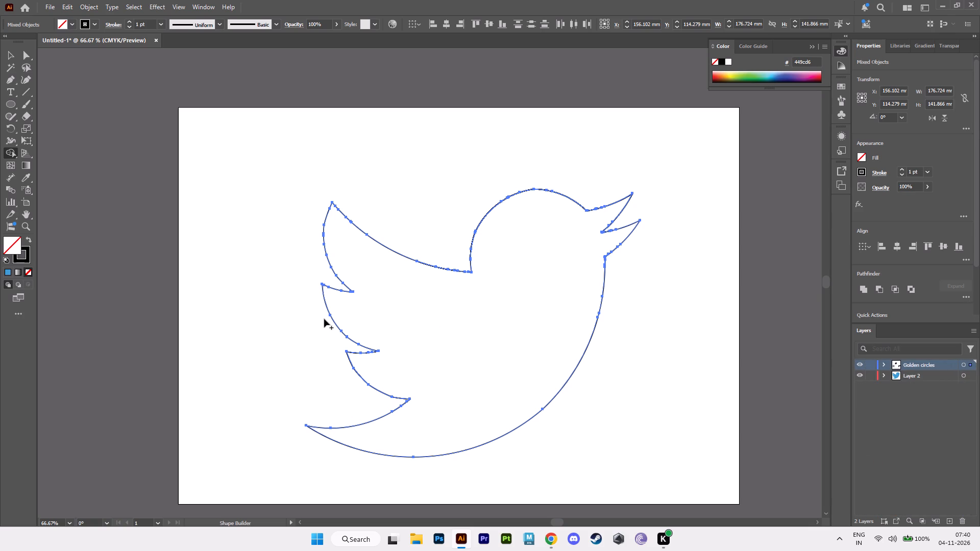
Inspect the anchor point at the inner tip of the middle wing notch with Direct Selection, then deselect it.
key("a")
left_click(379, 193)
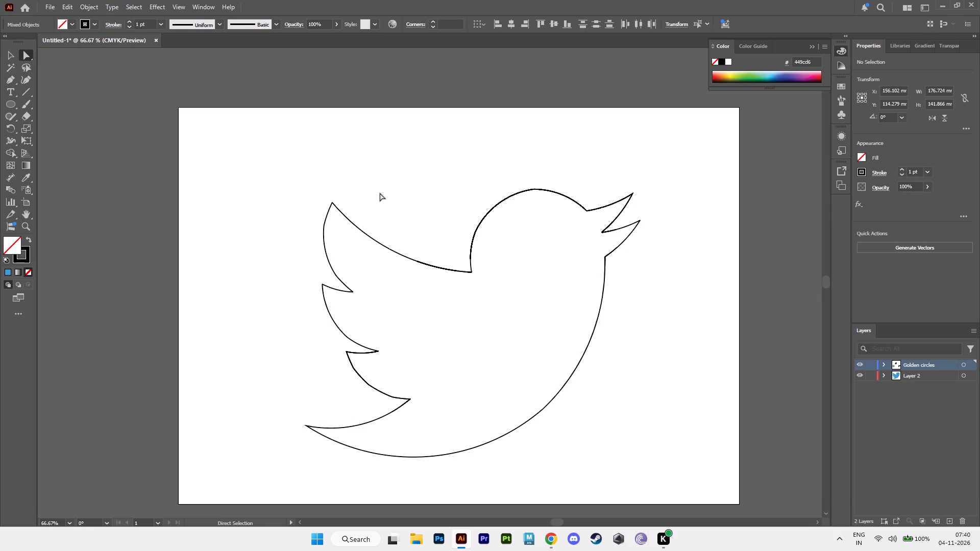
scroll(371, 357, "up", 7, "alt")
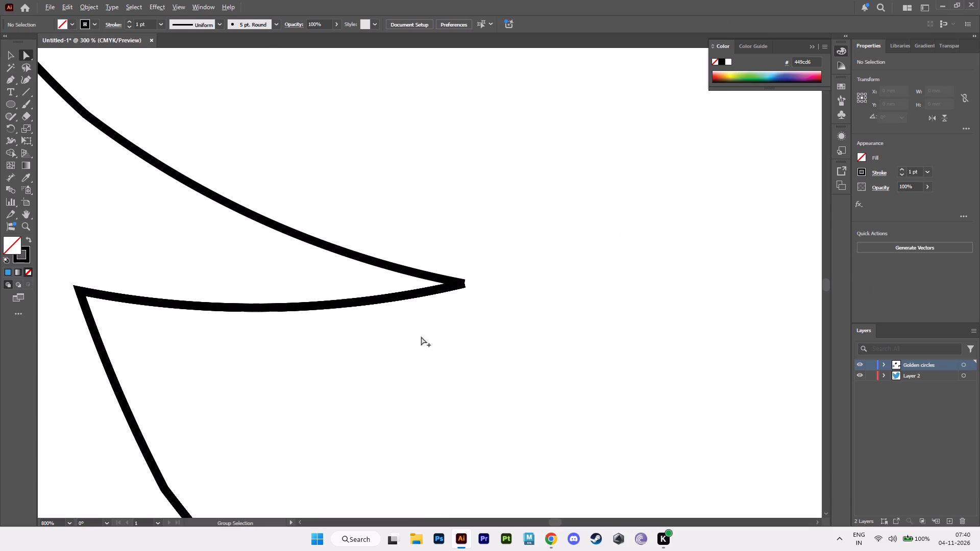
left_click(464, 284)
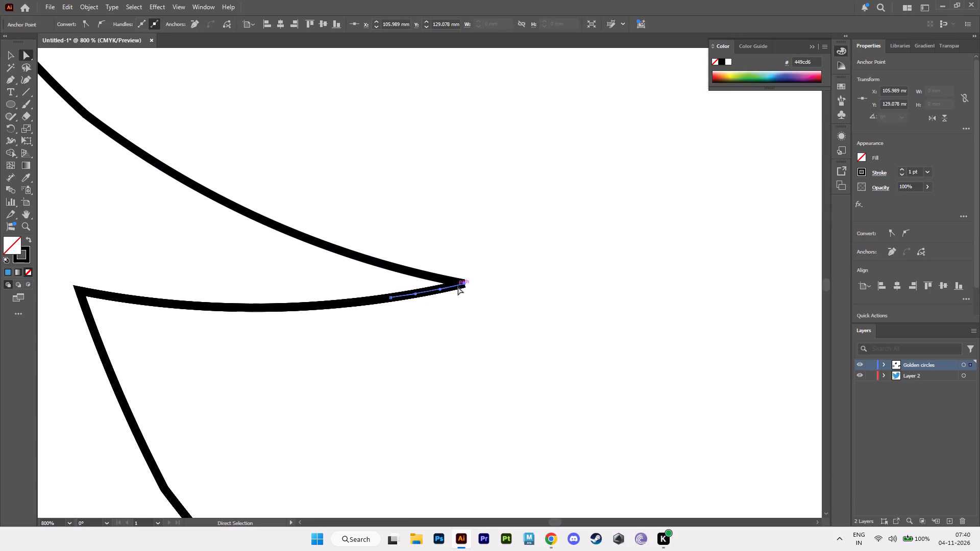
scroll(475, 302, "down", 5, "alt")
key("v")
left_click(519, 252)
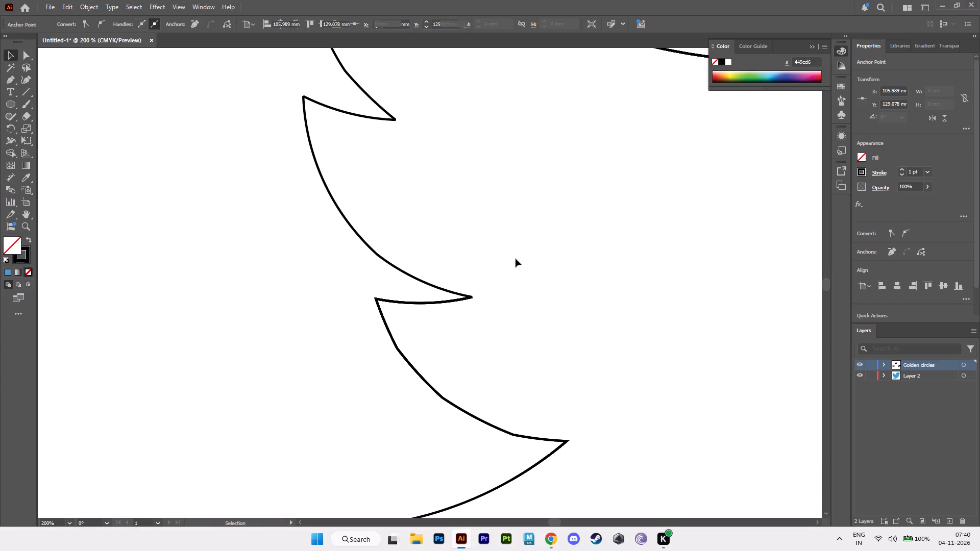
Compare the bird outline with the reference logo and the golden-ratio circles laid over it.
scroll(536, 323, "down", 5, "alt")
middle_click_drag(544, 334, 434, 332, "alt")
scroll(434, 332, "up", 1, "alt")
scroll(497, 332, "up", 1, "alt")
scroll(497, 332, "down", 2, "alt")
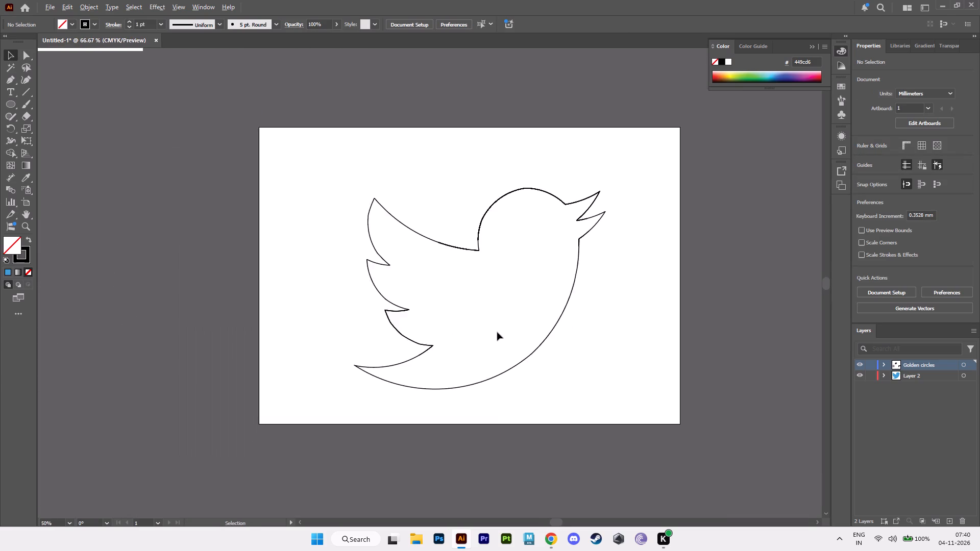
scroll(497, 332, "down", 1, "alt")
middle_click_drag(492, 329, 516, 365, "alt")
scroll(516, 365, "up", 1, "alt")
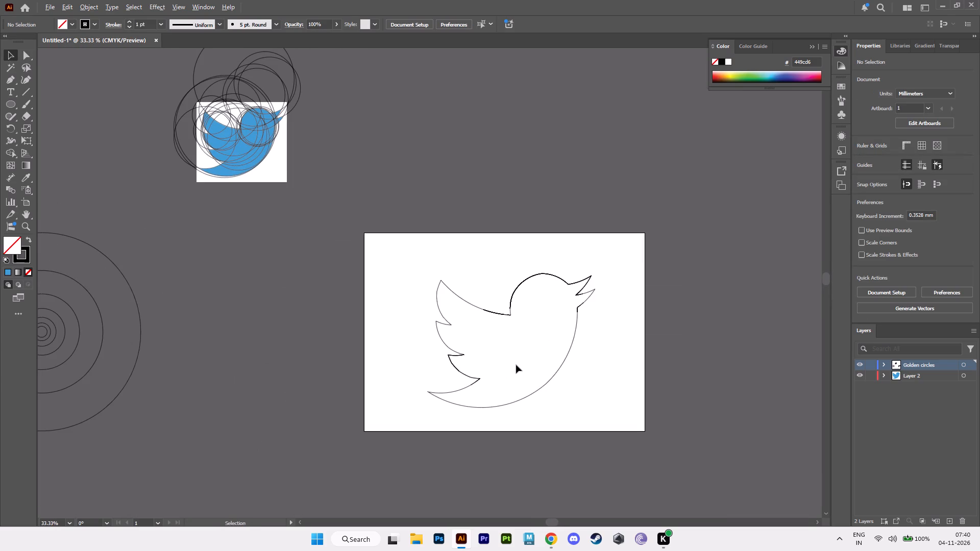
scroll(516, 365, "down", 1, "alt")
middle_click_drag(488, 348, 604, 407, "alt")
scroll(603, 407, "up", 1, "alt")
scroll(295, 166, "up", 3, "alt")
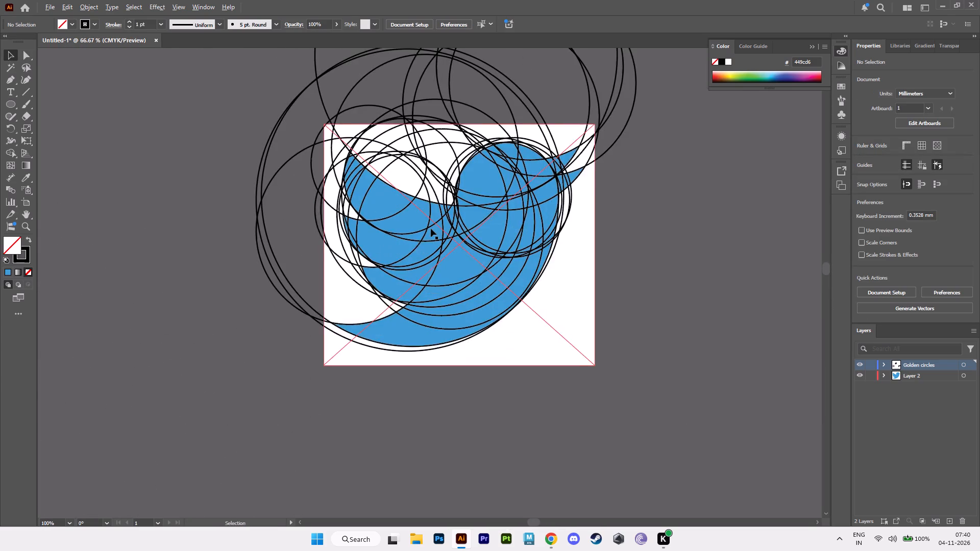
scroll(431, 229, "up", 2, "alt")
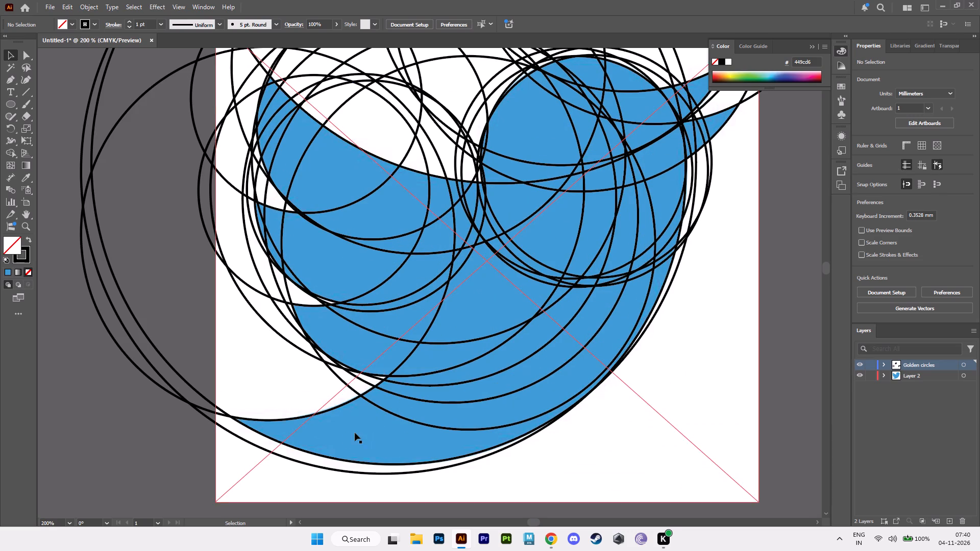
scroll(448, 350, "down", 8, "alt")
middle_click_drag(478, 371, 344, 234, "alt")
scroll(346, 235, "up", 4, "alt")
scroll(385, 280, "down", 2, "alt")
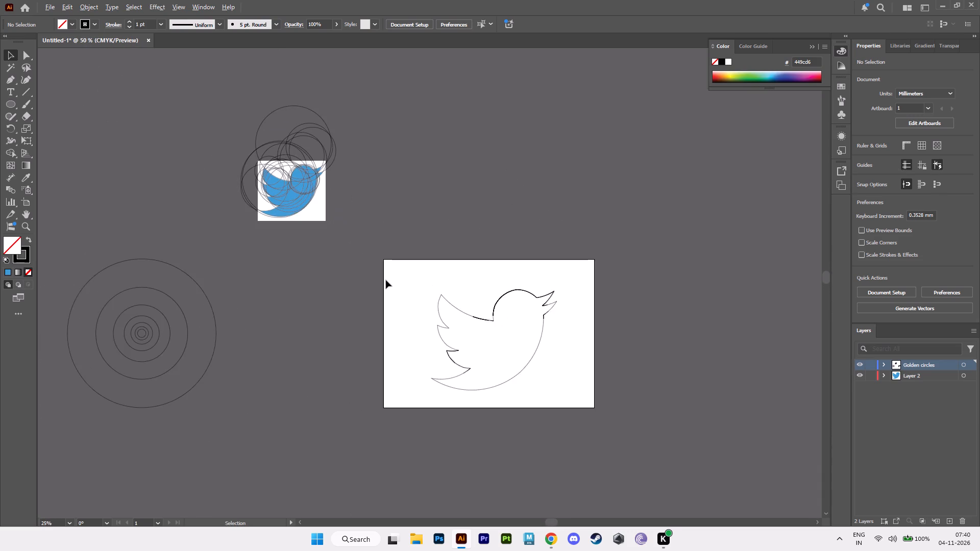
middle_click_drag(408, 292, 474, 288, "alt")
key("v")
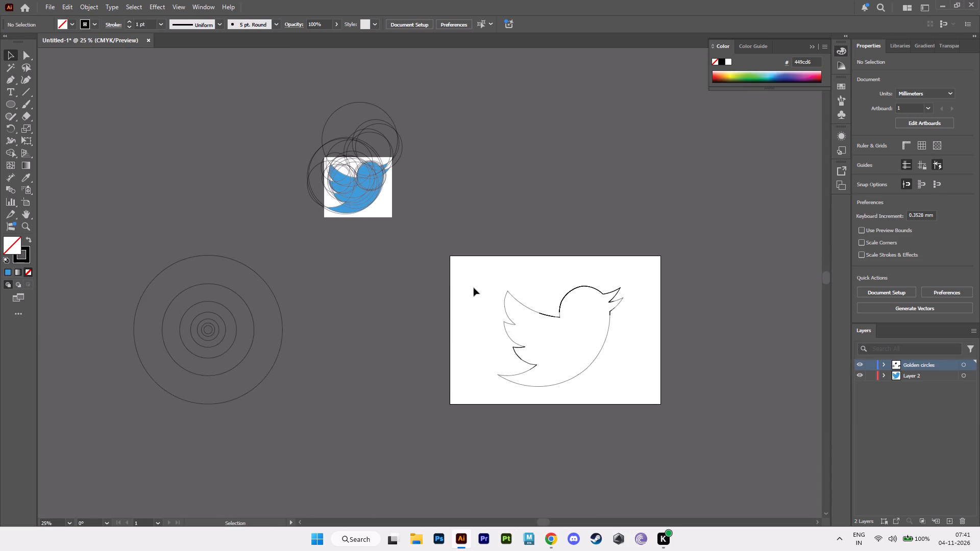